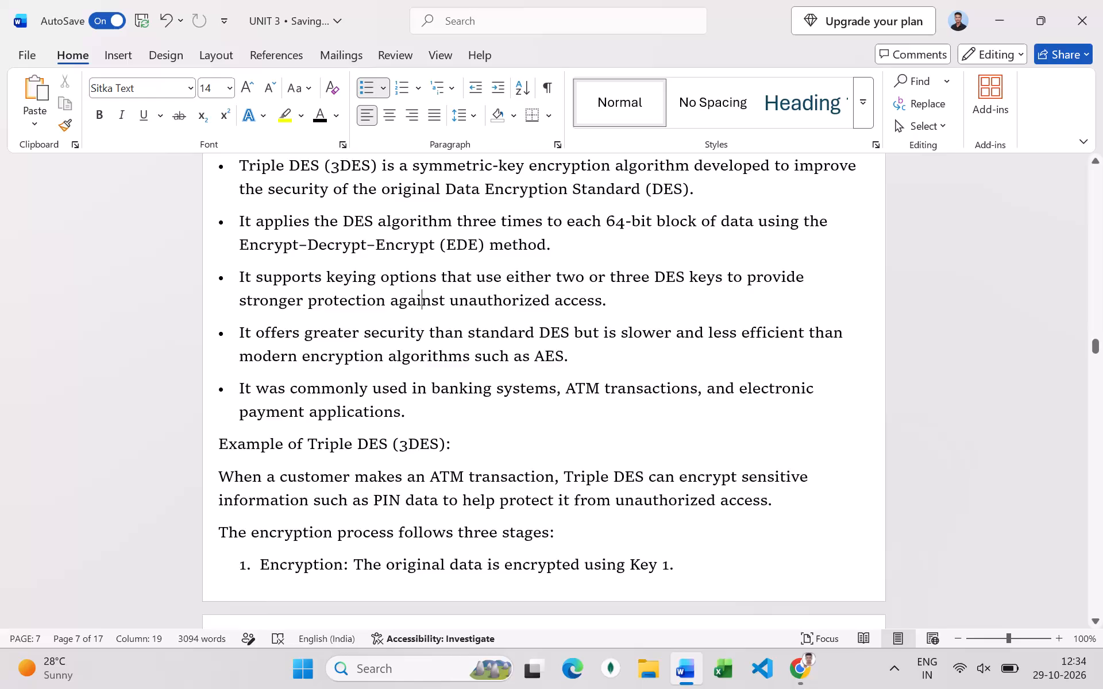
Review the Triple DES section in the document and the matching section of the cryptography PDF in the browser.
{"action": "scroll", "coordinate": [382, 351], "scroll_direction": "up", "scroll_amount": 3}
{"action": "scroll", "coordinate": [399, 402], "scroll_direction": "up", "scroll_amount": 2}
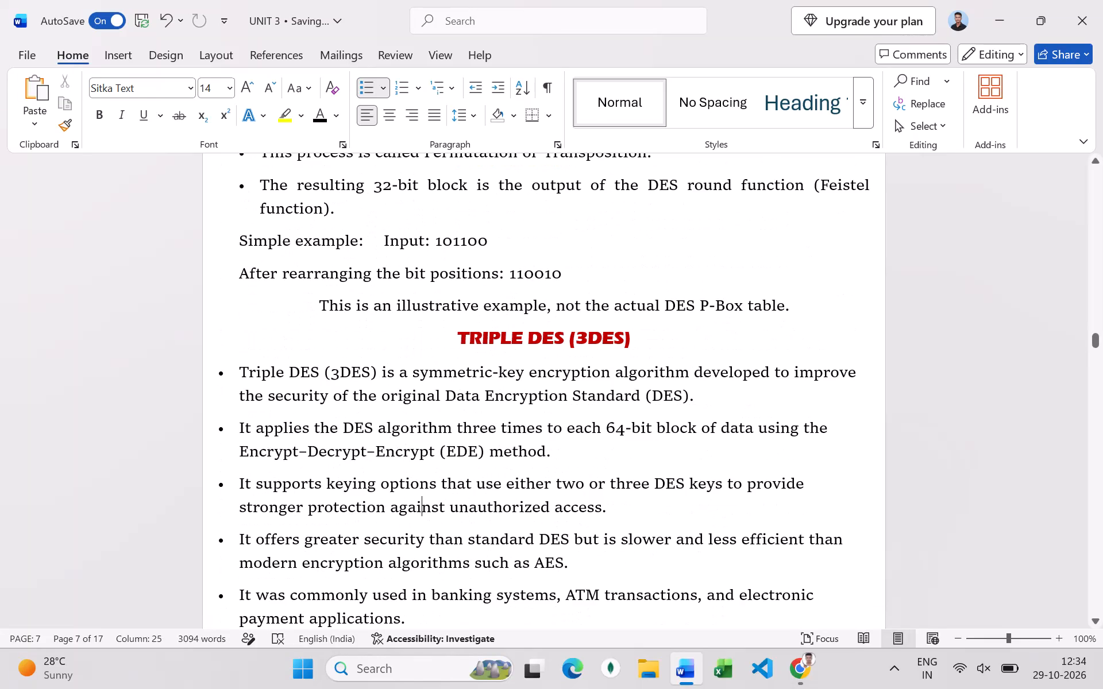
{"action": "scroll", "coordinate": [403, 411], "scroll_direction": "down", "scroll_amount": 1}
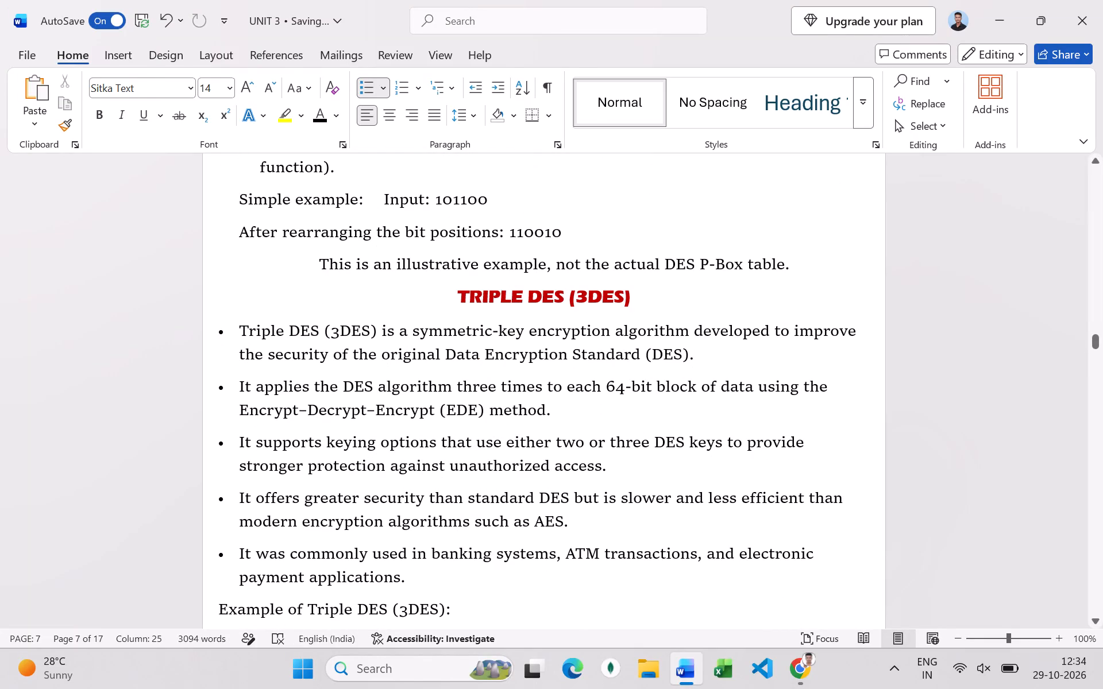
{"action": "key", "text": "alt+Tab"}
{"action": "scroll", "coordinate": [412, 402], "scroll_direction": "down", "scroll_amount": 8}
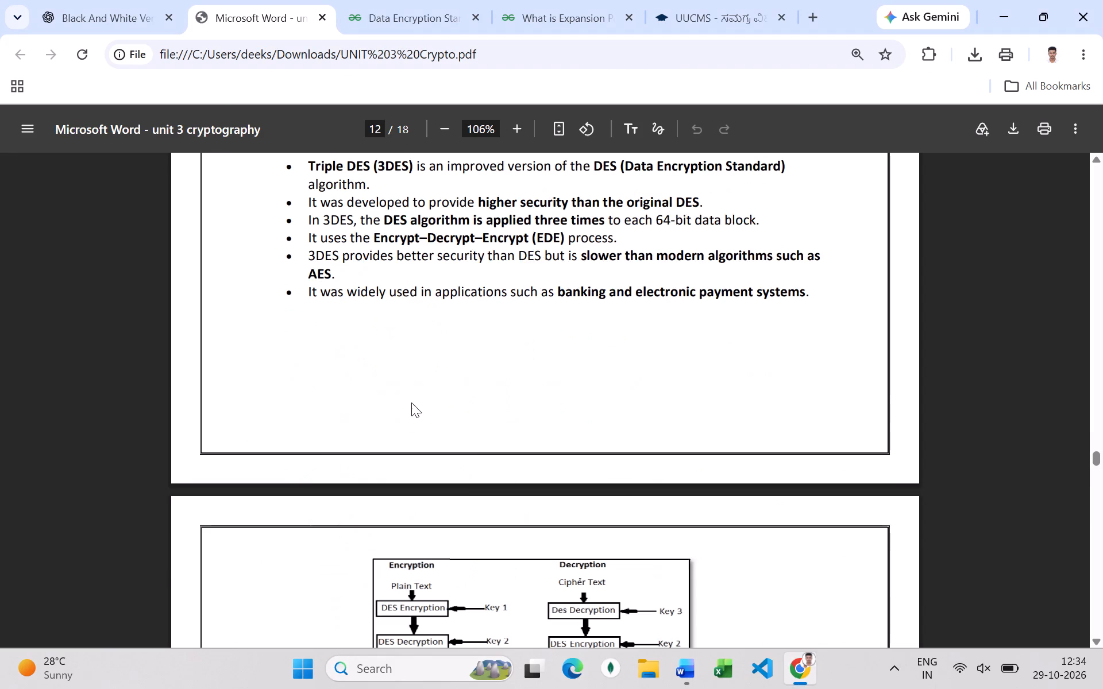
{"action": "scroll", "coordinate": [411, 402], "scroll_direction": "down", "scroll_amount": 1}
Check Course Registration under Academics on the UUCMS student portal and close the portal's page.
{"action": "left_click", "coordinate": [404, 0]}
{"action": "left_click", "coordinate": [604, 0]}
{"action": "left_click", "coordinate": [740, 0]}
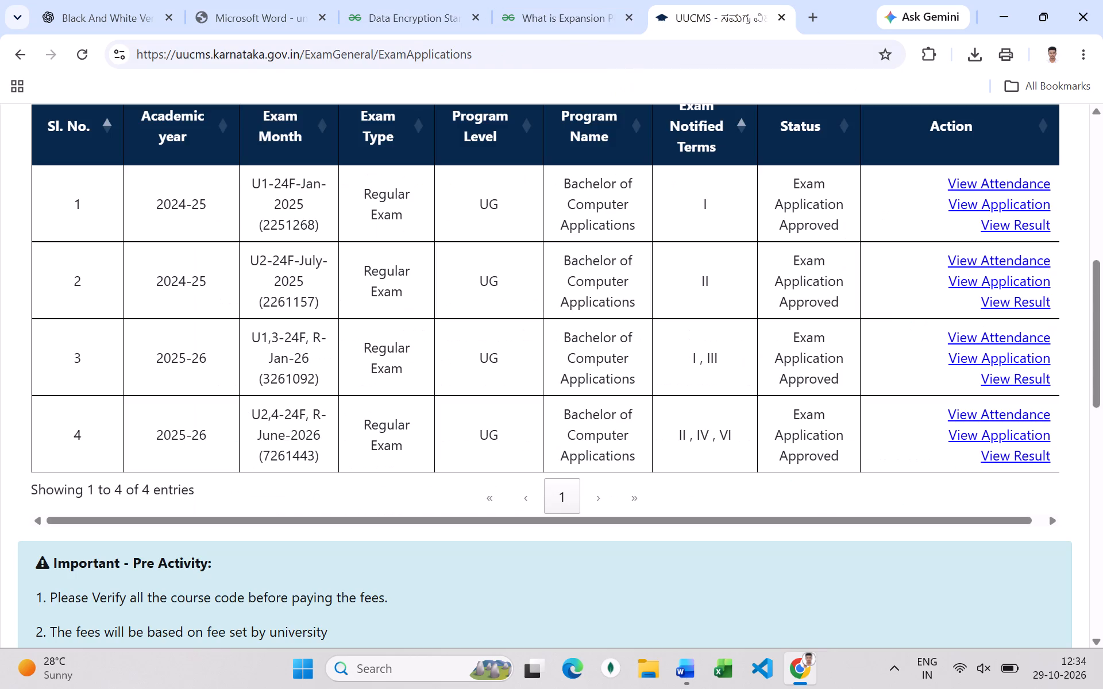
{"action": "scroll", "coordinate": [456, 415], "scroll_direction": "up", "scroll_amount": 7}
{"action": "left_click", "coordinate": [184, 254]}
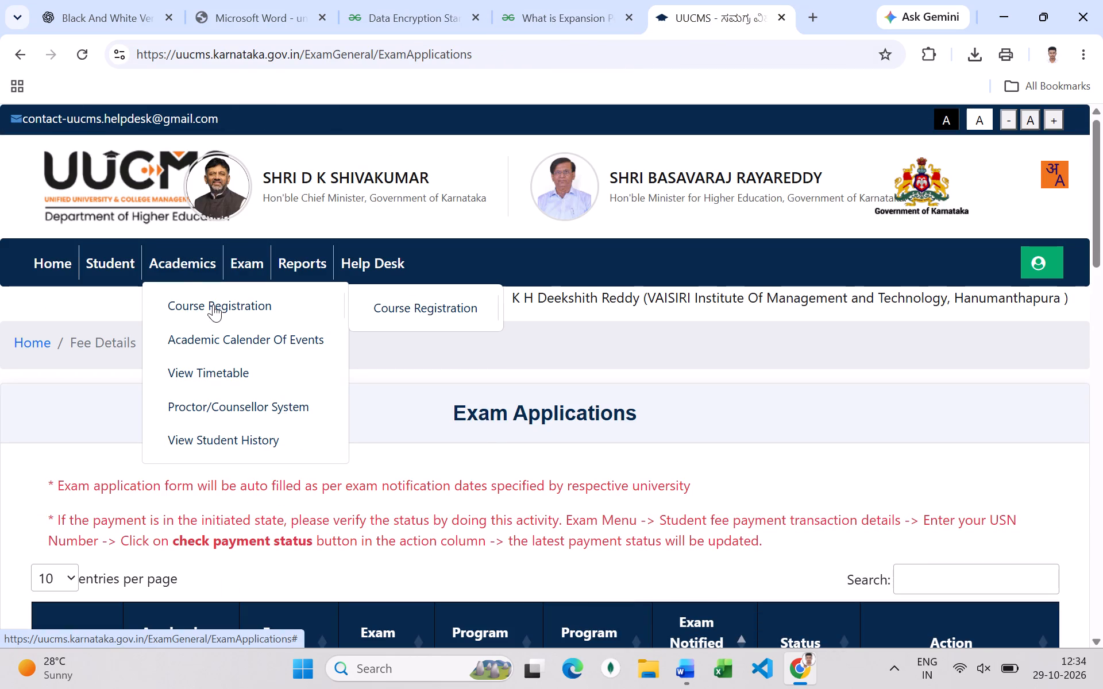
{"action": "left_click", "coordinate": [174, 250]}
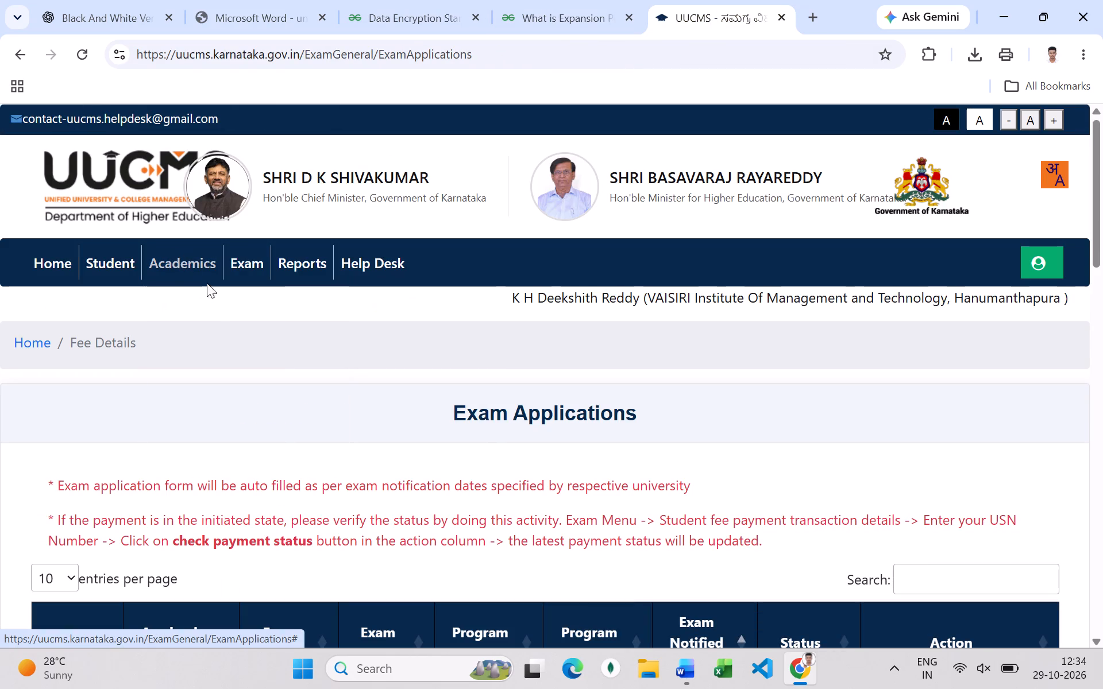
{"action": "left_click", "coordinate": [416, 304]}
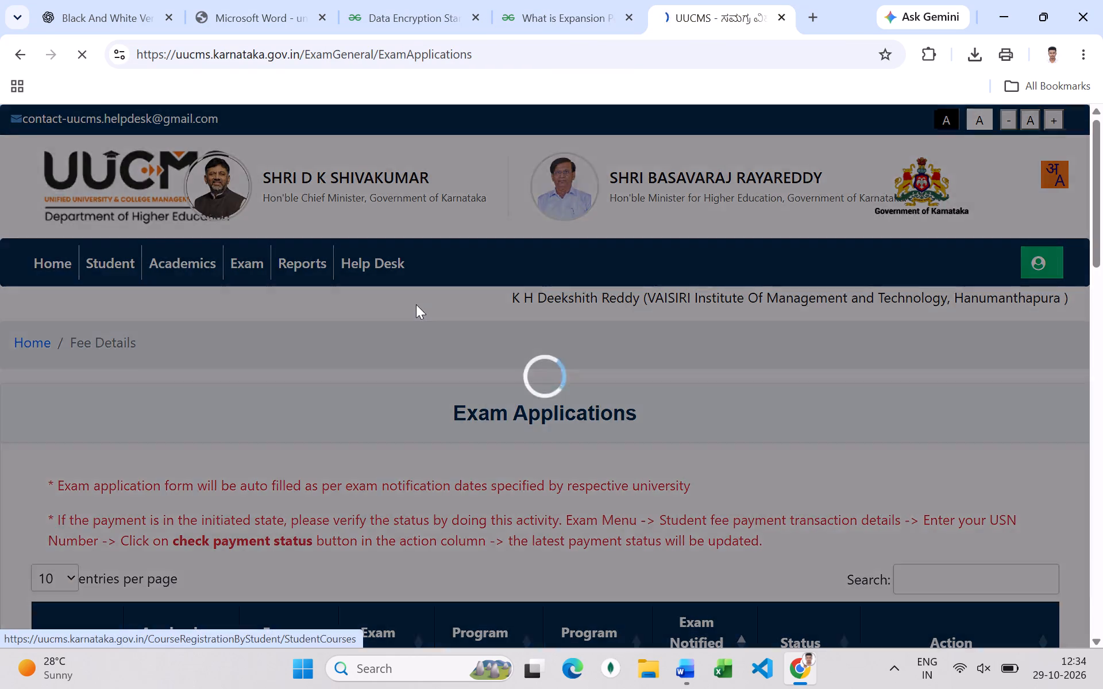
{"action": "scroll", "coordinate": [416, 304], "scroll_direction": "down", "scroll_amount": 10}
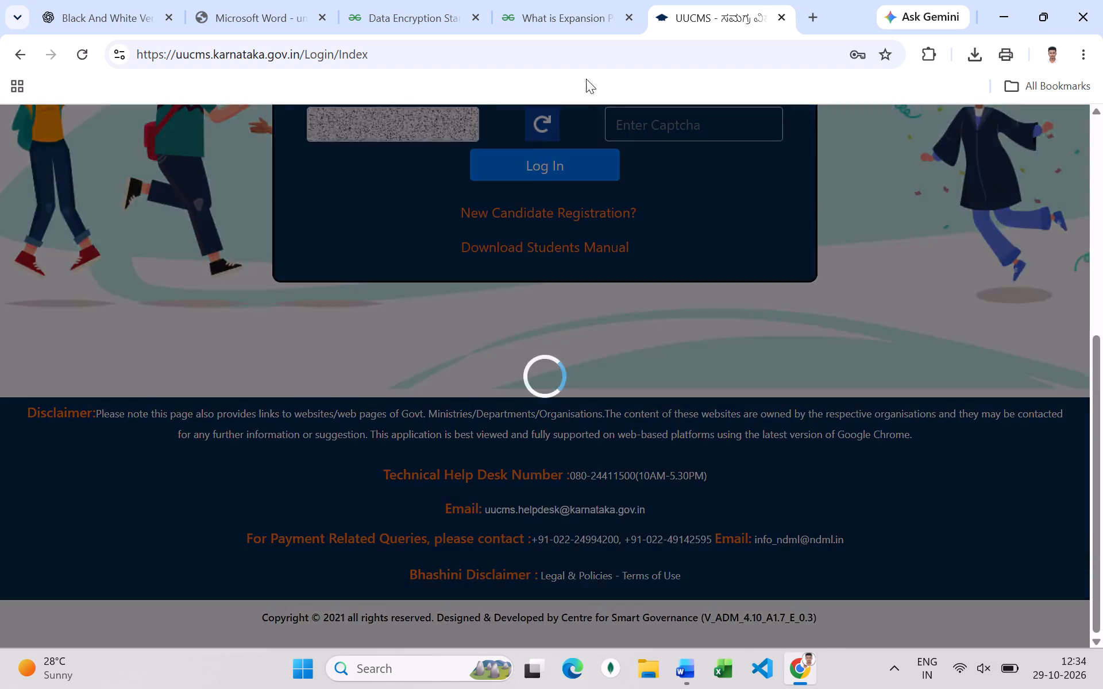
{"action": "left_click", "coordinate": [776, 16]}
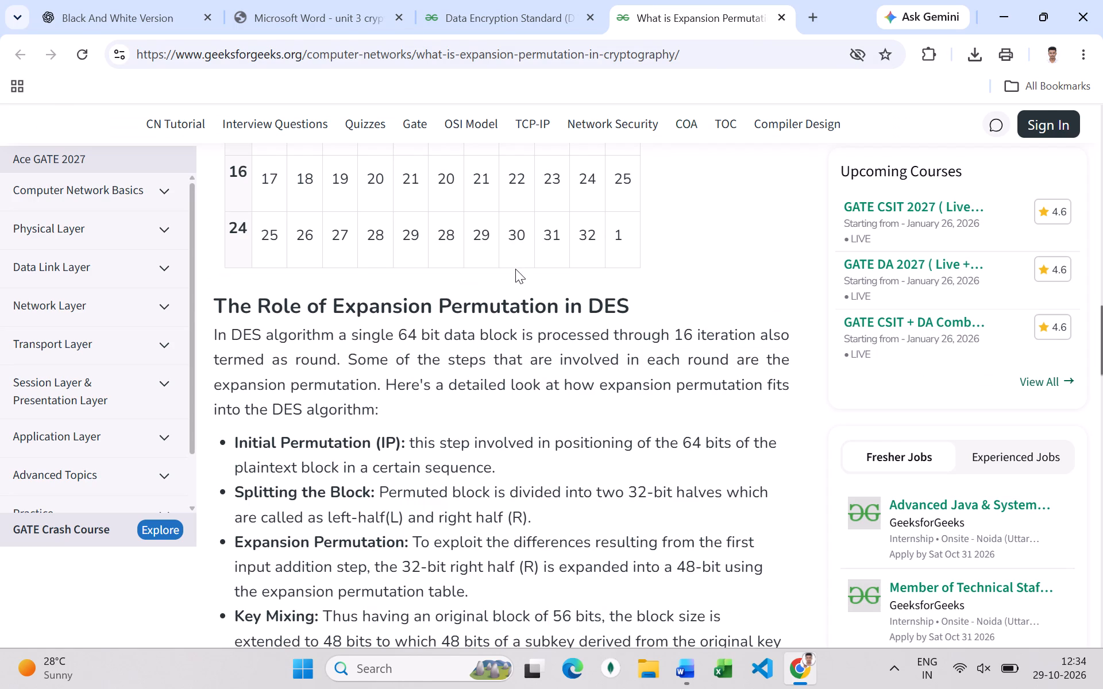
Return to the Word document and shorten the line "Example of Triple DES (3DES):" to "Example:".
{"action": "key", "text": "alt+Tab"}
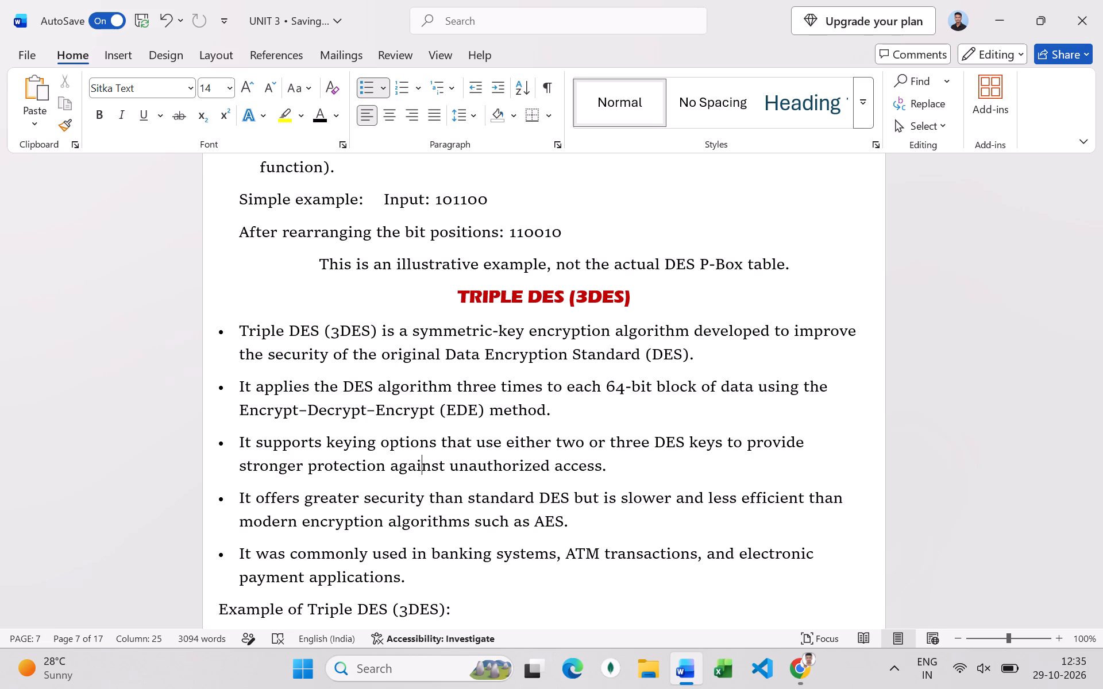
{"action": "scroll", "coordinate": [352, 338], "scroll_direction": "down", "scroll_amount": 3}
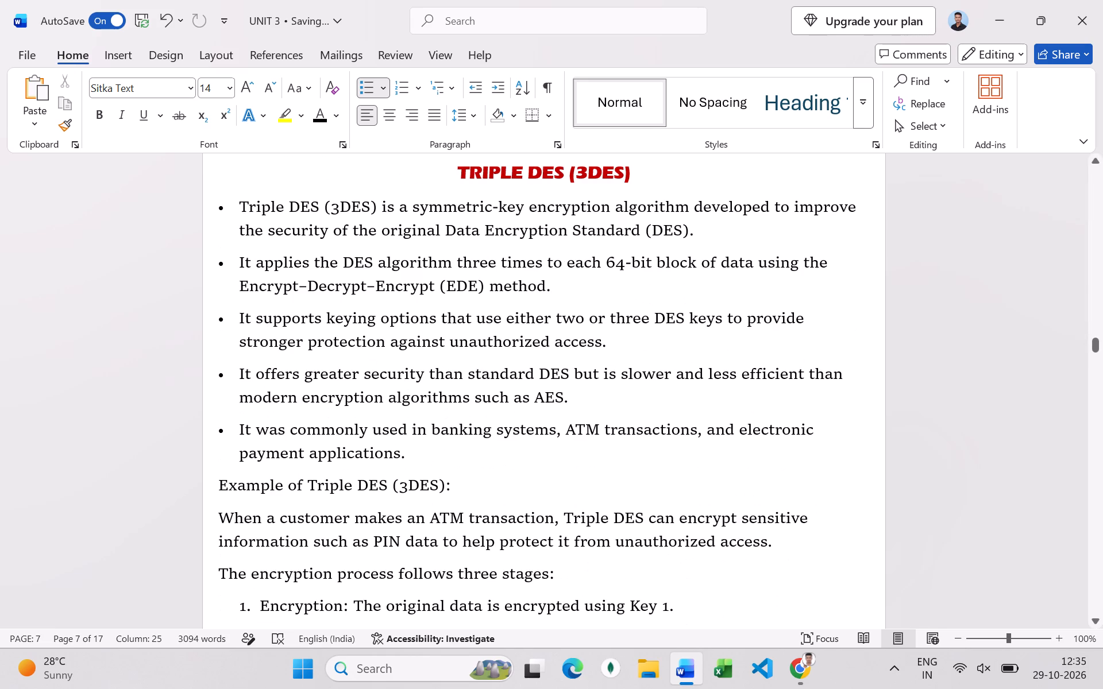
{"action": "scroll", "coordinate": [352, 338], "scroll_direction": "down", "scroll_amount": 2}
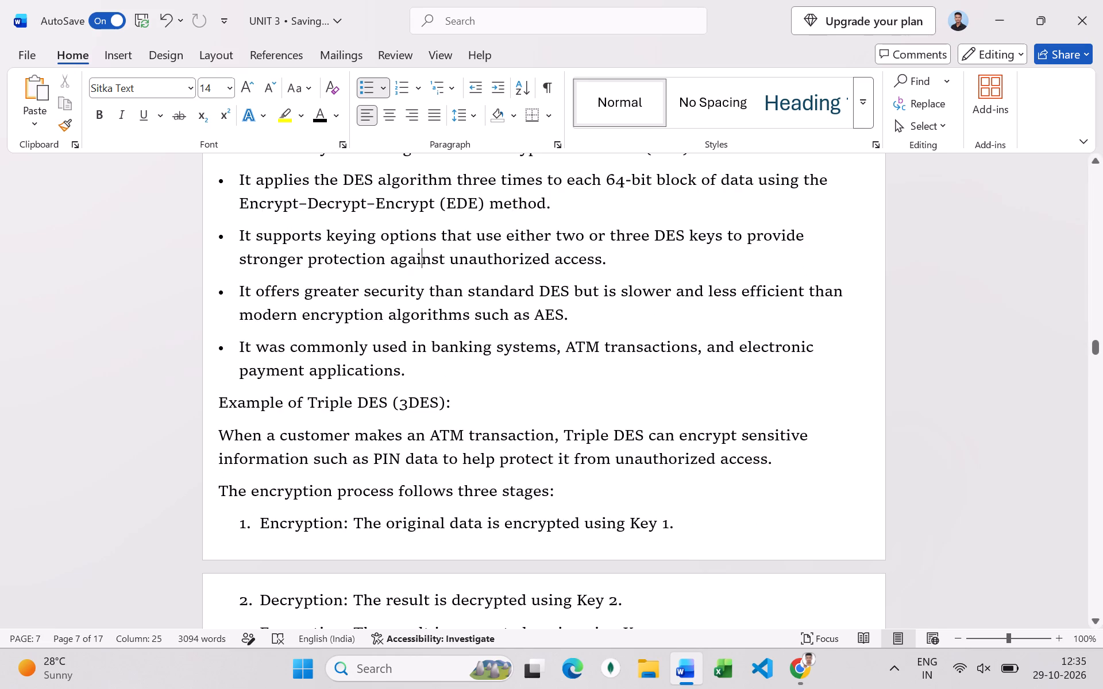
{"action": "left_click_drag", "start_coordinate": [446, 405], "coordinate": [359, 393]}
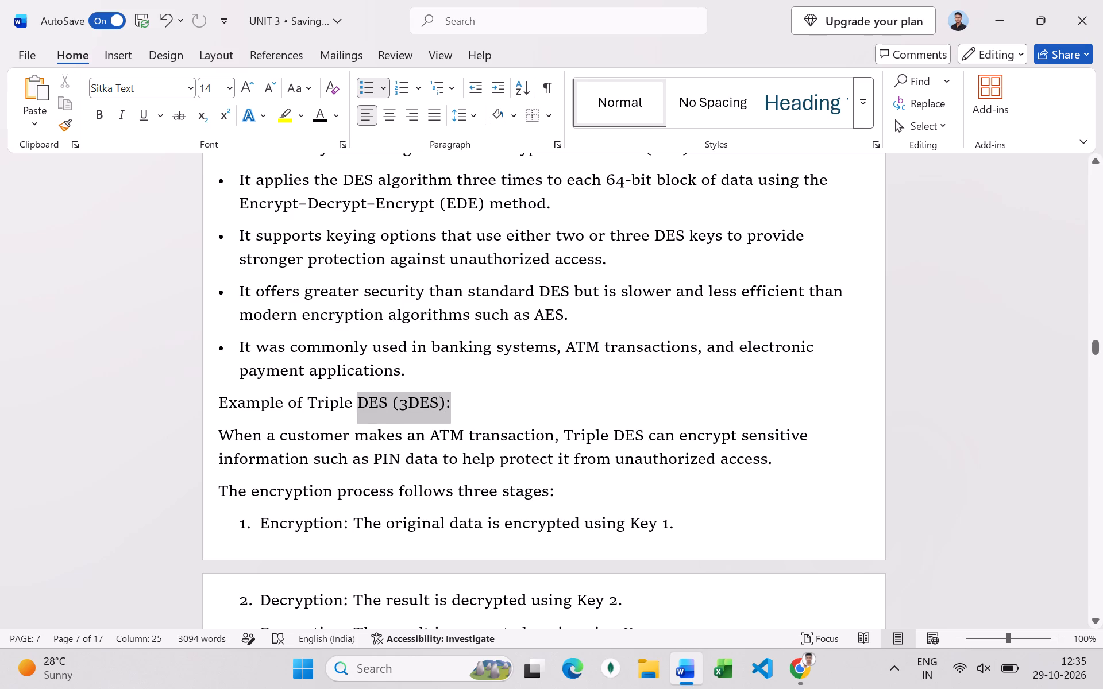
{"action": "left_click_drag", "start_coordinate": [359, 393], "coordinate": [294, 397]}
{"action": "key", "text": "BackSpace"}
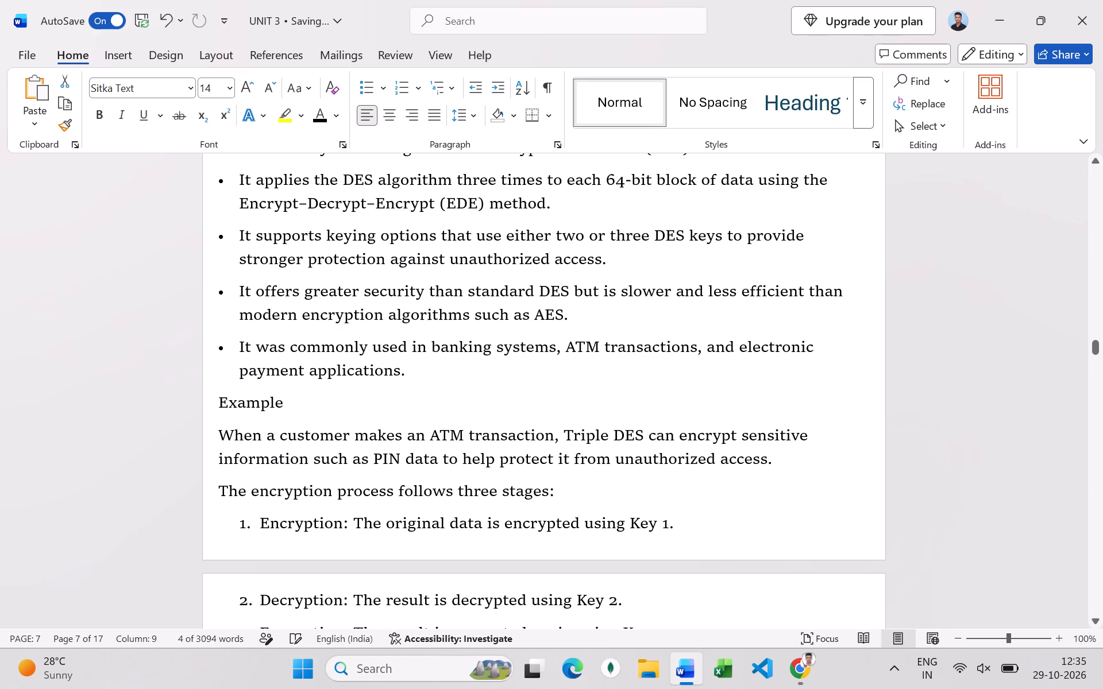
{"action": "key", "text": "BackSpace"}
{"action": "key", "text": "shift+colon"}
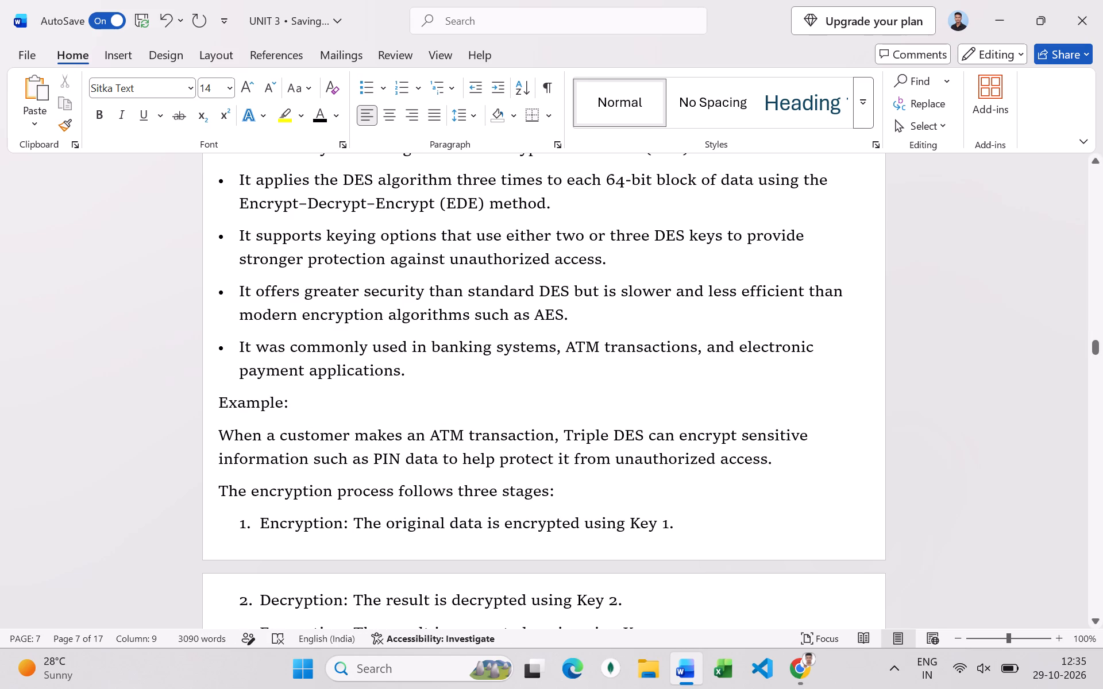
Justify all five bullet points under the TRIPLE DES (3DES) heading.
{"action": "scroll", "coordinate": [239, 398], "scroll_direction": "up", "scroll_amount": 5}
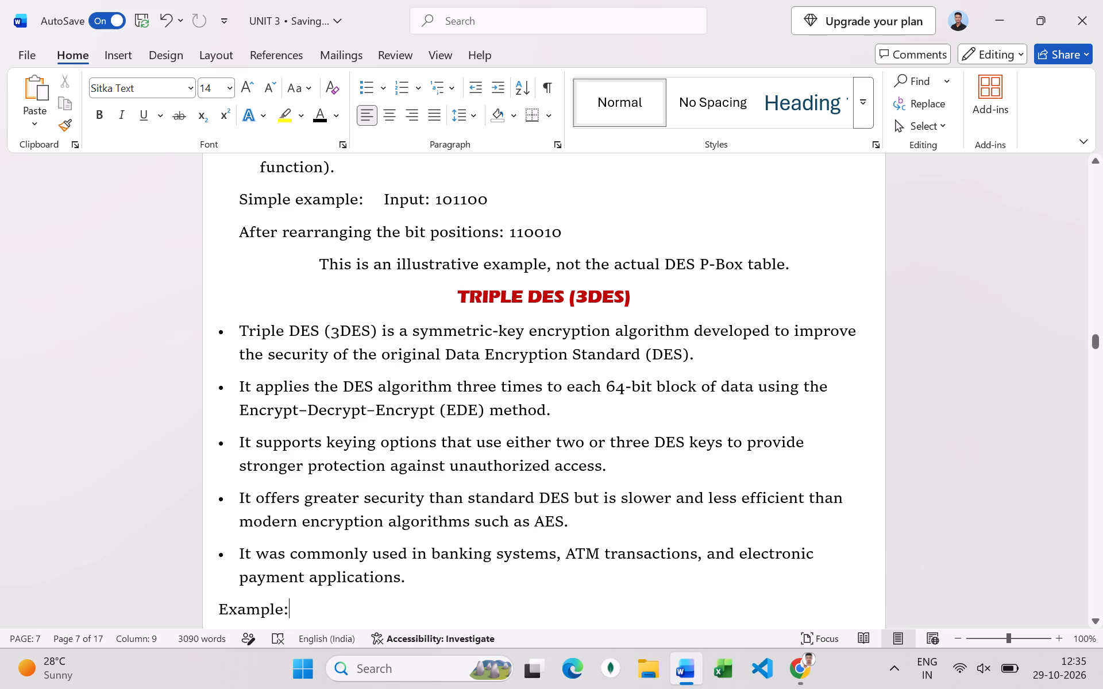
{"action": "left_click", "coordinate": [384, 440]}
{"action": "left_click", "coordinate": [435, 119]}
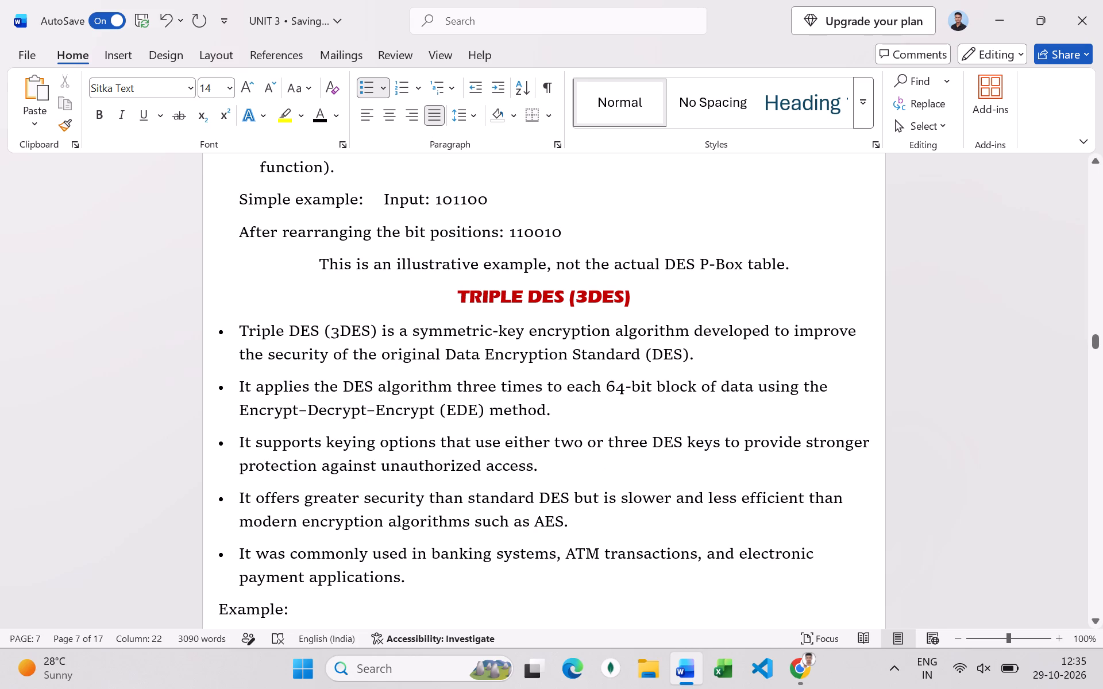
{"action": "left_click", "coordinate": [433, 400]}
{"action": "left_click", "coordinate": [433, 107]}
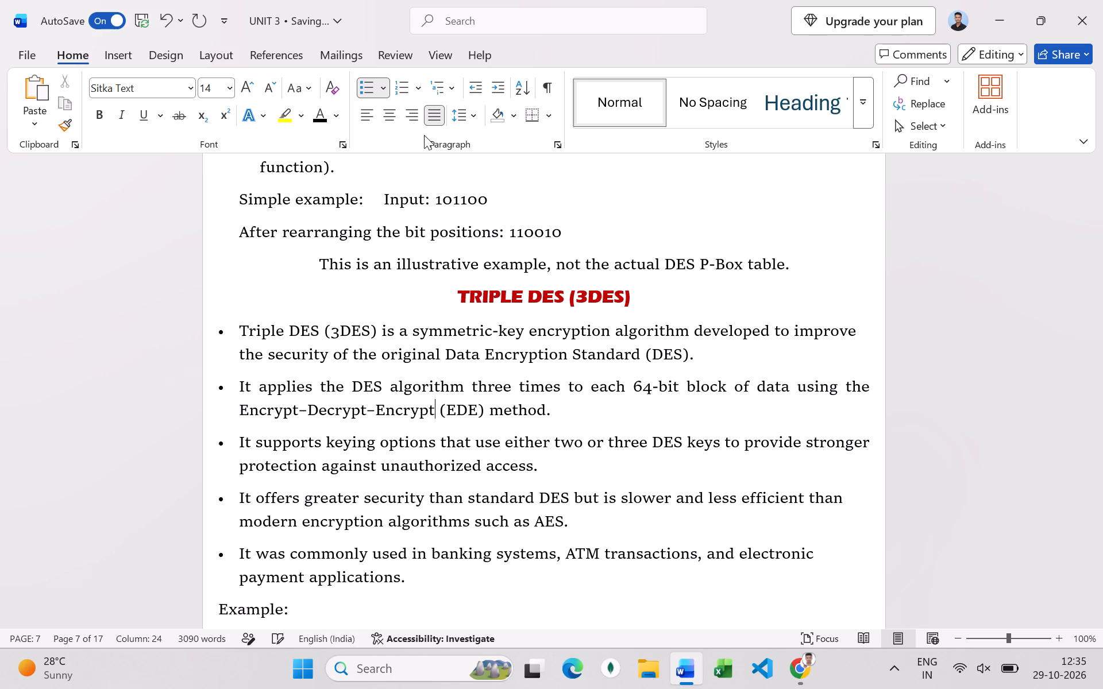
{"action": "left_click", "coordinate": [406, 331]}
{"action": "left_click", "coordinate": [430, 118]}
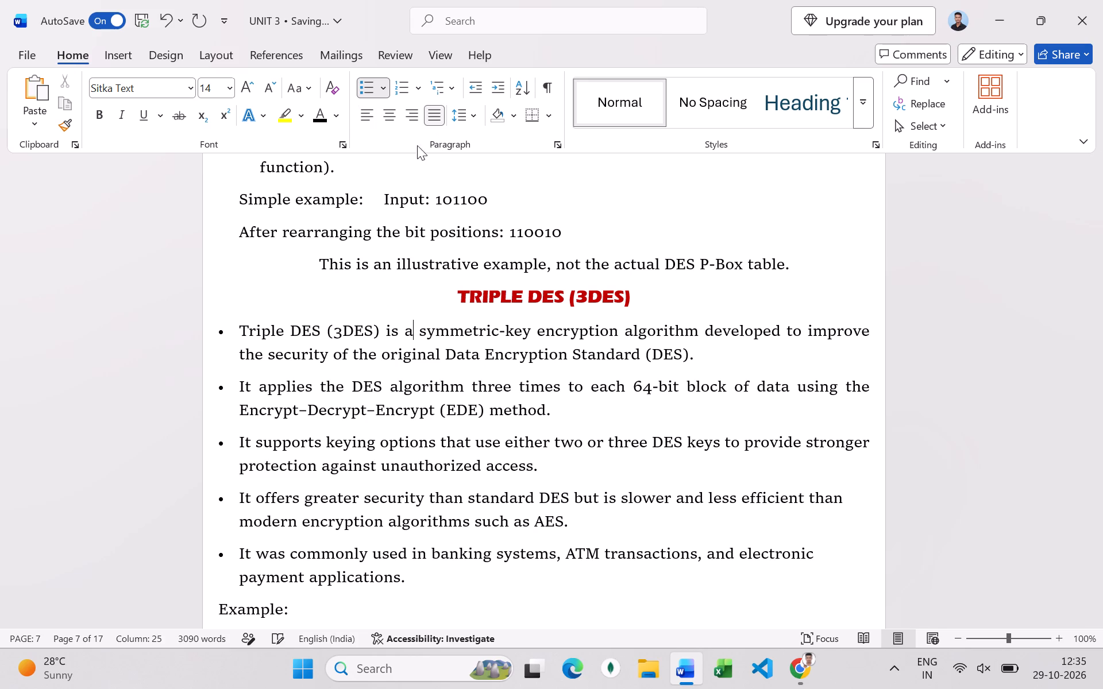
{"action": "left_click", "coordinate": [427, 492]}
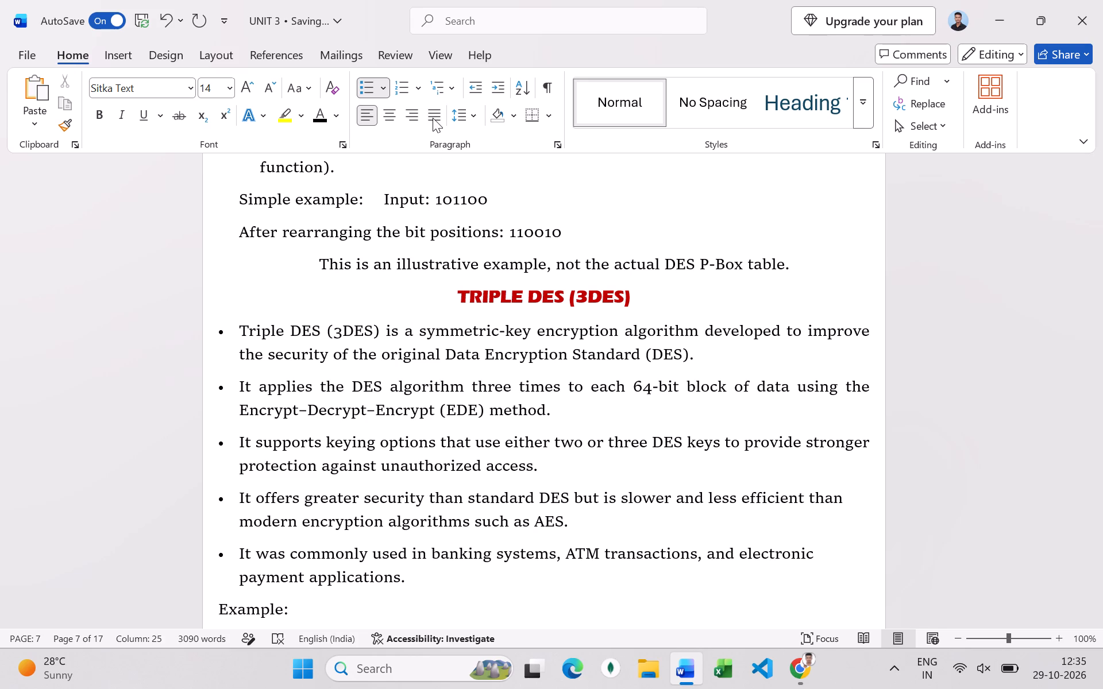
{"action": "left_click", "coordinate": [433, 118]}
{"action": "left_click", "coordinate": [422, 439]}
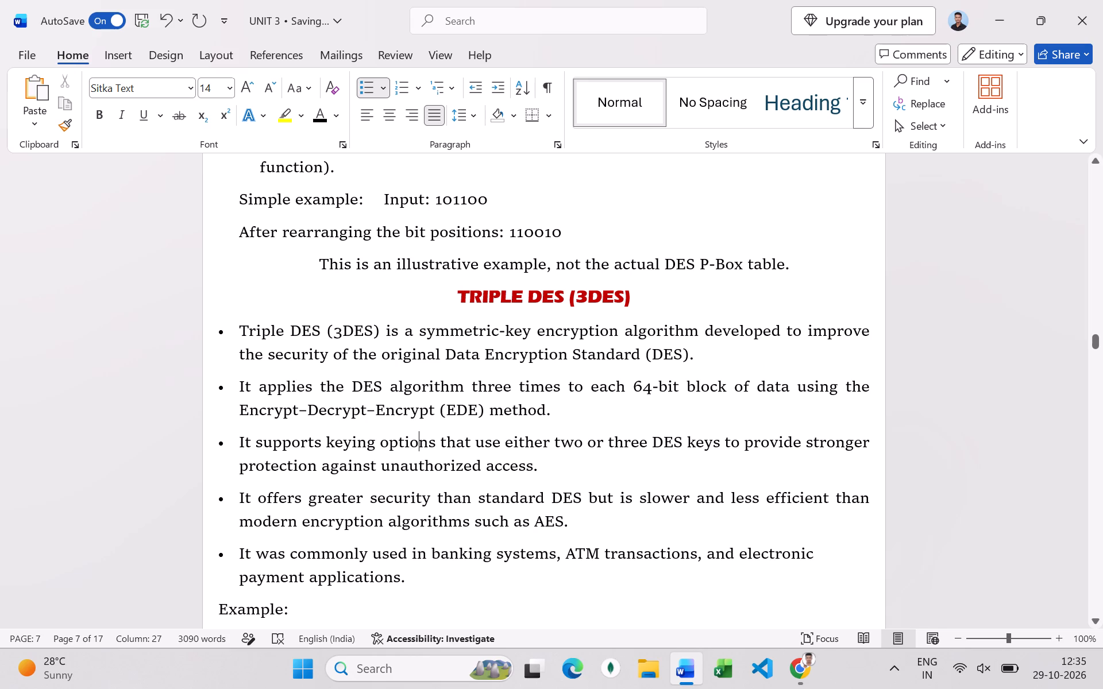
{"action": "scroll", "coordinate": [435, 469], "scroll_direction": "down", "scroll_amount": 2}
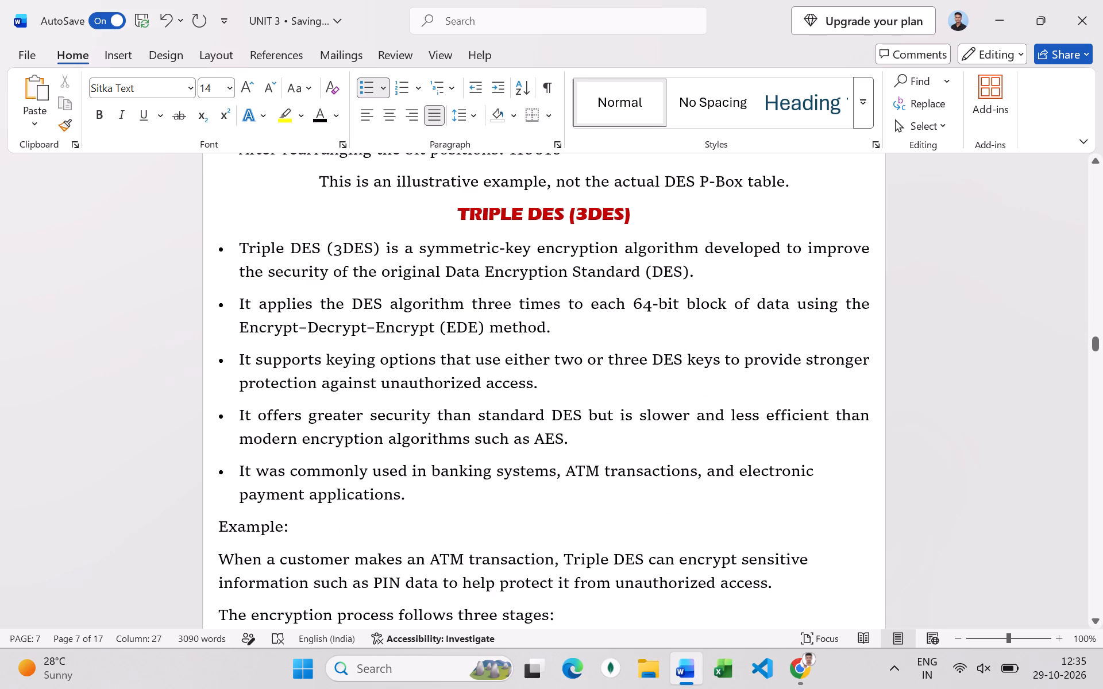
{"action": "left_click", "coordinate": [374, 472]}
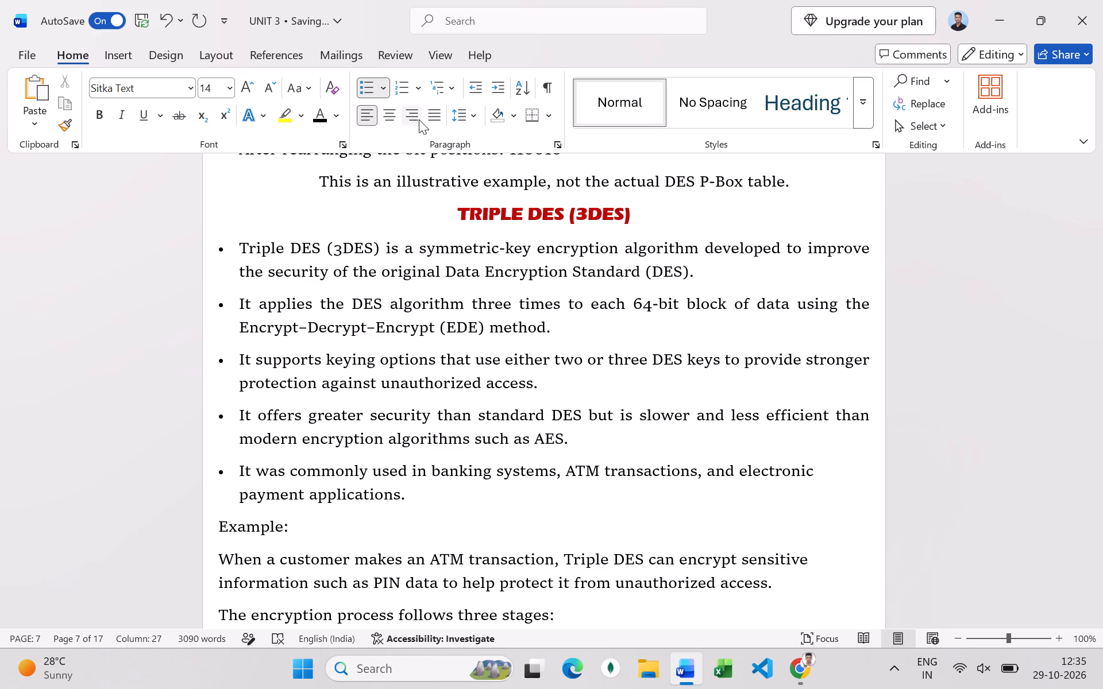
{"action": "left_click", "coordinate": [436, 120]}
Join the ATM transaction paragraph onto the "Example:" line with a separating space and justify it.
{"action": "scroll", "coordinate": [341, 496], "scroll_direction": "down", "scroll_amount": 5}
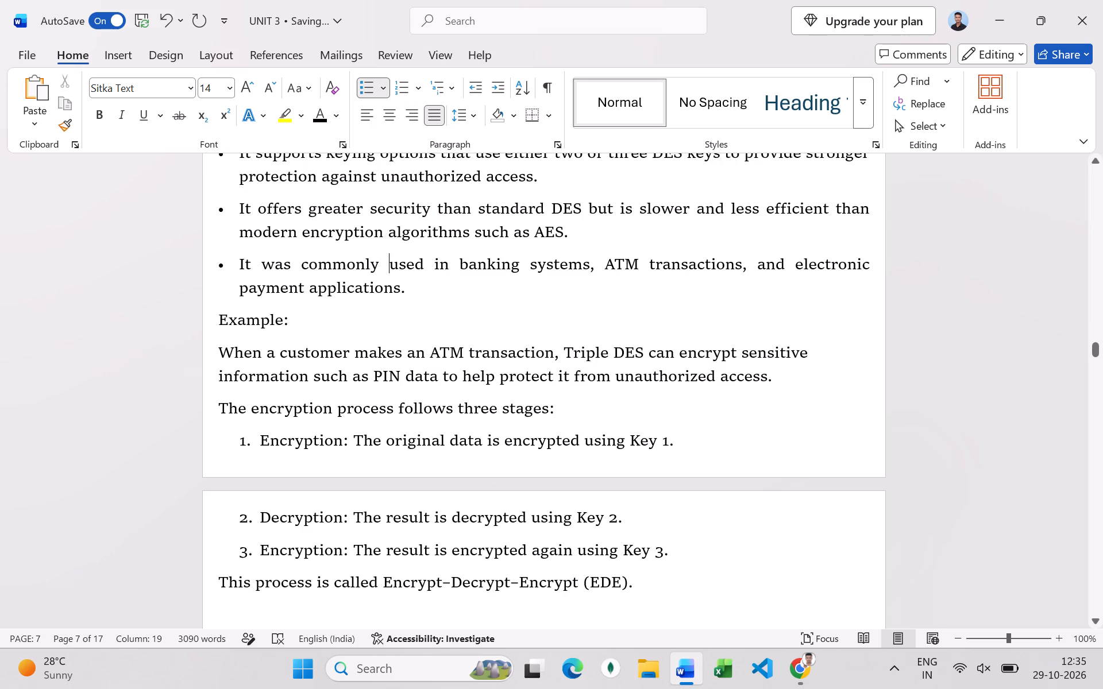
{"action": "left_click", "coordinate": [217, 349]}
{"action": "key", "text": "BackSpace"}
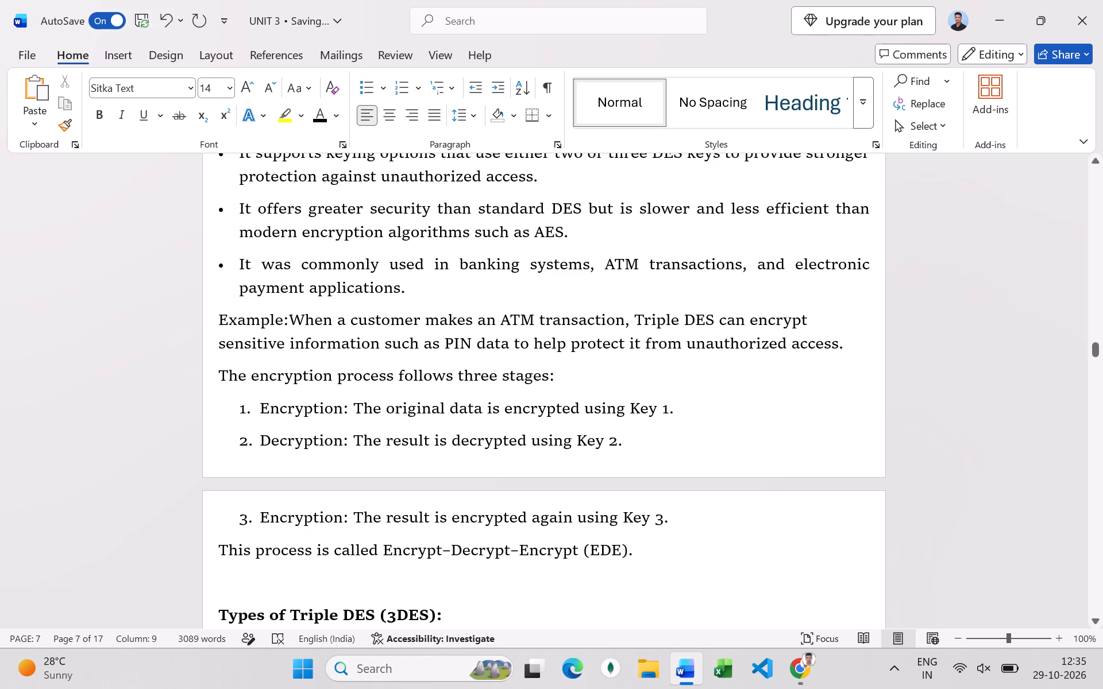
{"action": "left_click", "coordinate": [431, 114]}
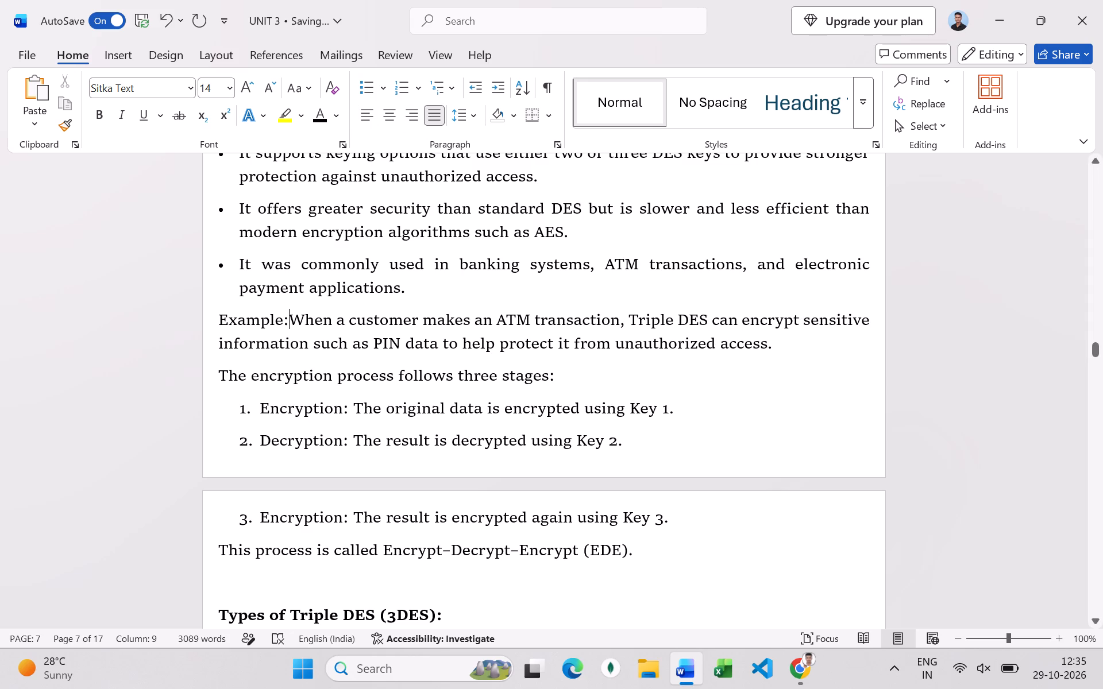
{"action": "key", "text": "space"}
Make the "Example:" label bold.
{"action": "left_click_drag", "start_coordinate": [291, 320], "coordinate": [215, 320]}
{"action": "key", "text": "ctrl+b"}
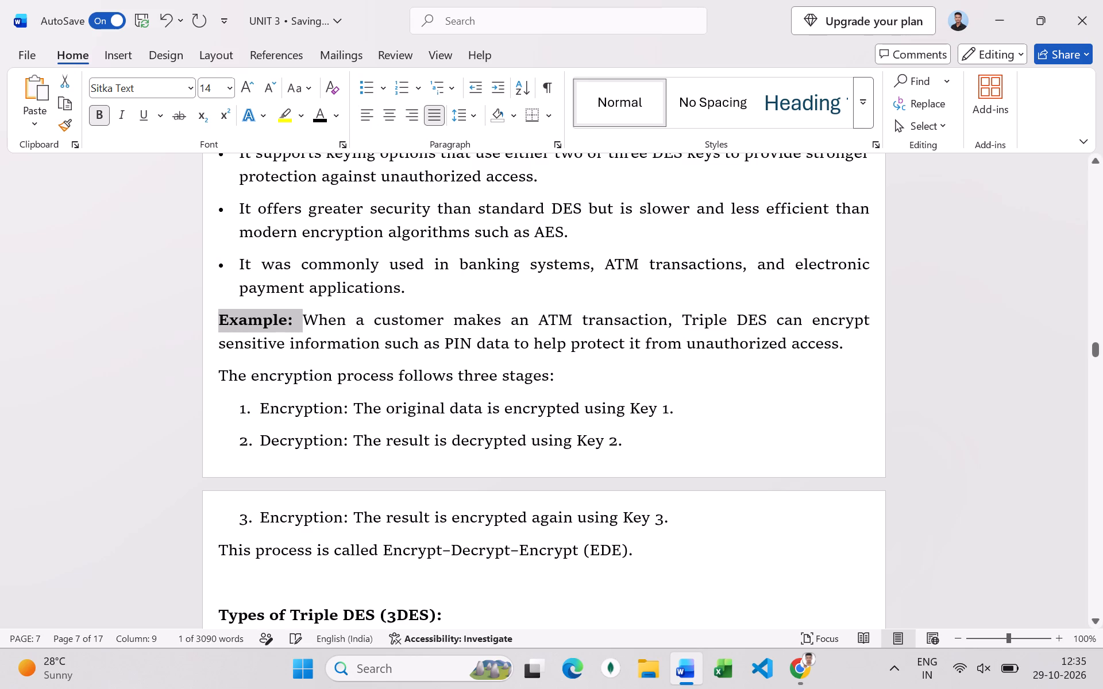
{"action": "left_click", "coordinate": [334, 363]}
Increase the indent of "The encryption process follows three stages:" and its three numbered items by one level.
{"action": "scroll", "coordinate": [334, 363], "scroll_direction": "up", "scroll_amount": 3}
{"action": "scroll", "coordinate": [334, 363], "scroll_direction": "down", "scroll_amount": 5}
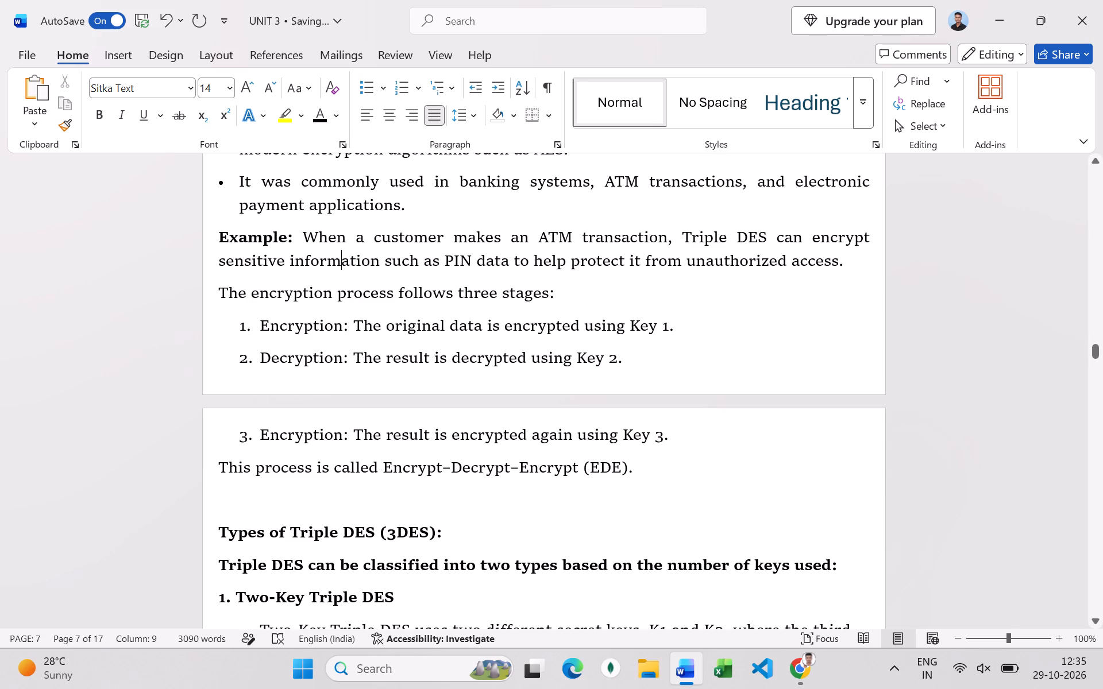
{"action": "left_click_drag", "start_coordinate": [695, 428], "coordinate": [207, 307]}
{"action": "left_click", "coordinate": [501, 87]}
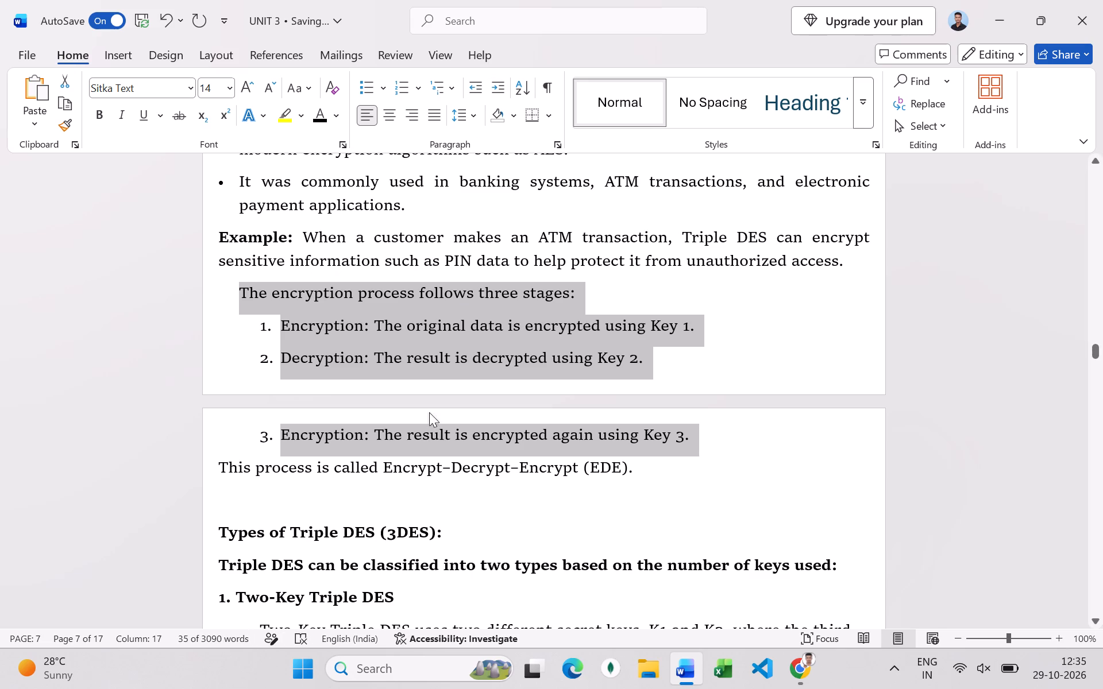
{"action": "left_click", "coordinate": [458, 115]}
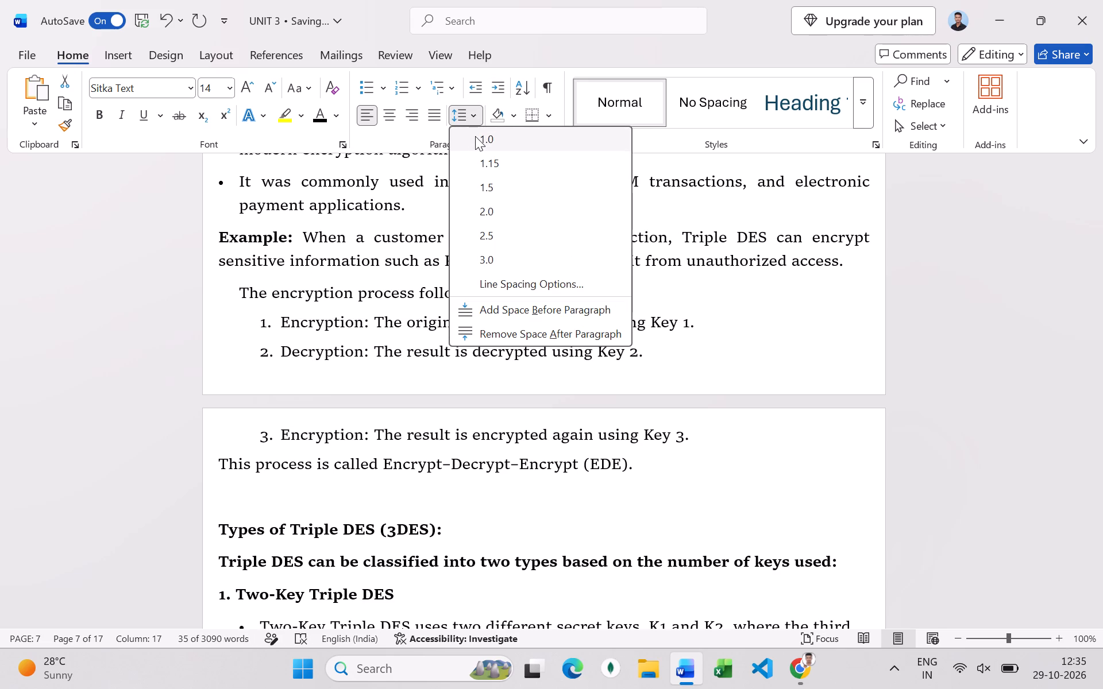
{"action": "left_click", "coordinate": [391, 369]}
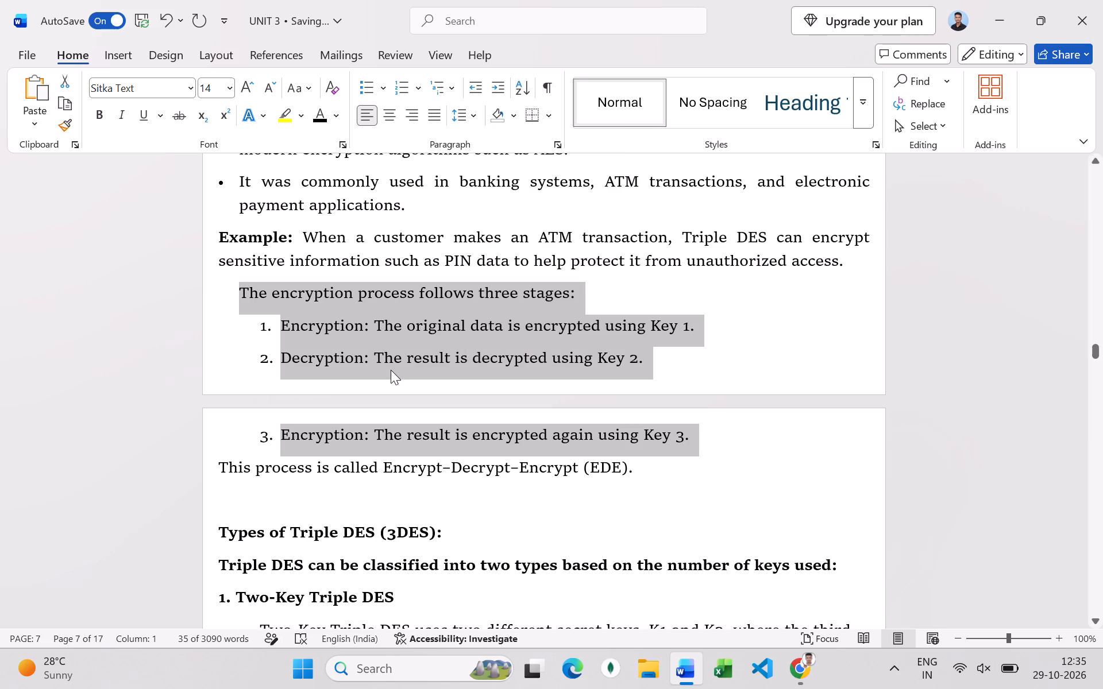
Delete the empty line between the "This process is called Encrypt–Decrypt–Encrypt (EDE)." sentence and the "Types of Triple DES (3DES):" heading.
{"action": "left_click", "coordinate": [217, 466]}
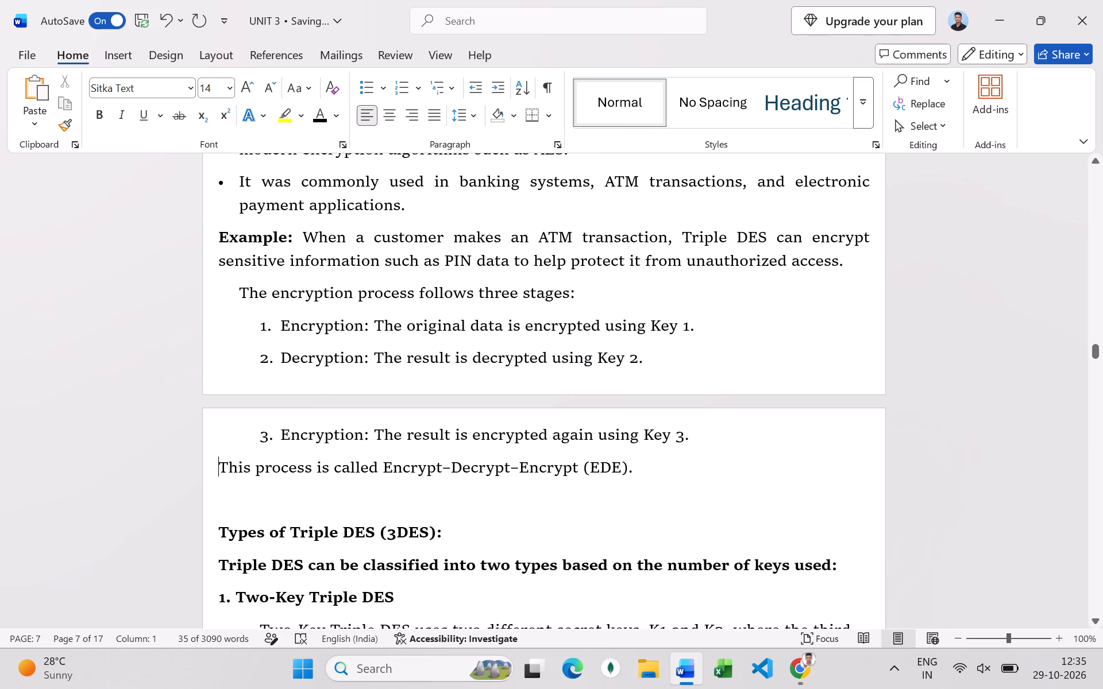
{"action": "scroll", "coordinate": [300, 500], "scroll_direction": "down", "scroll_amount": 3}
{"action": "scroll", "coordinate": [317, 386], "scroll_direction": "up", "scroll_amount": 5}
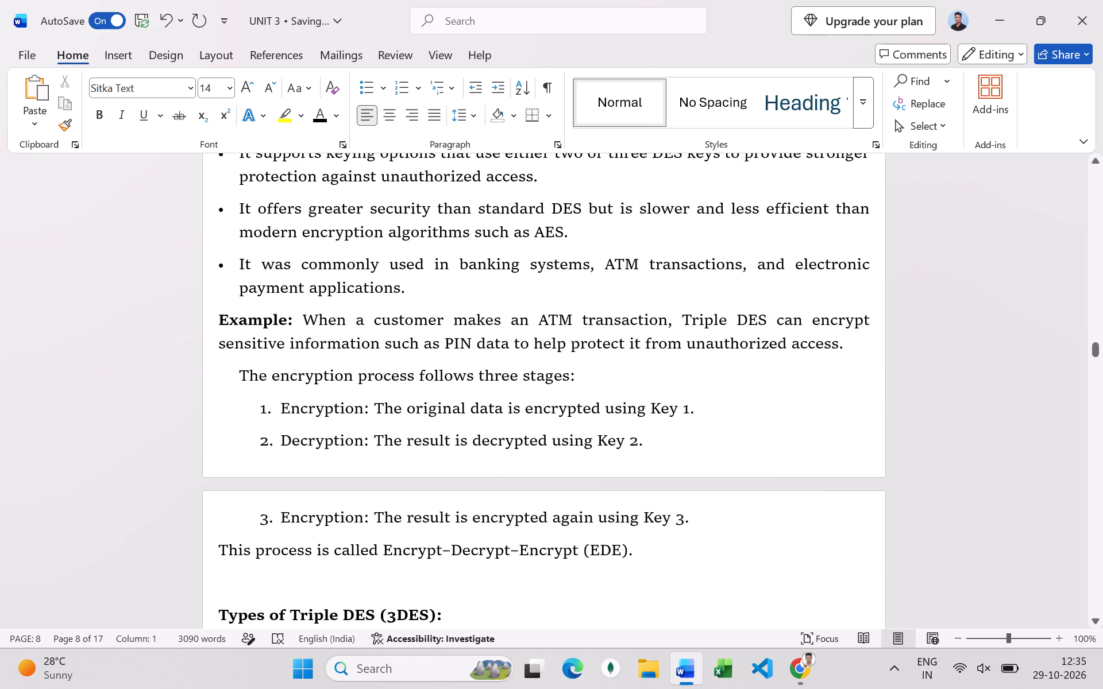
{"action": "scroll", "coordinate": [317, 386], "scroll_direction": "up", "scroll_amount": 6}
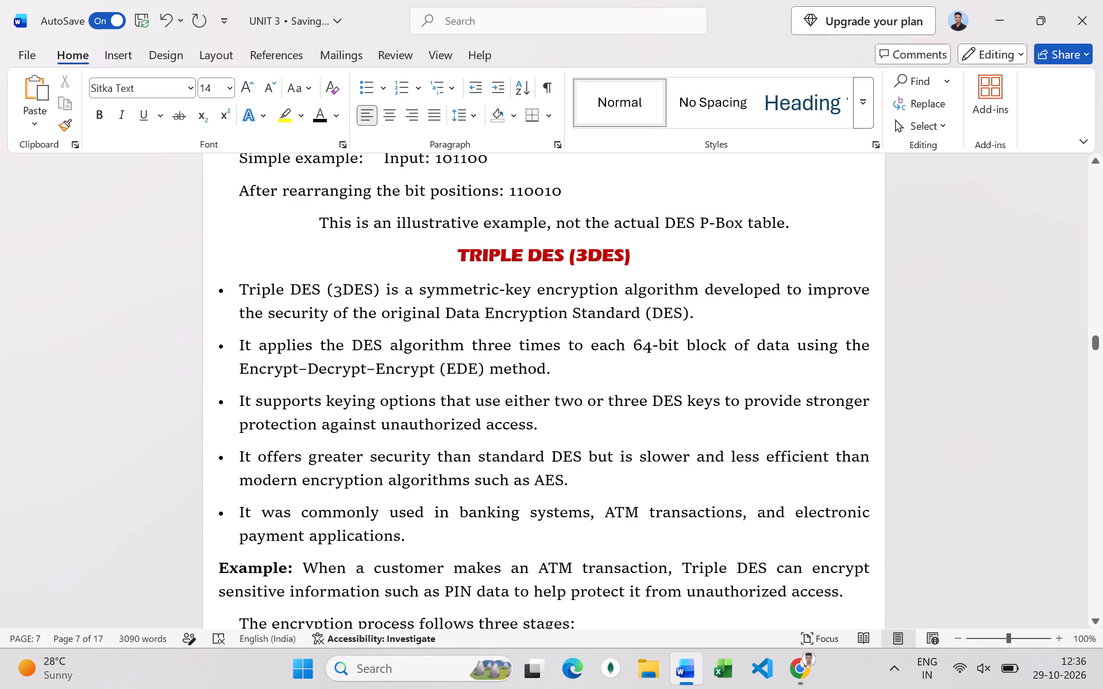
{"action": "scroll", "coordinate": [317, 386], "scroll_direction": "down", "scroll_amount": 7}
{"action": "left_click", "coordinate": [229, 549]}
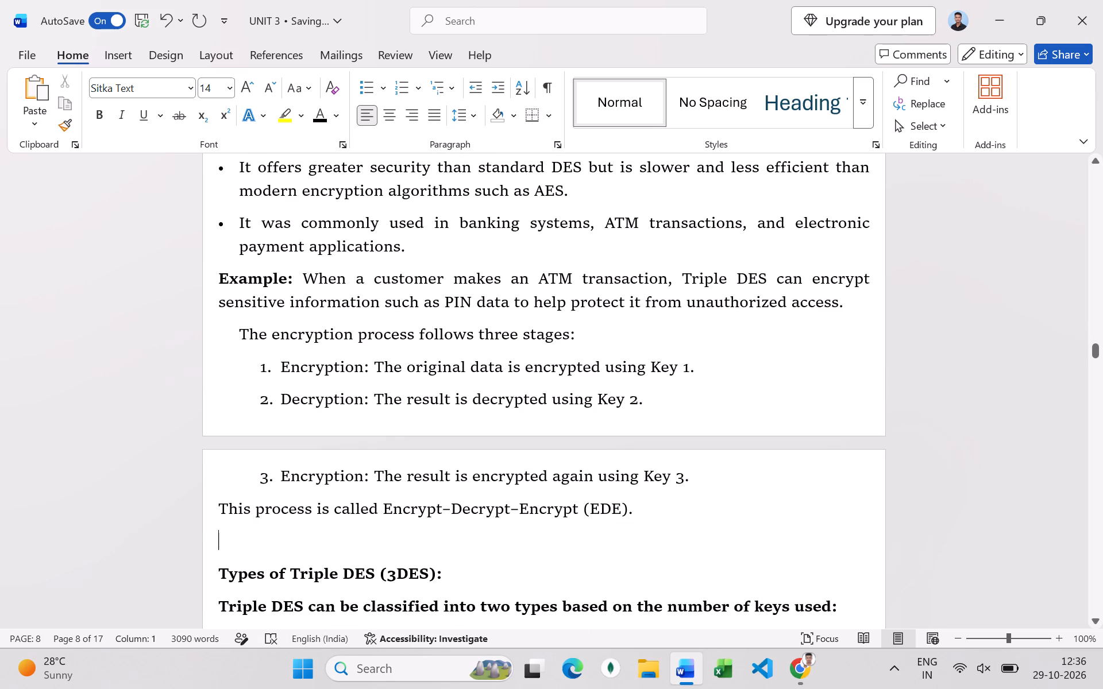
{"action": "key", "text": "BackSpace"}
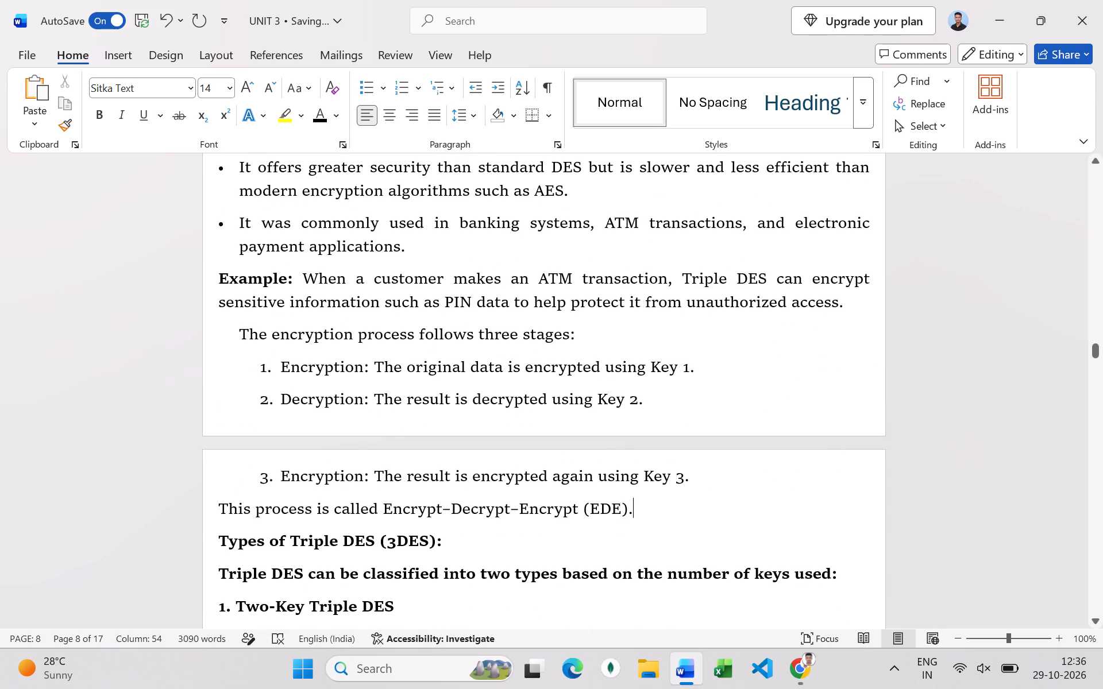
Shorten the "Types of Triple DES (3DES):" heading to "Types:".
{"action": "left_click_drag", "start_coordinate": [435, 545], "coordinate": [279, 545]}
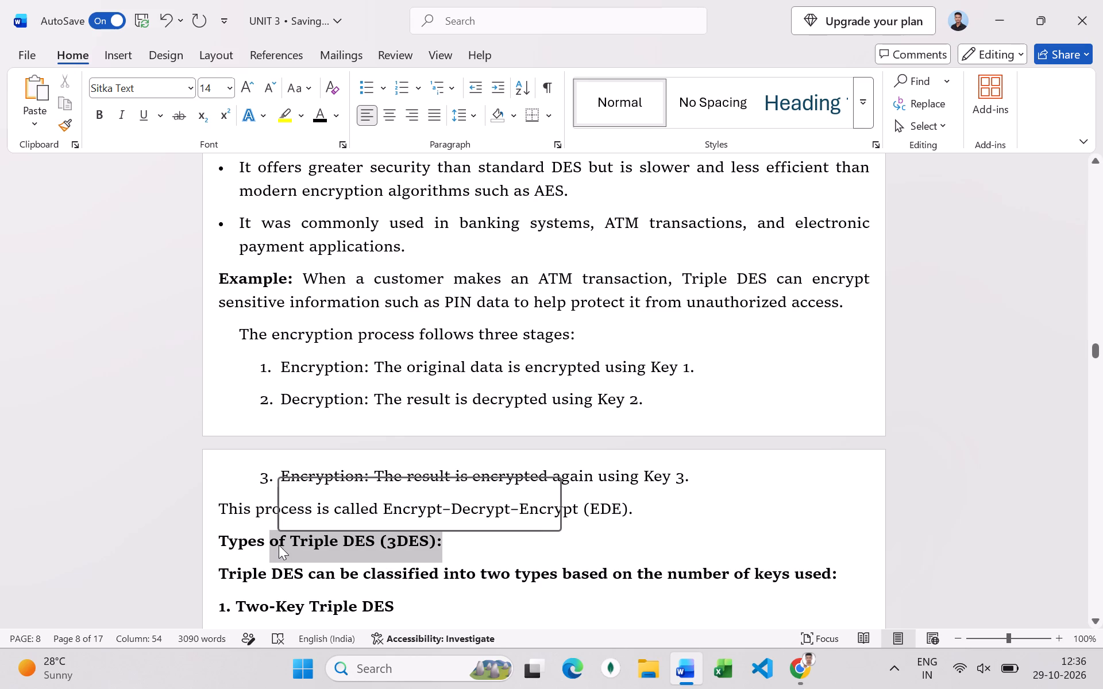
{"action": "key", "text": "BackSpace"}
{"action": "key", "text": "BackSpace"}
{"action": "key", "text": "shift+colon"}
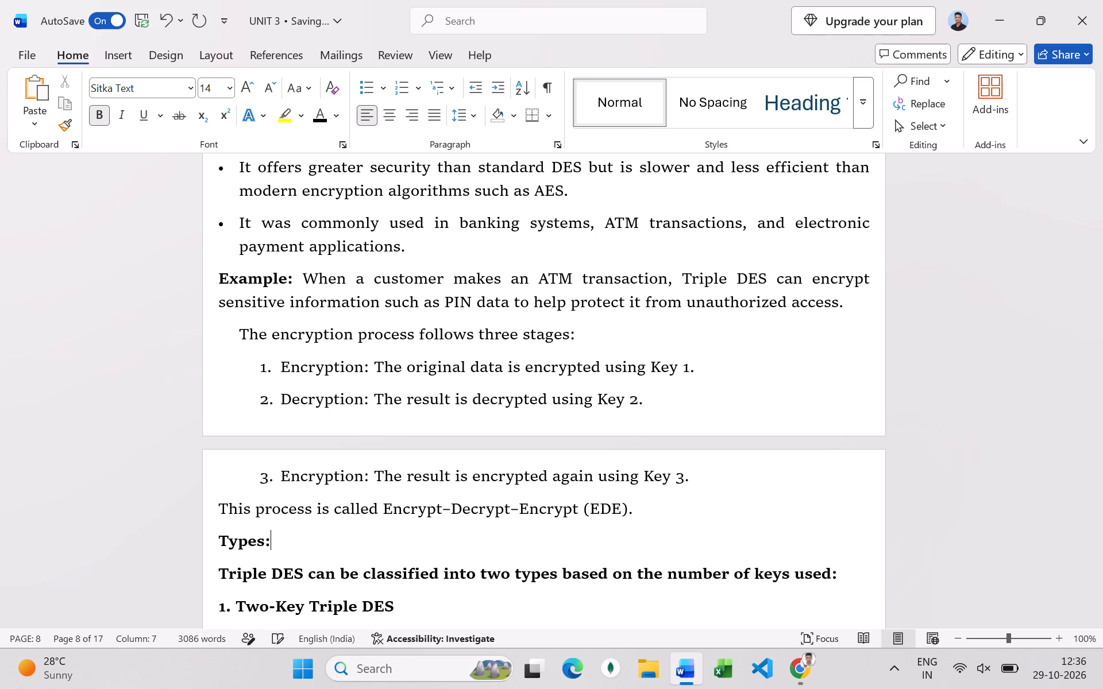
Remove the bold formatting from the line "Triple DES can be classified into two types based on the number of keys used:".
{"action": "scroll", "coordinate": [318, 557], "scroll_direction": "down", "scroll_amount": 1}
{"action": "scroll", "coordinate": [318, 557], "scroll_direction": "up", "scroll_amount": 1}
{"action": "scroll", "coordinate": [318, 557], "scroll_direction": "down", "scroll_amount": 2}
{"action": "scroll", "coordinate": [318, 557], "scroll_direction": "up", "scroll_amount": 1}
{"action": "scroll", "coordinate": [318, 557], "scroll_direction": "down", "scroll_amount": 3}
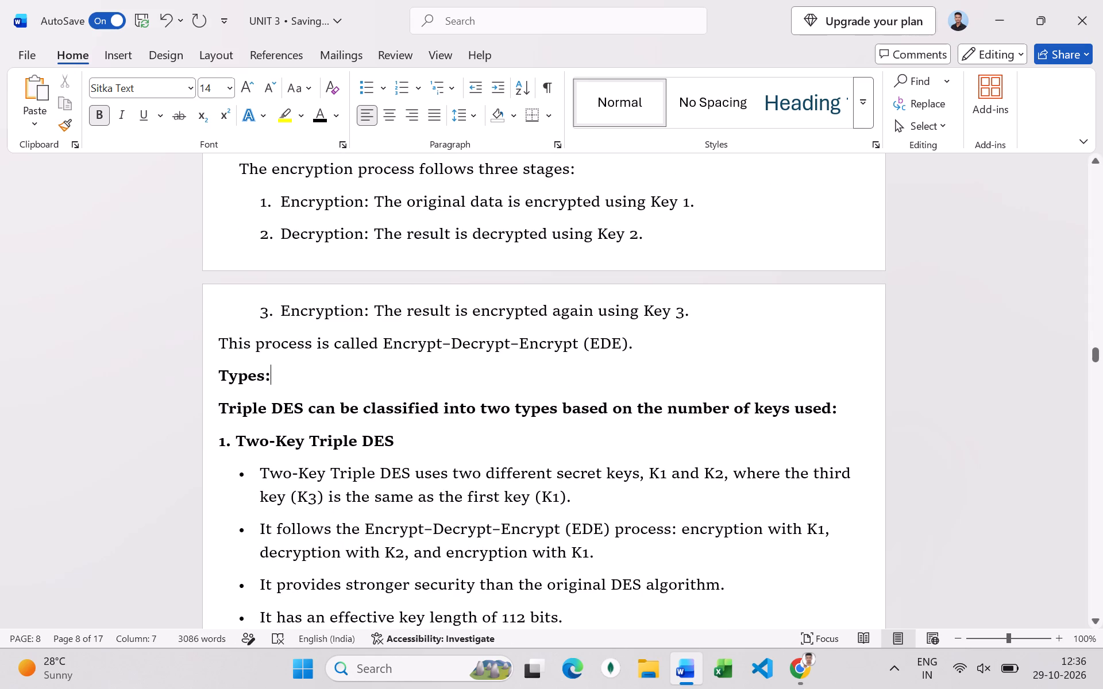
{"action": "left_click_drag", "start_coordinate": [217, 408], "coordinate": [853, 408]}
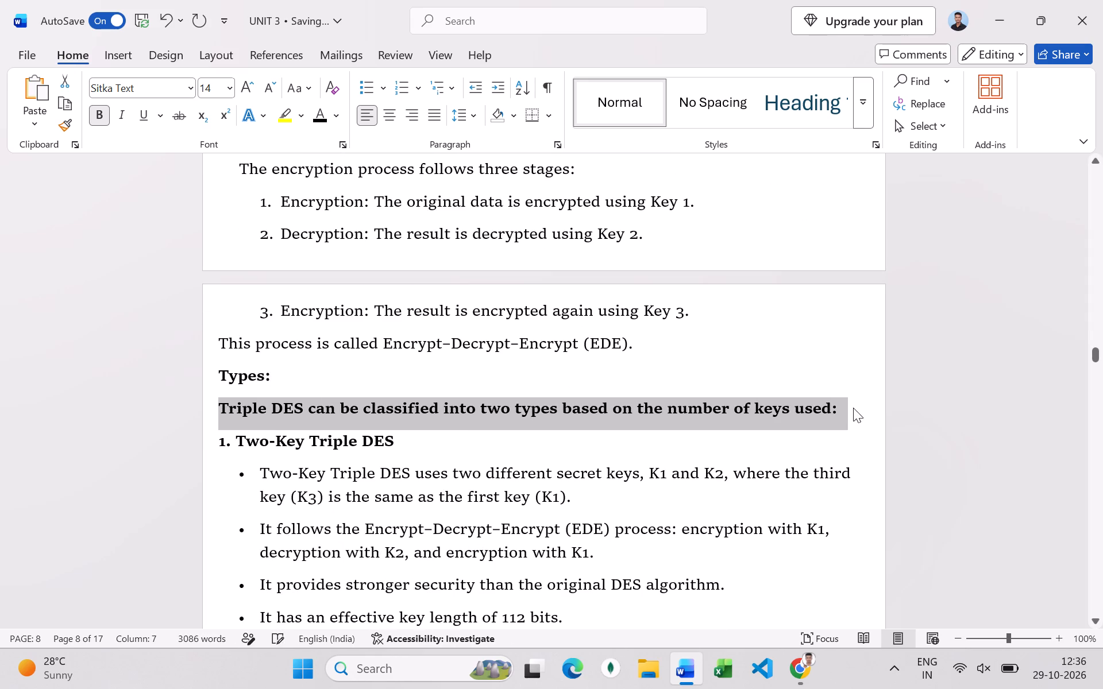
{"action": "key", "text": "ctrl+b"}
{"action": "left_click_drag", "start_coordinate": [410, 441], "coordinate": [197, 437]}
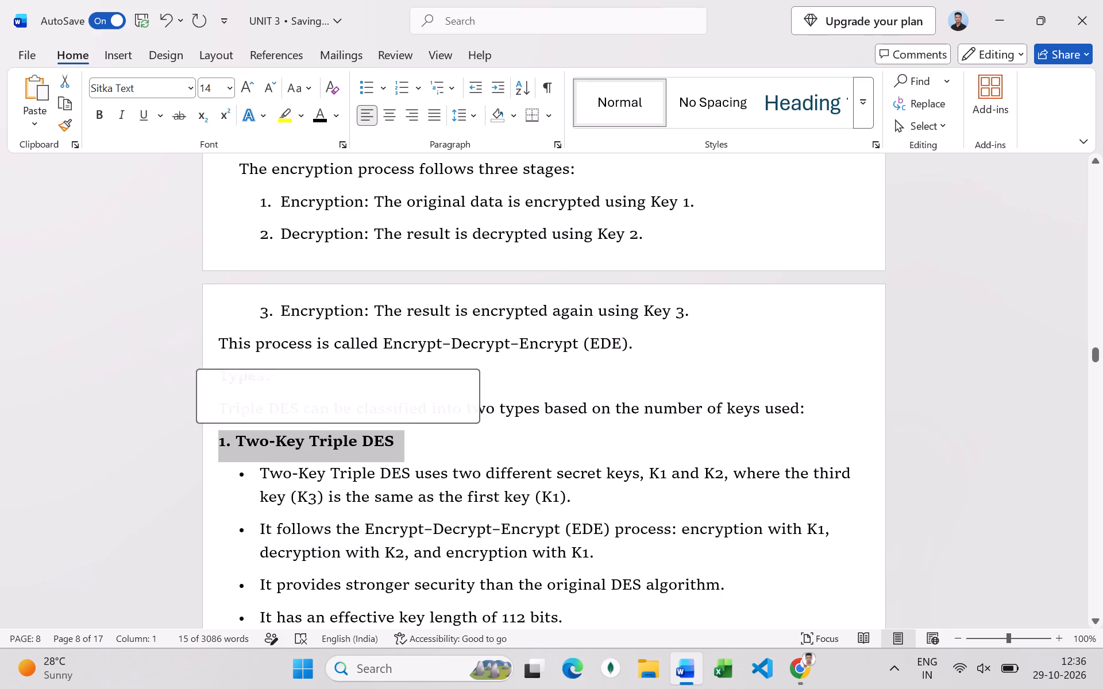
{"action": "left_click", "coordinate": [296, 490]}
Decrease the indent of the five bullet points under "1. Two-Key Triple DES" to the margin and justify them.
{"action": "scroll", "coordinate": [323, 501], "scroll_direction": "down", "scroll_amount": 12}
{"action": "scroll", "coordinate": [334, 495], "scroll_direction": "up", "scroll_amount": 9}
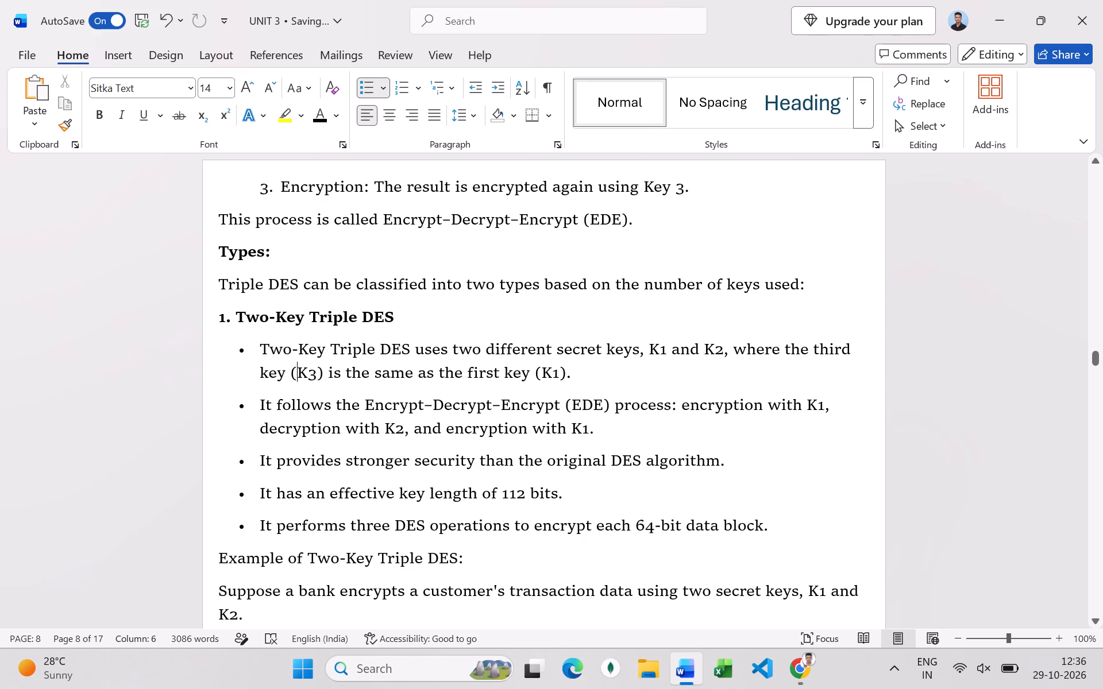
{"action": "left_click_drag", "start_coordinate": [786, 528], "coordinate": [172, 357]}
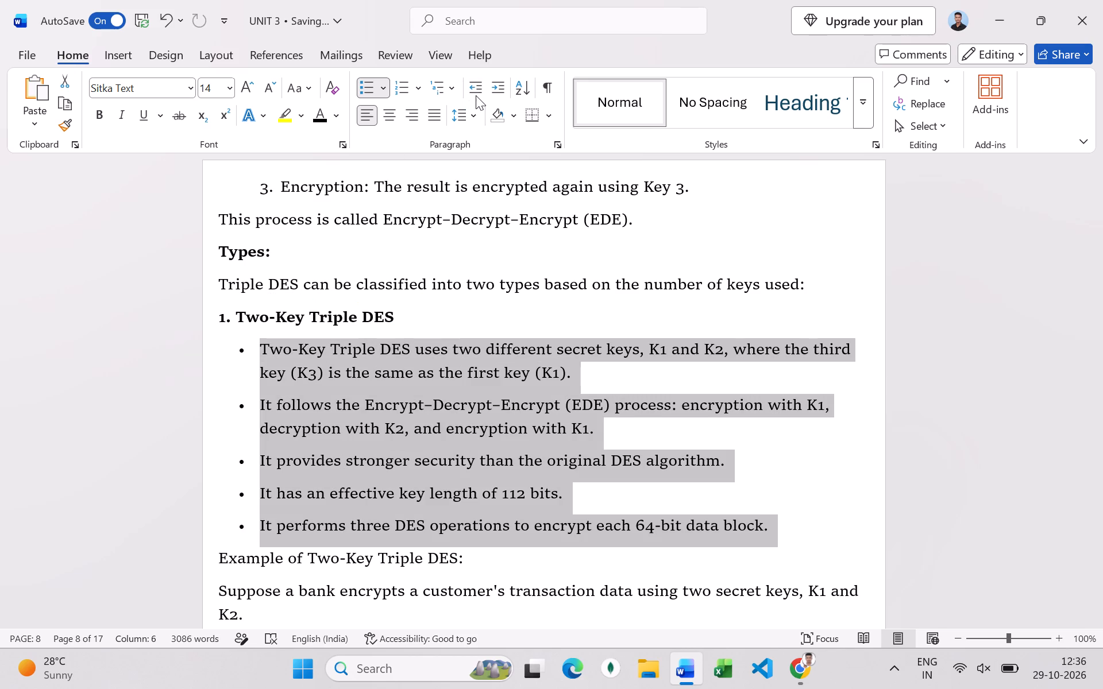
{"action": "triple_click", "coordinate": [476, 95]}
{"action": "left_click", "coordinate": [431, 115]}
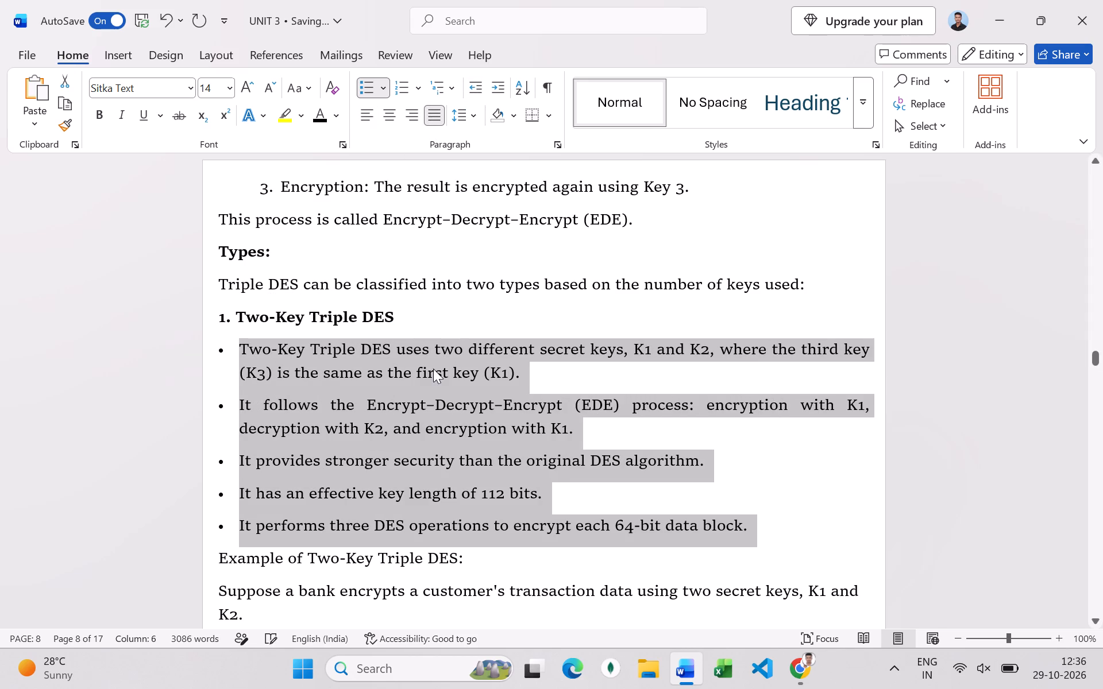
{"action": "left_click", "coordinate": [433, 369]}
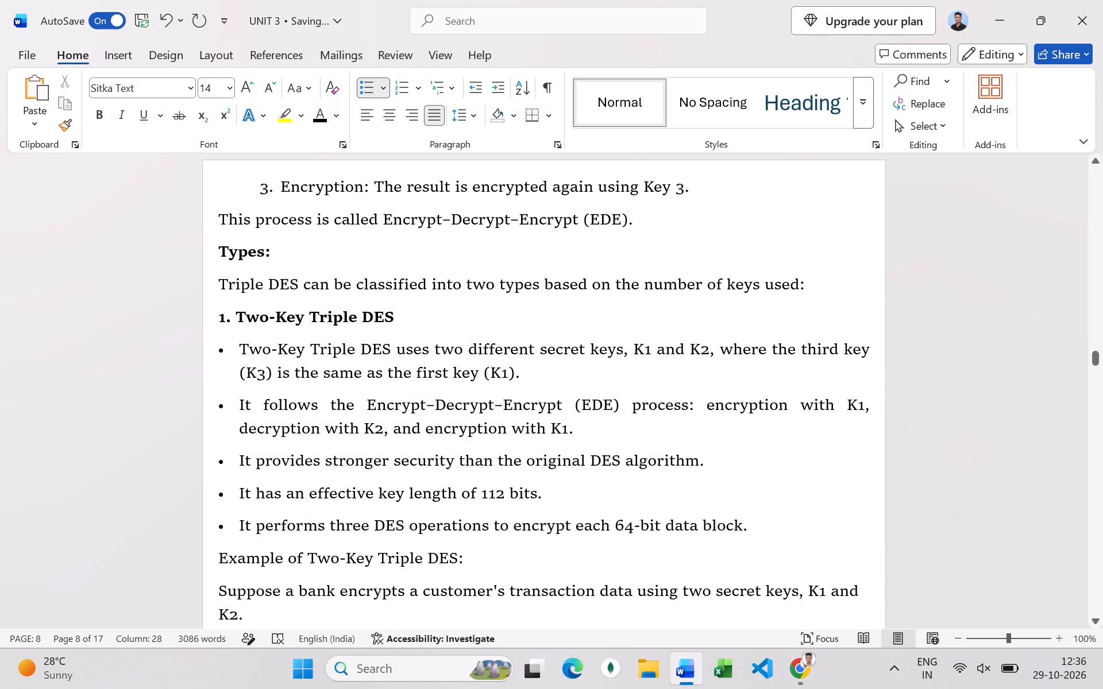
Delete "(EDE)" from the second bullet point under "1. Two-Key Triple DES".
{"action": "left_click", "coordinate": [620, 407]}
{"action": "key", "text": "BackSpace"}
{"action": "key", "text": "BackSpace"}
{"action": "key", "text": "BackSpace"}
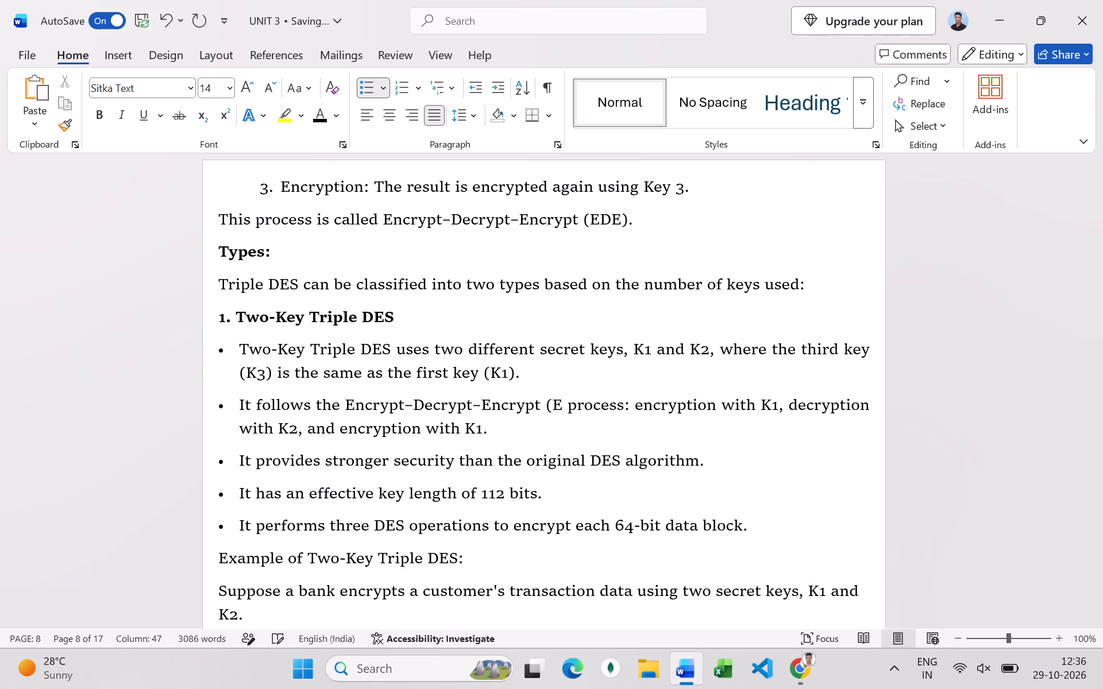
{"action": "key", "text": "BackSpace"}
{"action": "key", "text": "BackSpace"}
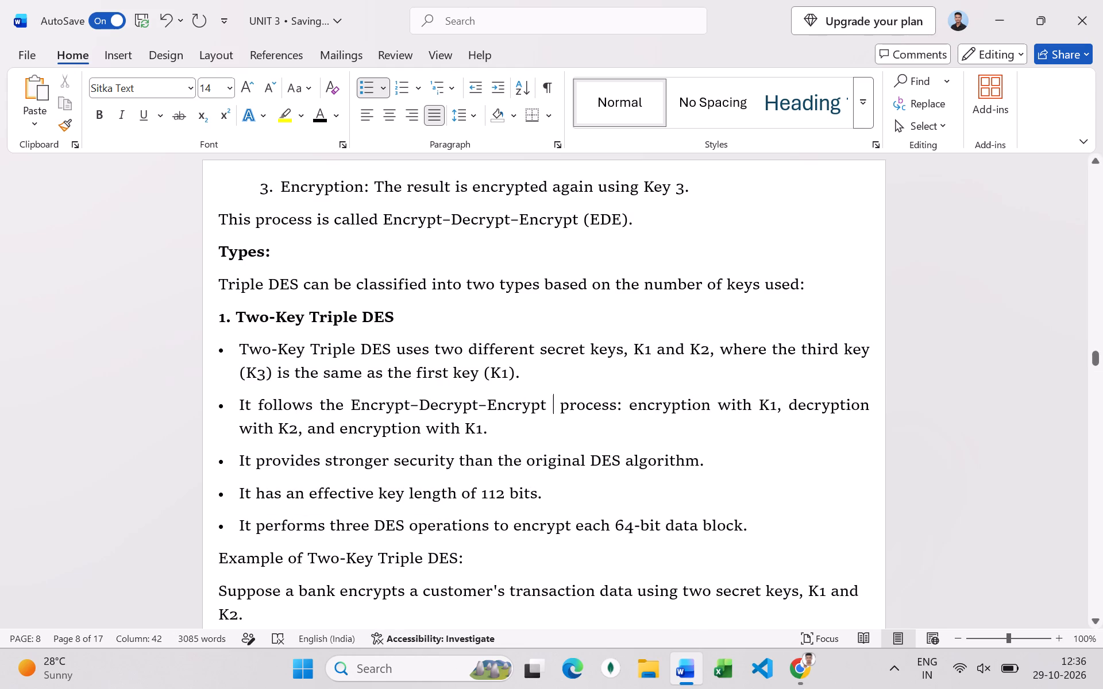
Increase the indent by one level from "Example of Two-Key Triple DES:" through "This method uses two different keys to provide better security than DES.".
{"action": "scroll", "coordinate": [603, 401], "scroll_direction": "down", "scroll_amount": 10}
{"action": "scroll", "coordinate": [315, 411], "scroll_direction": "up", "scroll_amount": 3}
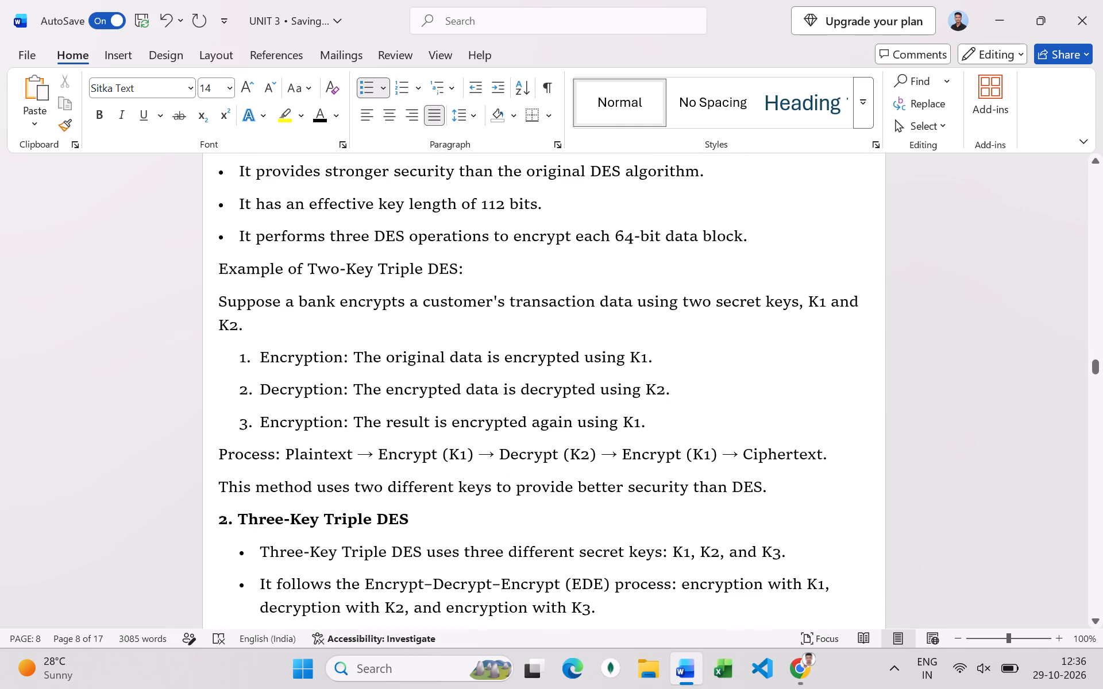
{"action": "left_click_drag", "start_coordinate": [792, 485], "coordinate": [219, 417]}
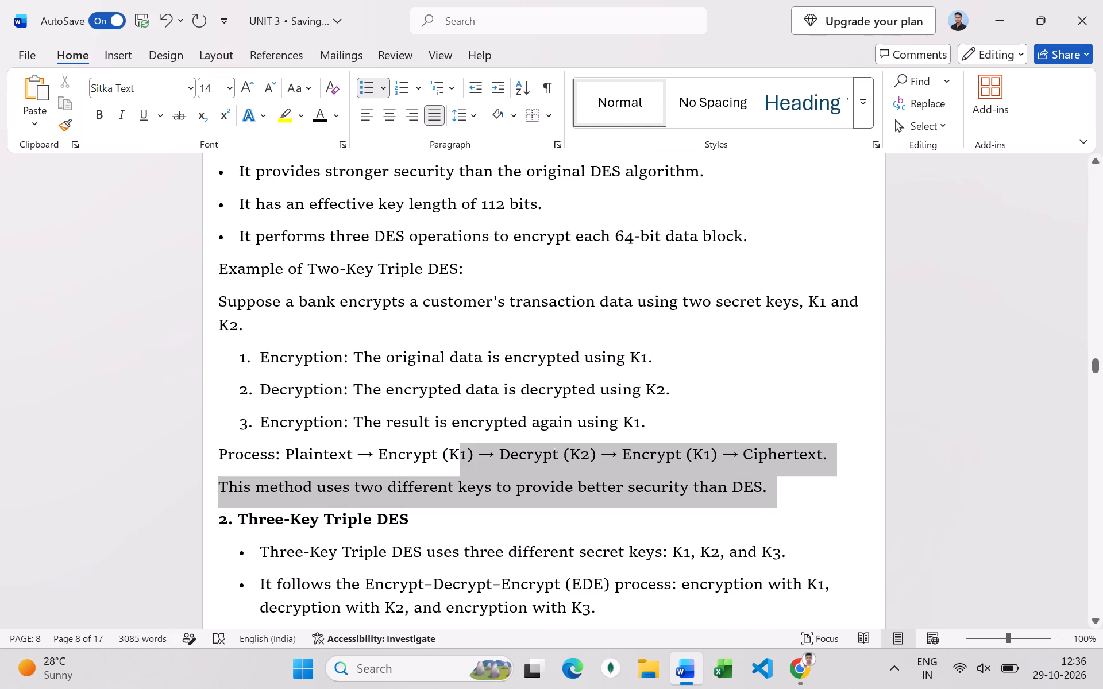
{"action": "left_click_drag", "start_coordinate": [219, 417], "coordinate": [134, 279]}
{"action": "left_click", "coordinate": [496, 88]}
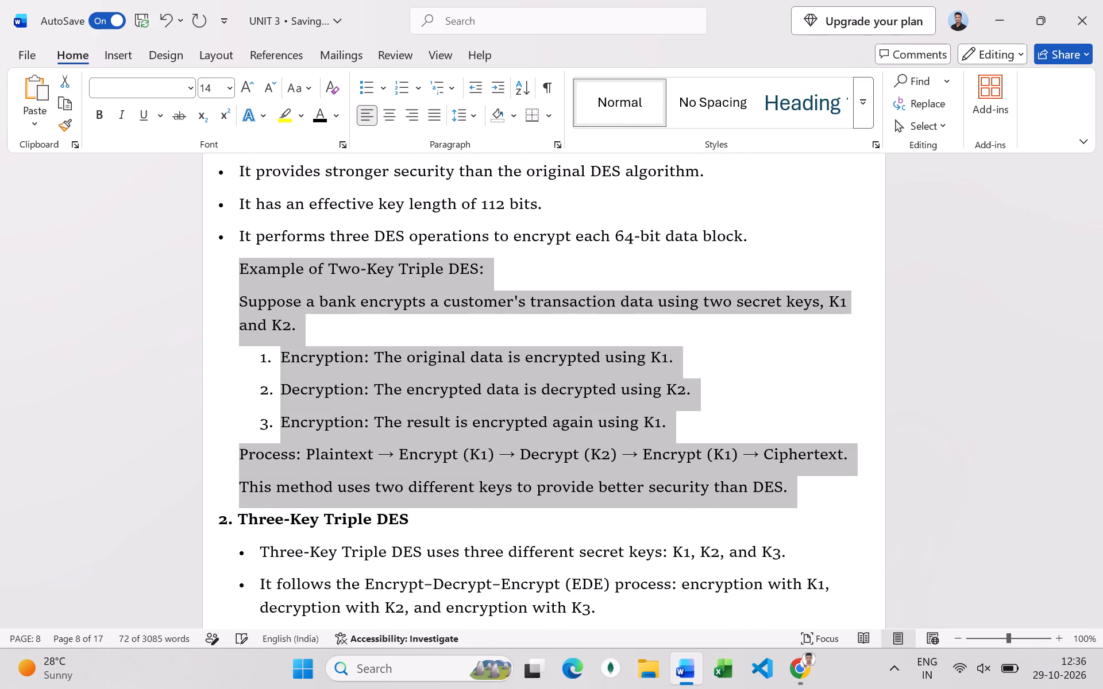
{"action": "left_click", "coordinate": [304, 325]}
Shorten the label "Example of Two-Key Triple DES:" to "Ex:".
{"action": "left_click_drag", "start_coordinate": [479, 268], "coordinate": [298, 263]}
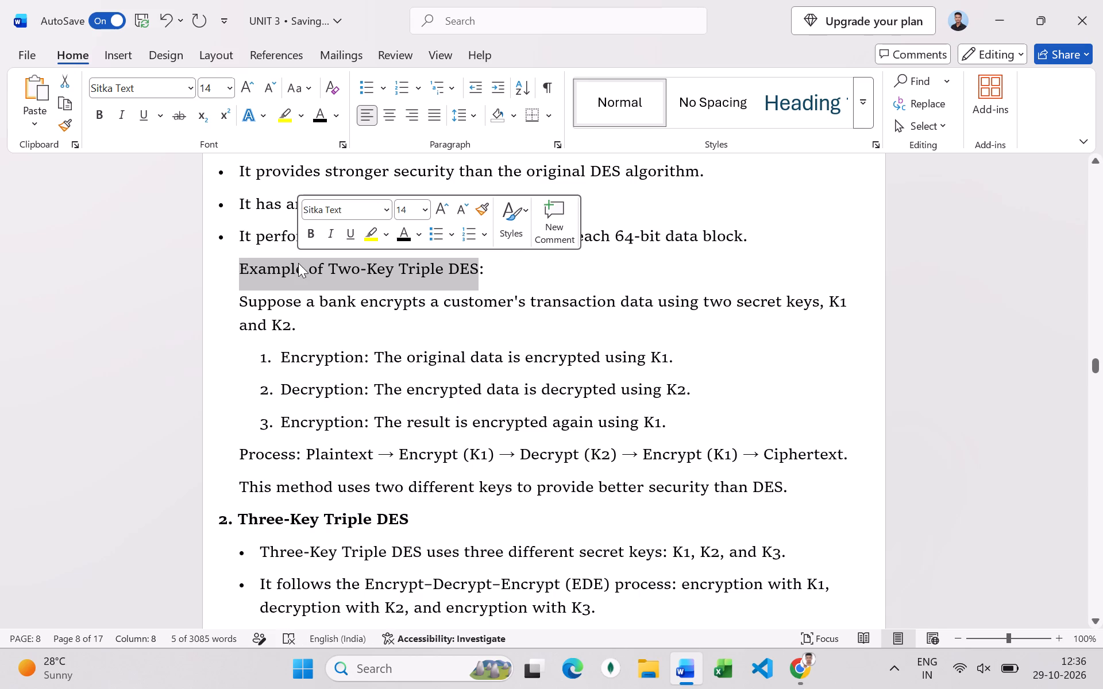
{"action": "type", "text": "Ex"}
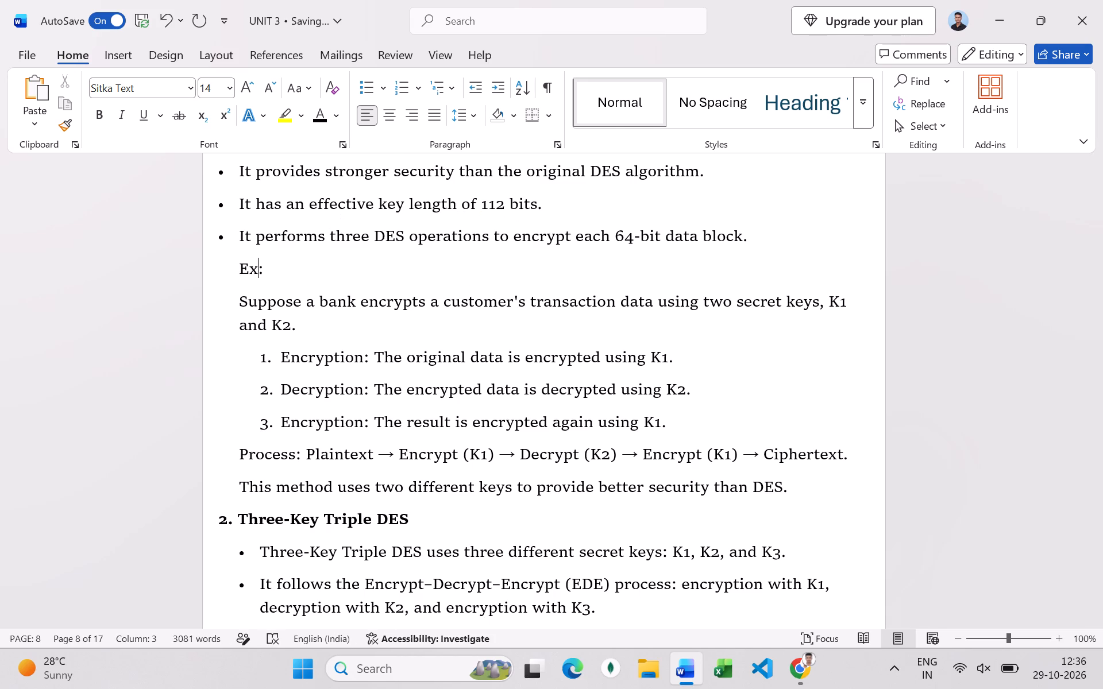
Switch to Chrome and read through the GeeksforGeeks article on expansion permutation, from its working and table to the conclusion.
{"action": "key", "text": "alt+Tab"}
{"action": "scroll", "coordinate": [317, 293], "scroll_direction": "down", "scroll_amount": 6}
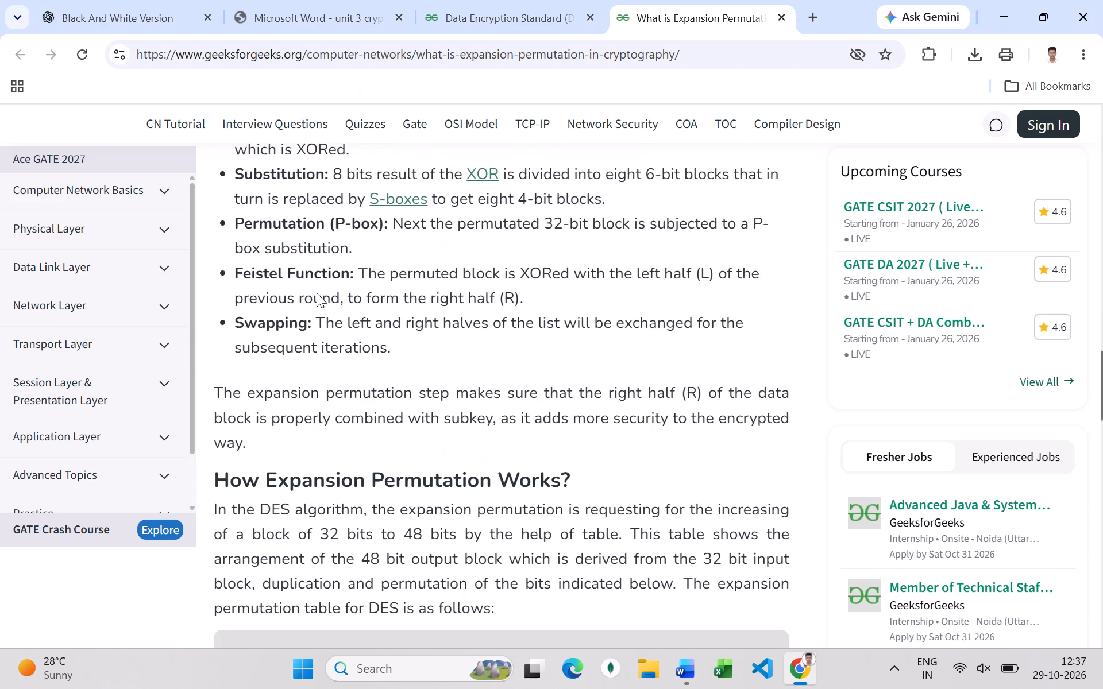
{"action": "scroll", "coordinate": [365, 305], "scroll_direction": "down", "scroll_amount": 3}
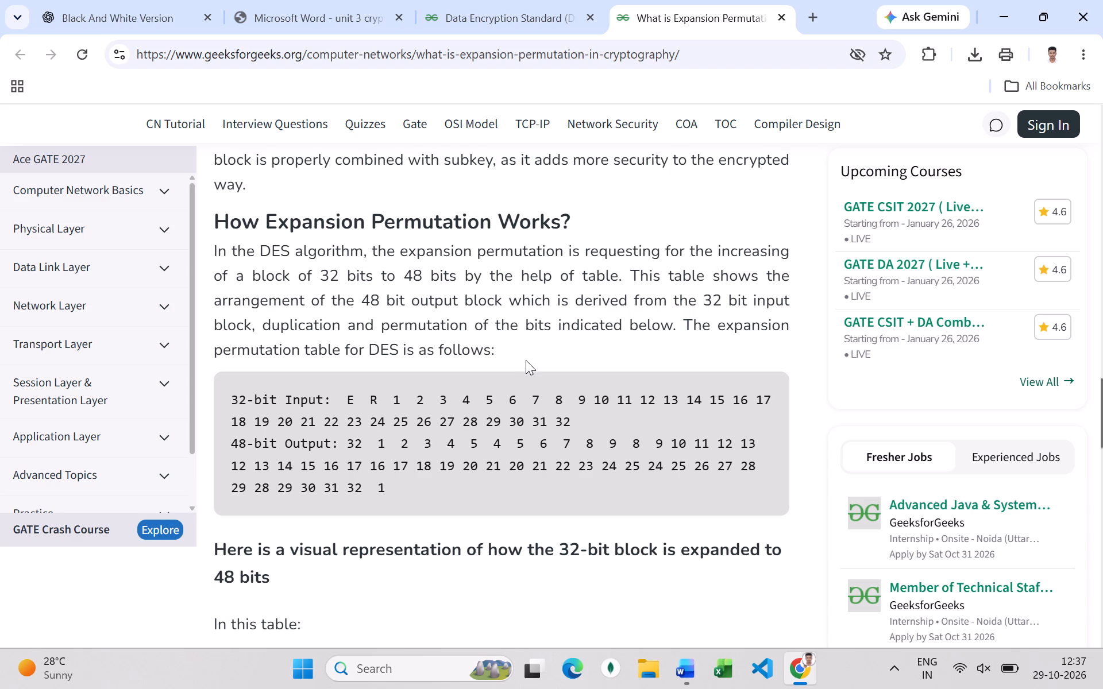
{"action": "scroll", "coordinate": [526, 375], "scroll_direction": "down", "scroll_amount": 2}
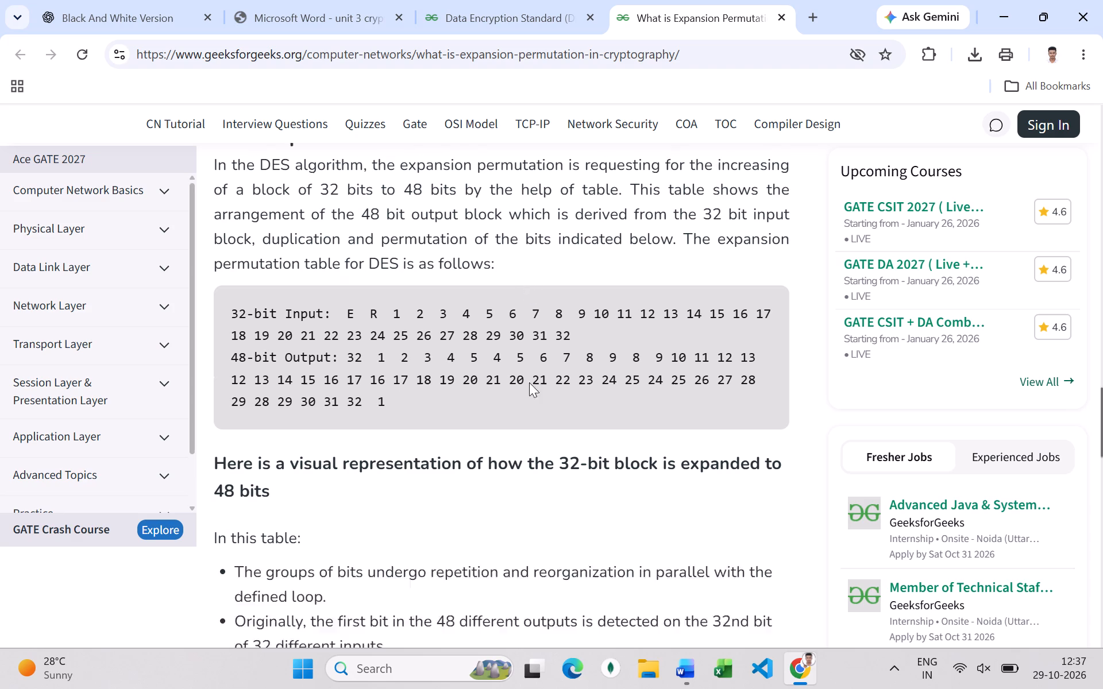
{"action": "scroll", "coordinate": [529, 382], "scroll_direction": "down", "scroll_amount": 4}
{"action": "scroll", "coordinate": [568, 420], "scroll_direction": "down", "scroll_amount": 7}
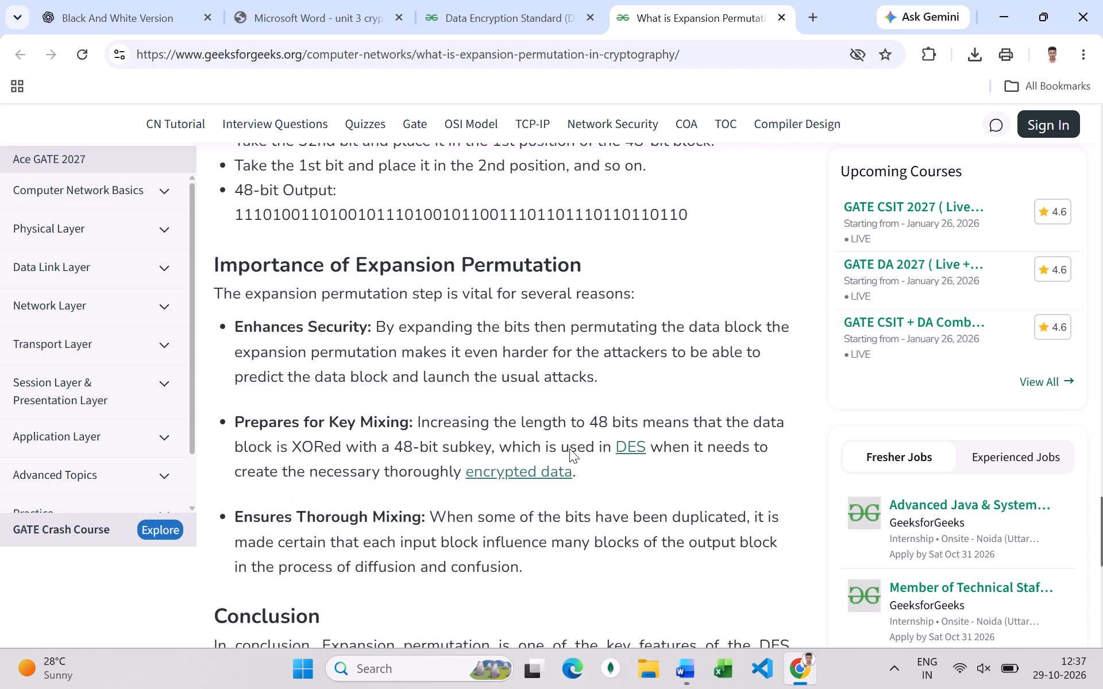
{"action": "scroll", "coordinate": [569, 448], "scroll_direction": "down", "scroll_amount": 5}
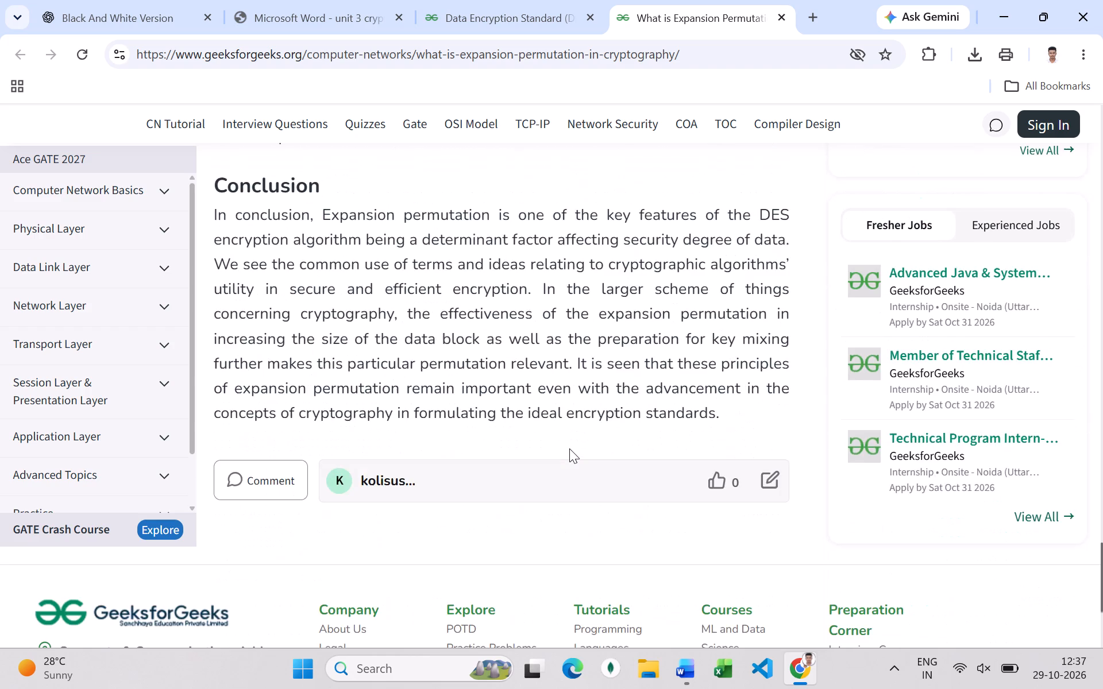
{"action": "scroll", "coordinate": [569, 448], "scroll_direction": "down", "scroll_amount": 6}
{"action": "scroll", "coordinate": [569, 448], "scroll_direction": "up", "scroll_amount": 6}
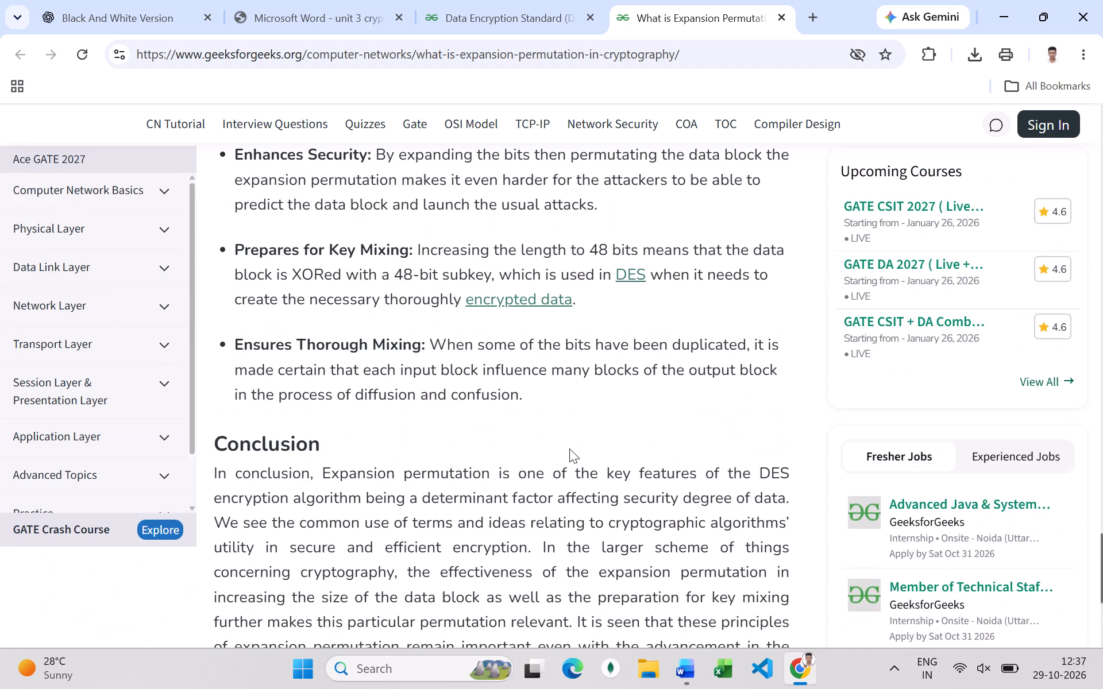
{"action": "scroll", "coordinate": [569, 448], "scroll_direction": "up", "scroll_amount": 2}
Open the linked data encryption article from the "Prepares for Key Mixing" point.
{"action": "left_click", "coordinate": [546, 474]}
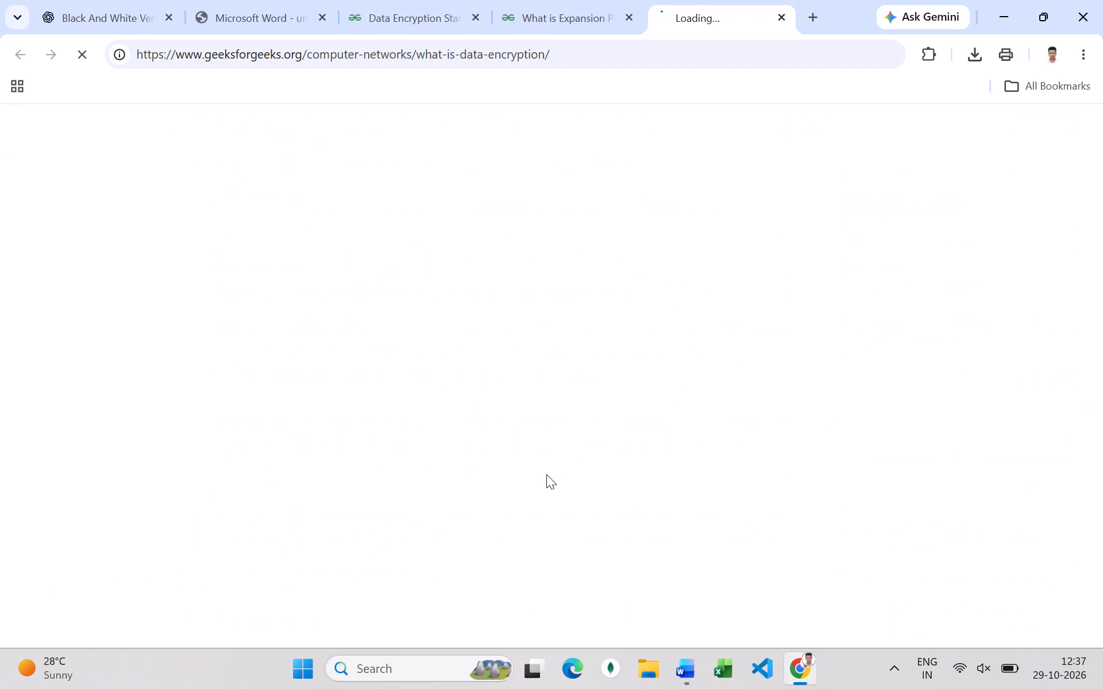
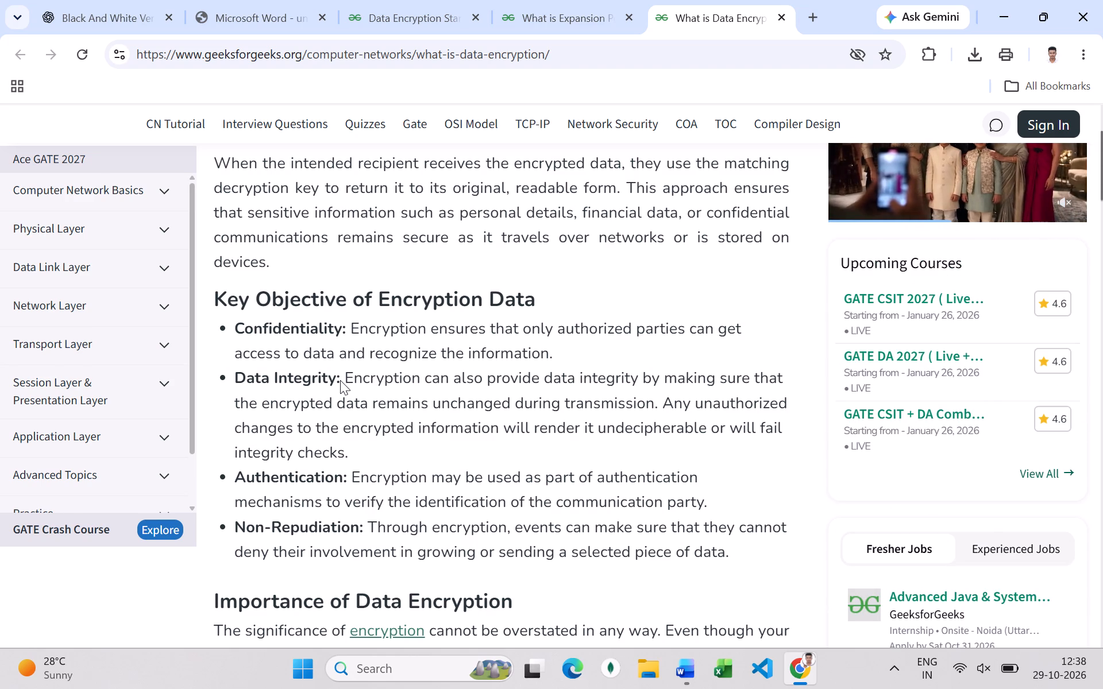
Switch to Word and convert the numbered steps in the Two-Key Triple DES example to bullets, indented one level further.
{"action": "key", "text": "alt+Tab"}
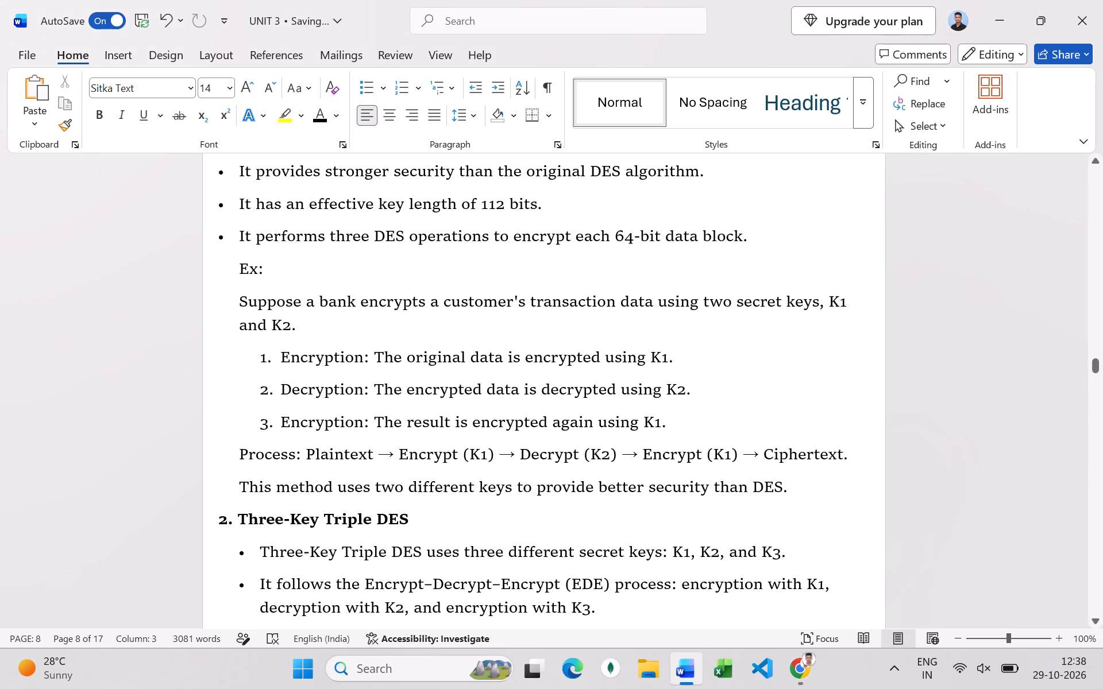
{"action": "scroll", "coordinate": [404, 412], "scroll_direction": "down", "scroll_amount": 4}
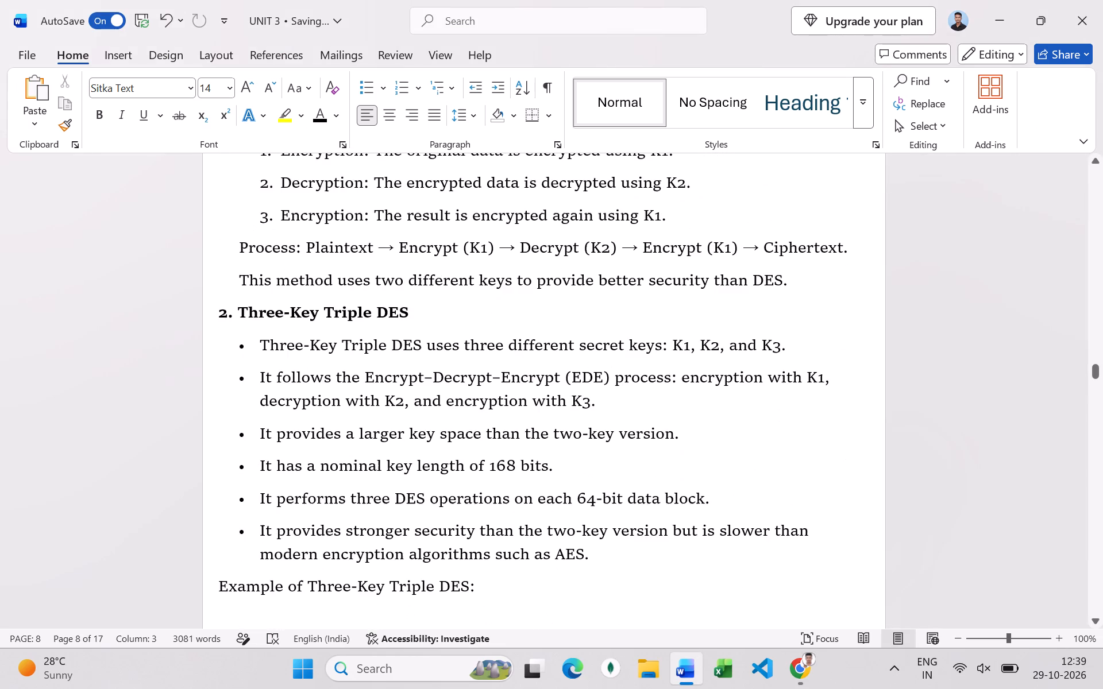
{"action": "scroll", "coordinate": [402, 412], "scroll_direction": "down", "scroll_amount": 1}
{"action": "scroll", "coordinate": [389, 396], "scroll_direction": "up", "scroll_amount": 3}
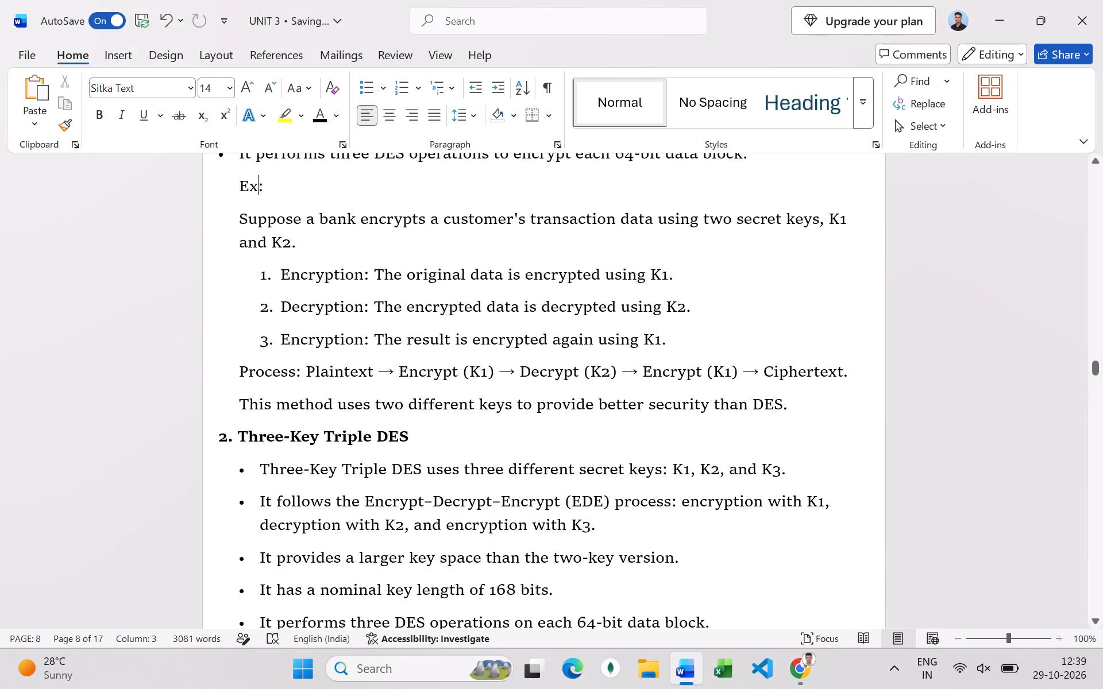
{"action": "left_click_drag", "start_coordinate": [693, 335], "coordinate": [306, 282]}
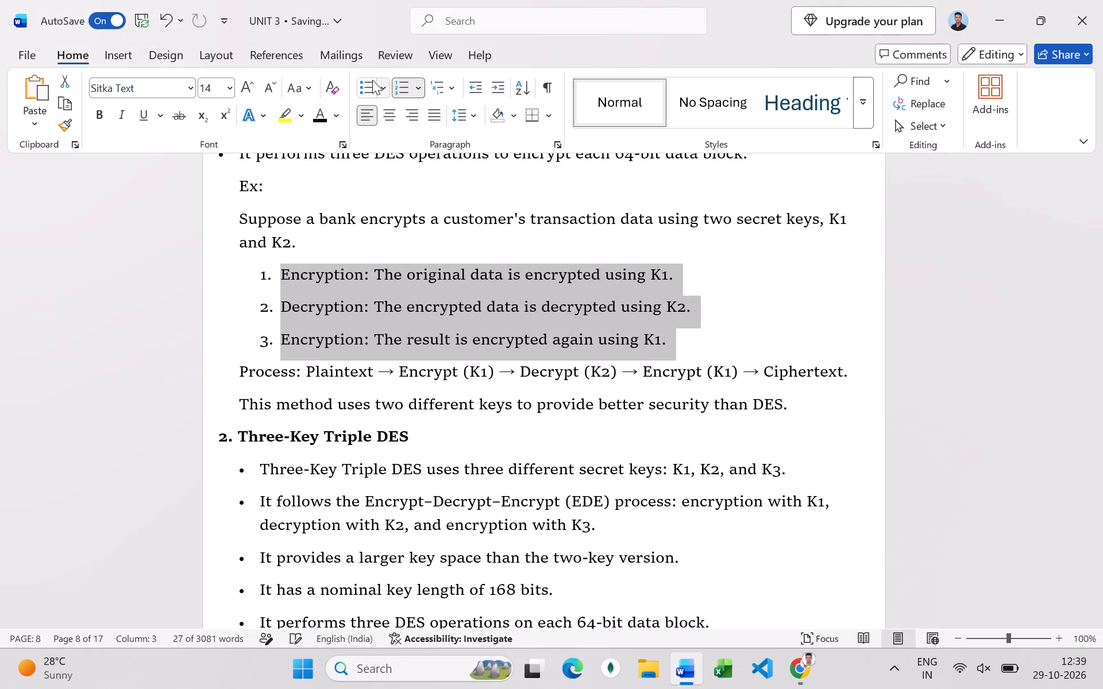
{"action": "left_click", "coordinate": [367, 80]}
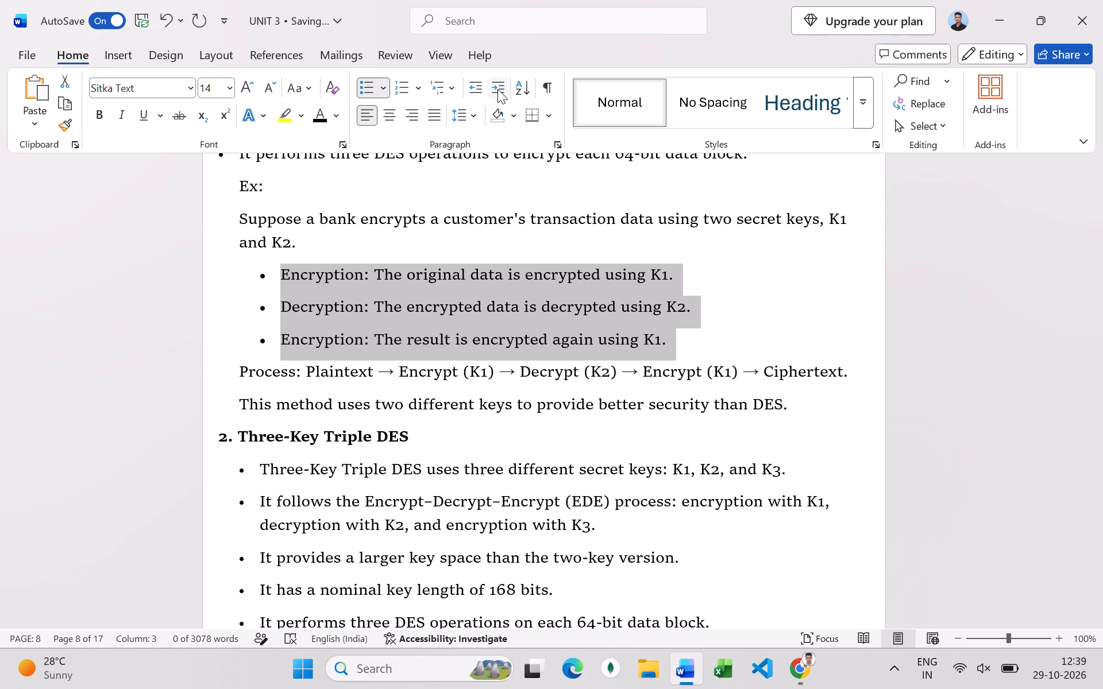
{"action": "left_click", "coordinate": [497, 89]}
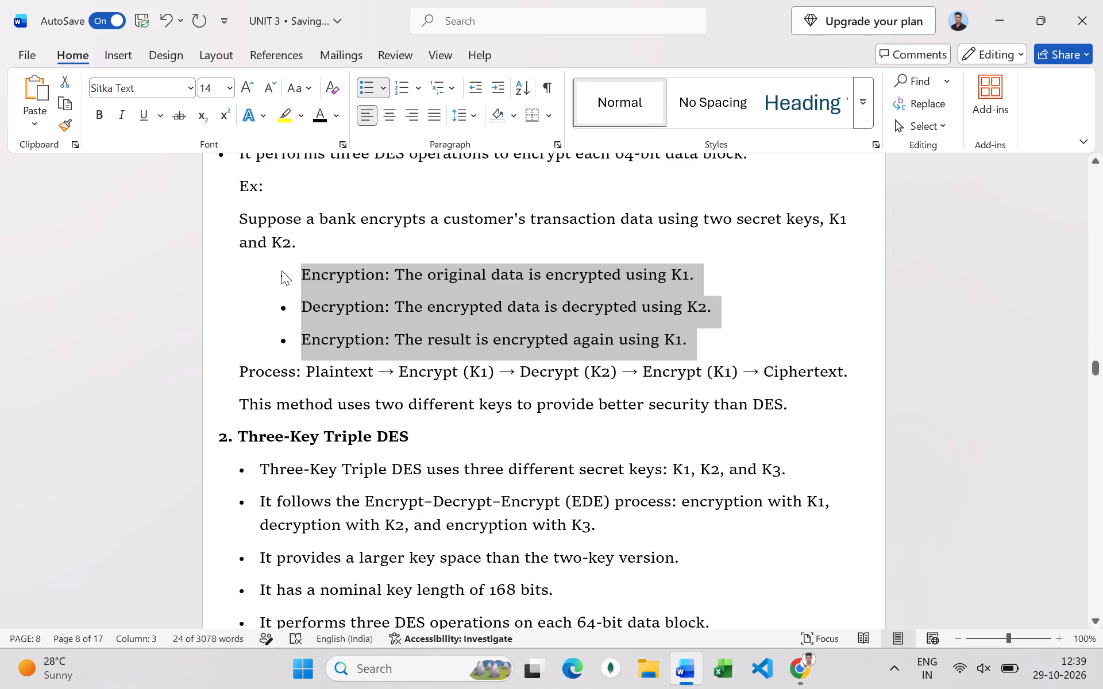
Decrease the indent of the six bullets under "2. Three-Key Triple DES" to the page margin and justify them.
{"action": "scroll", "coordinate": [349, 462], "scroll_direction": "down", "scroll_amount": 4}
{"action": "left_click", "coordinate": [383, 432]}
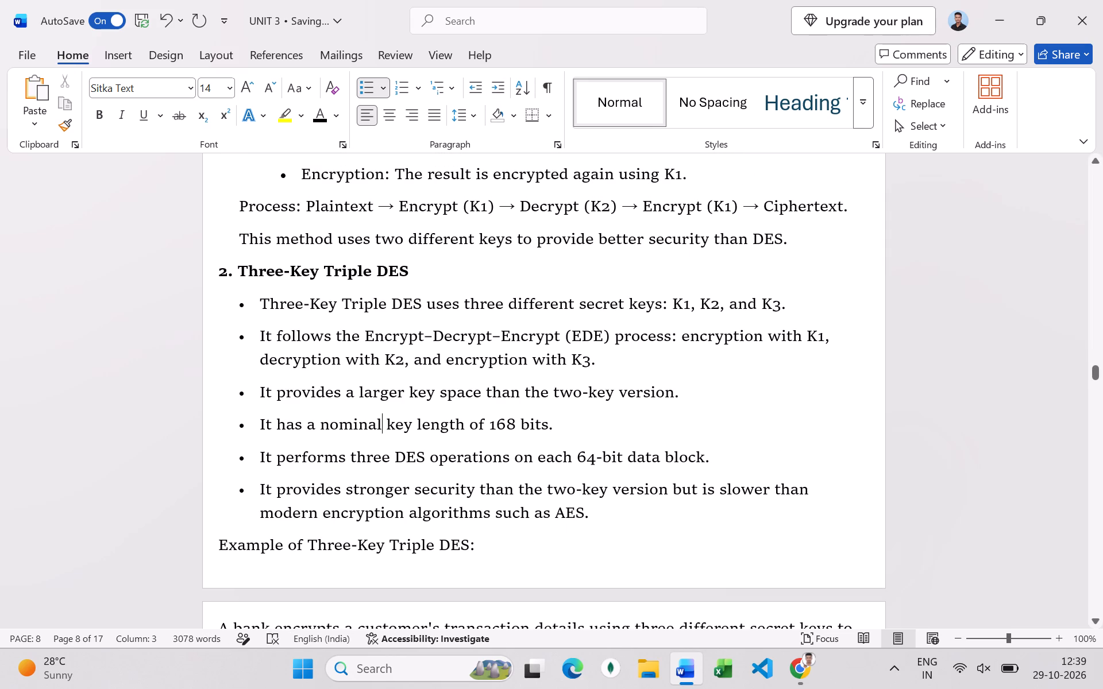
{"action": "left_click_drag", "start_coordinate": [594, 514], "coordinate": [260, 312]}
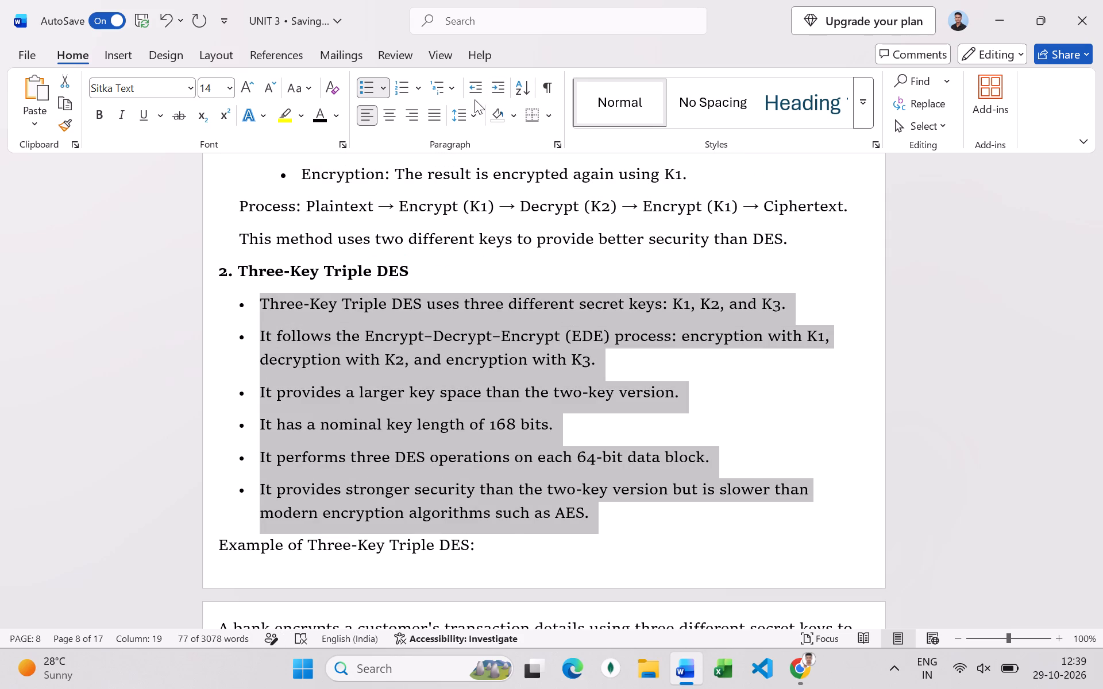
{"action": "triple_click", "coordinate": [475, 86]}
{"action": "left_click", "coordinate": [431, 114]}
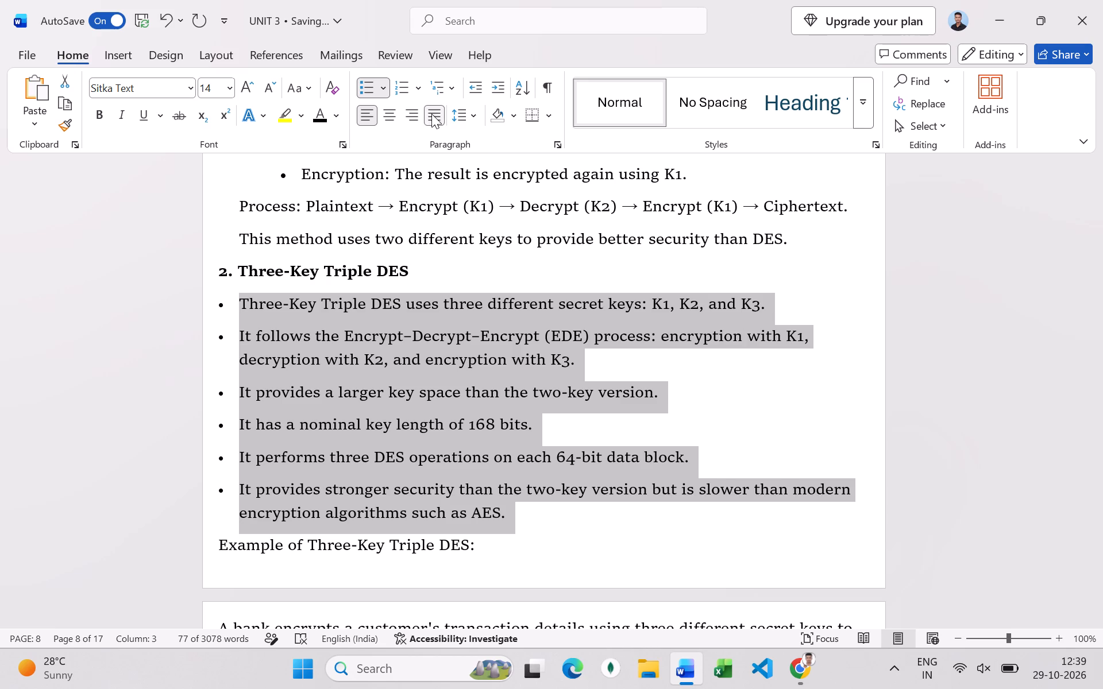
Delete "(EDE)" from the Encrypt–Decrypt–Encrypt bullet under Three-Key Triple DES.
{"action": "left_click", "coordinate": [466, 332]}
{"action": "left_click", "coordinate": [618, 334]}
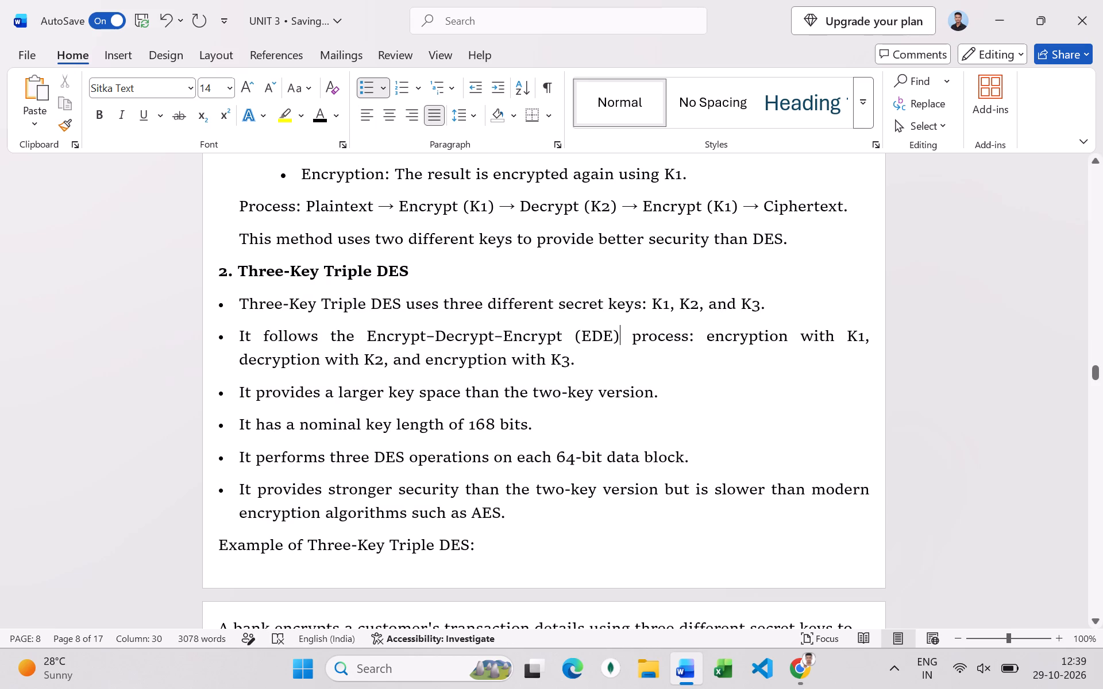
{"action": "key", "text": "BackSpace"}
{"action": "key", "text": "BackSpace"}
{"action": "key", "text": "BackSpace"}
{"action": "key", "text": "BackSpace"}
{"action": "key", "text": "BackSpace"}
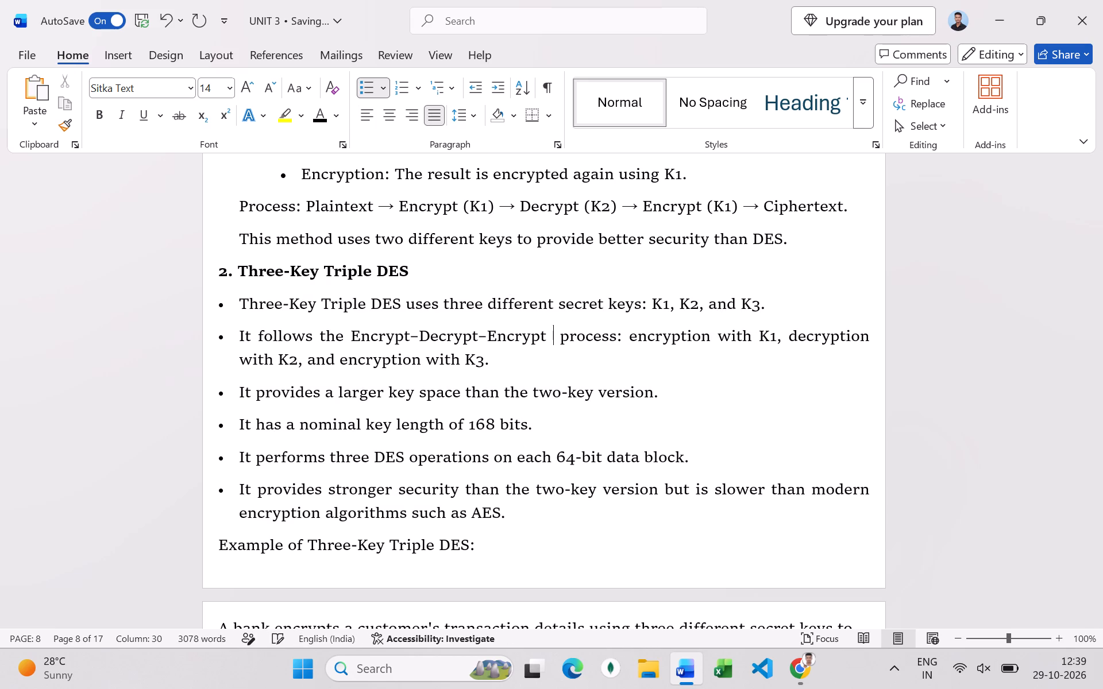
{"action": "key", "text": "BackSpace"}
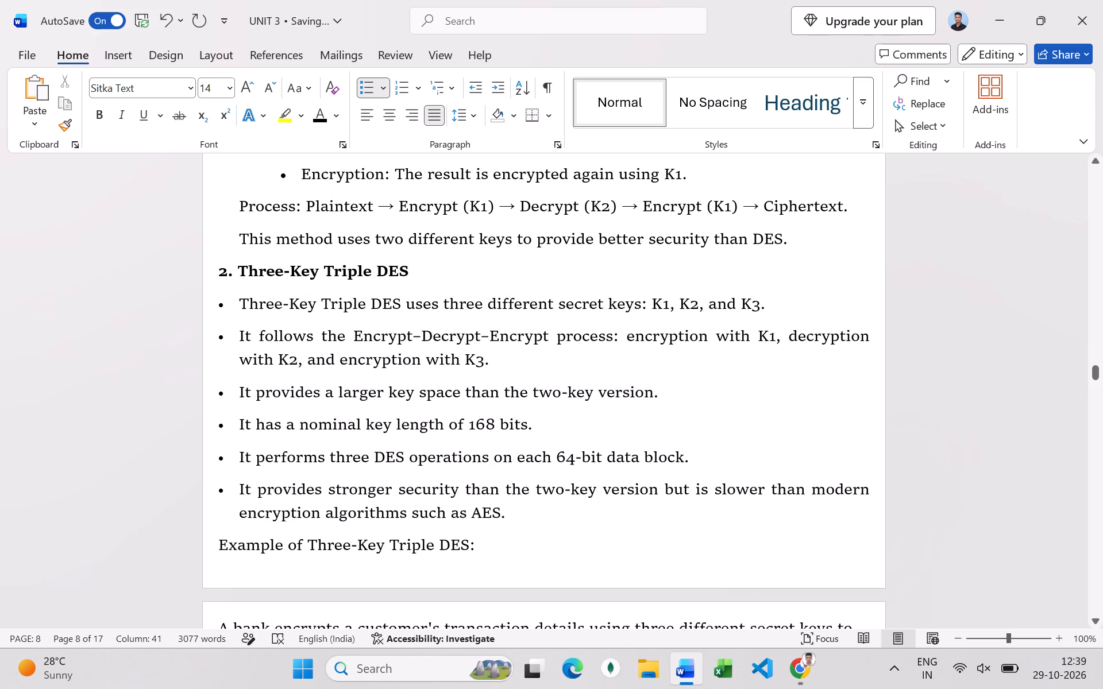
Correct the flagged spacing in "Encrypt process" in the second Two-Key Triple DES bullet using the grammar suggestion.
{"action": "scroll", "coordinate": [511, 389], "scroll_direction": "up", "scroll_amount": 14}
{"action": "right_click", "coordinate": [540, 463]}
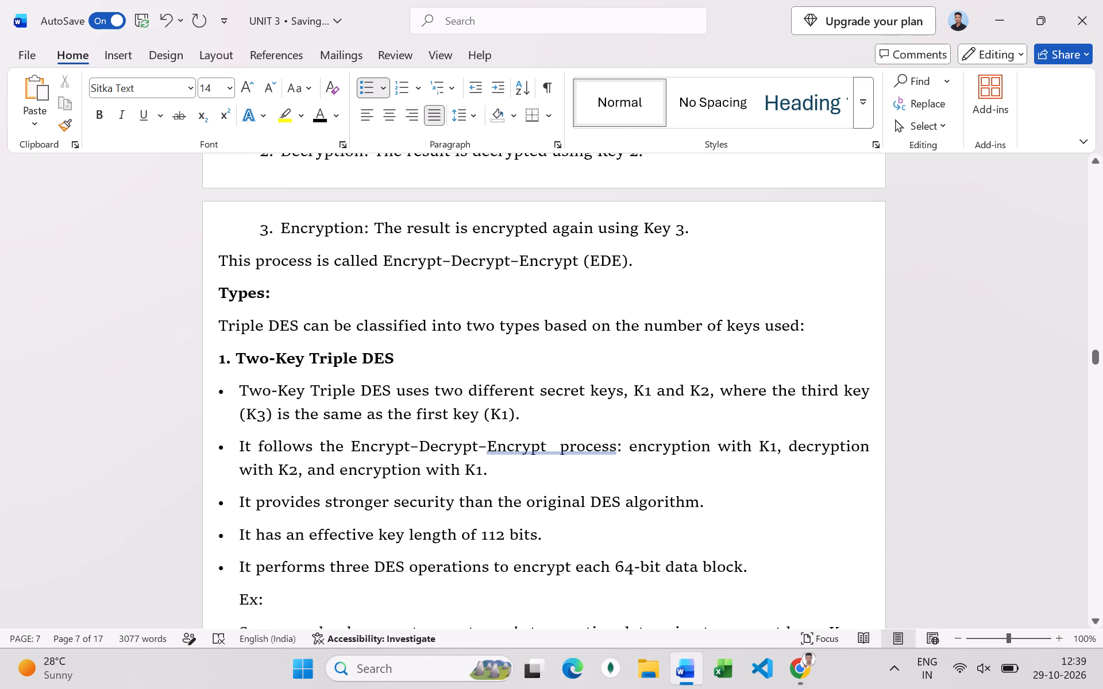
{"action": "left_click", "coordinate": [511, 441]}
{"action": "right_click", "coordinate": [511, 441]}
{"action": "left_click", "coordinate": [536, 458]}
{"action": "right_click_drag", "start_coordinate": [554, 446], "coordinate": [550, 452]}
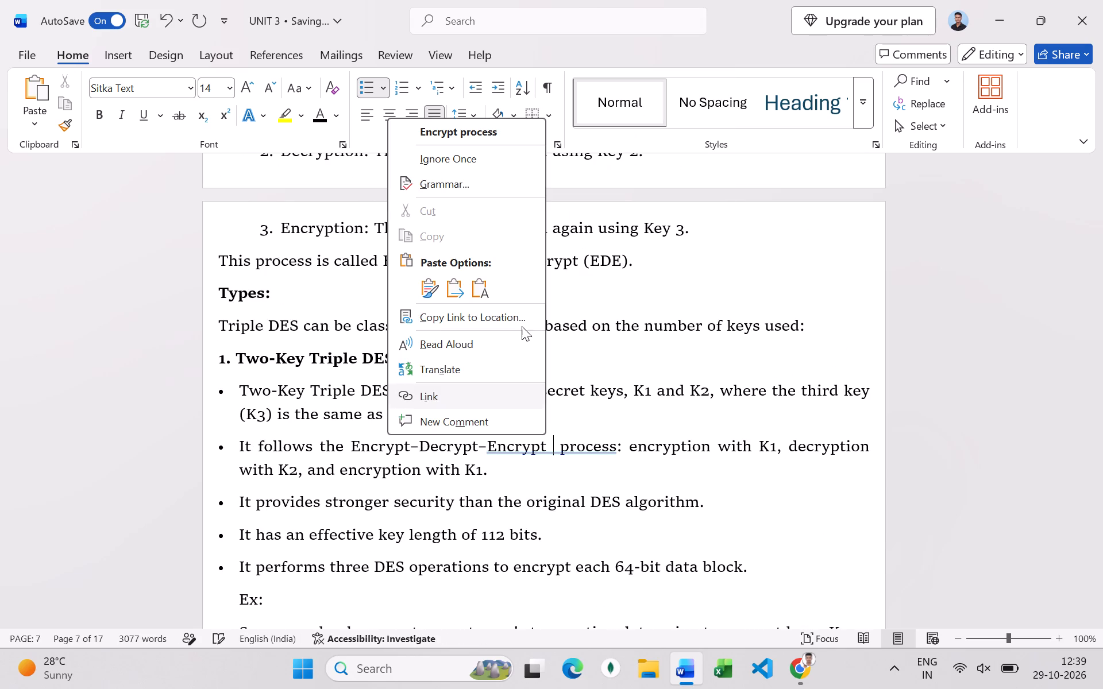
{"action": "left_click", "coordinate": [473, 130]}
{"action": "left_click", "coordinate": [528, 474]}
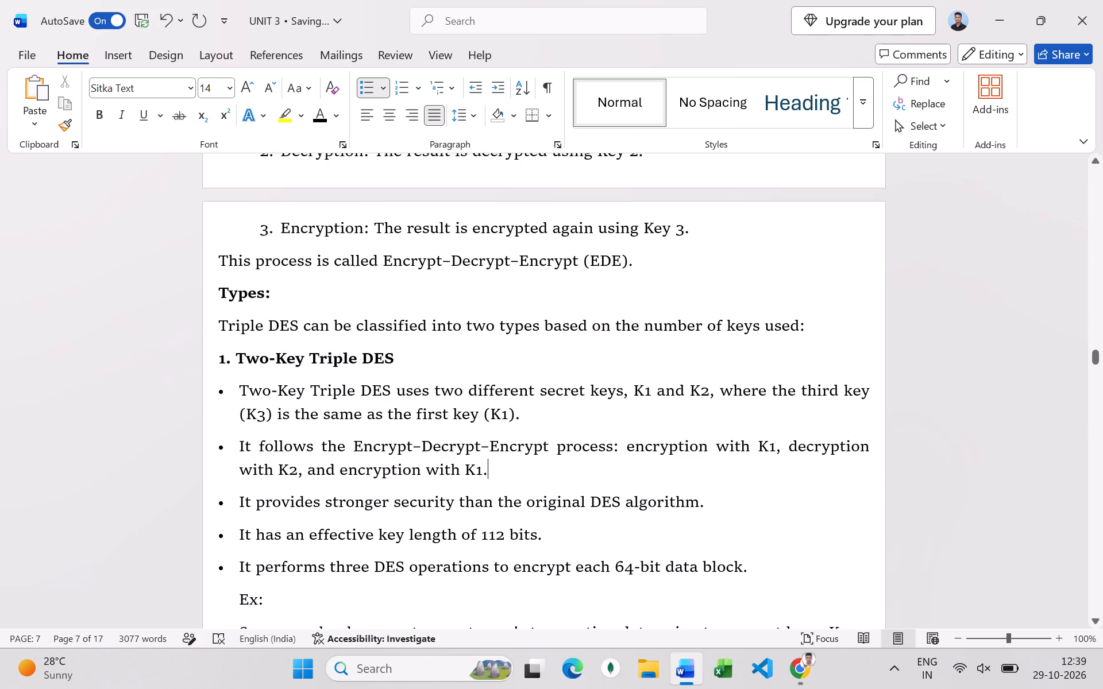
Shorten the label "Example of Three-Key Triple DES:" to "Example:".
{"action": "scroll", "coordinate": [527, 474], "scroll_direction": "down", "scroll_amount": 8}
{"action": "scroll", "coordinate": [516, 467], "scroll_direction": "up", "scroll_amount": 1}
{"action": "scroll", "coordinate": [516, 454], "scroll_direction": "down", "scroll_amount": 8}
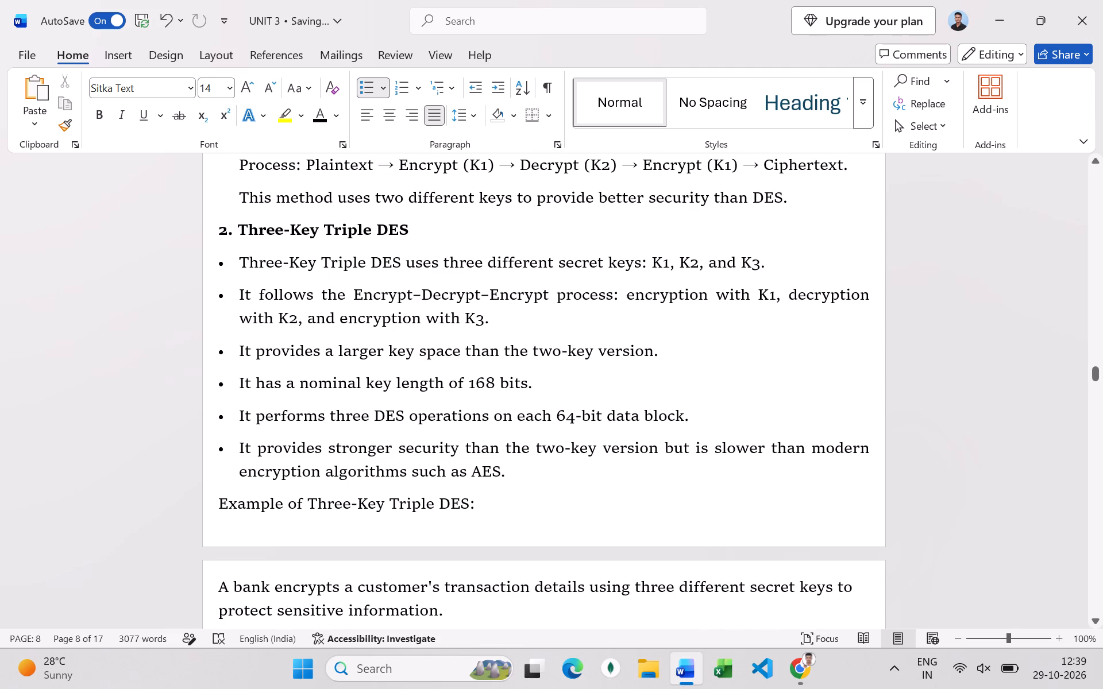
{"action": "scroll", "coordinate": [371, 371], "scroll_direction": "down", "scroll_amount": 2}
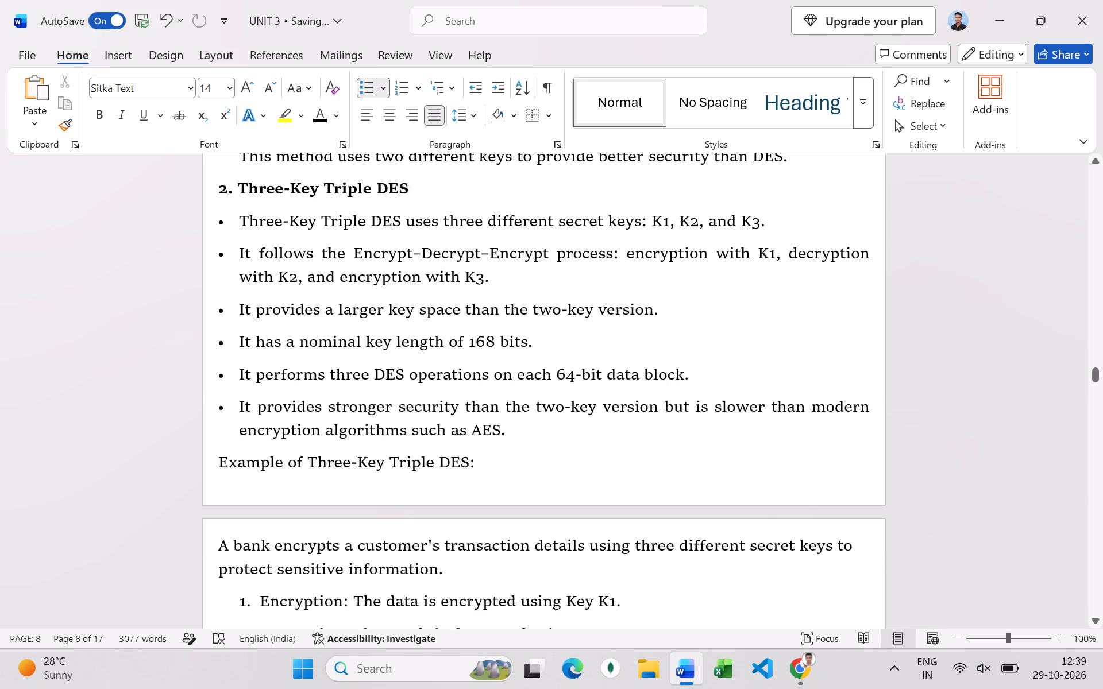
{"action": "scroll", "coordinate": [371, 371], "scroll_direction": "down", "scroll_amount": 3}
{"action": "left_click_drag", "start_coordinate": [469, 300], "coordinate": [398, 300]}
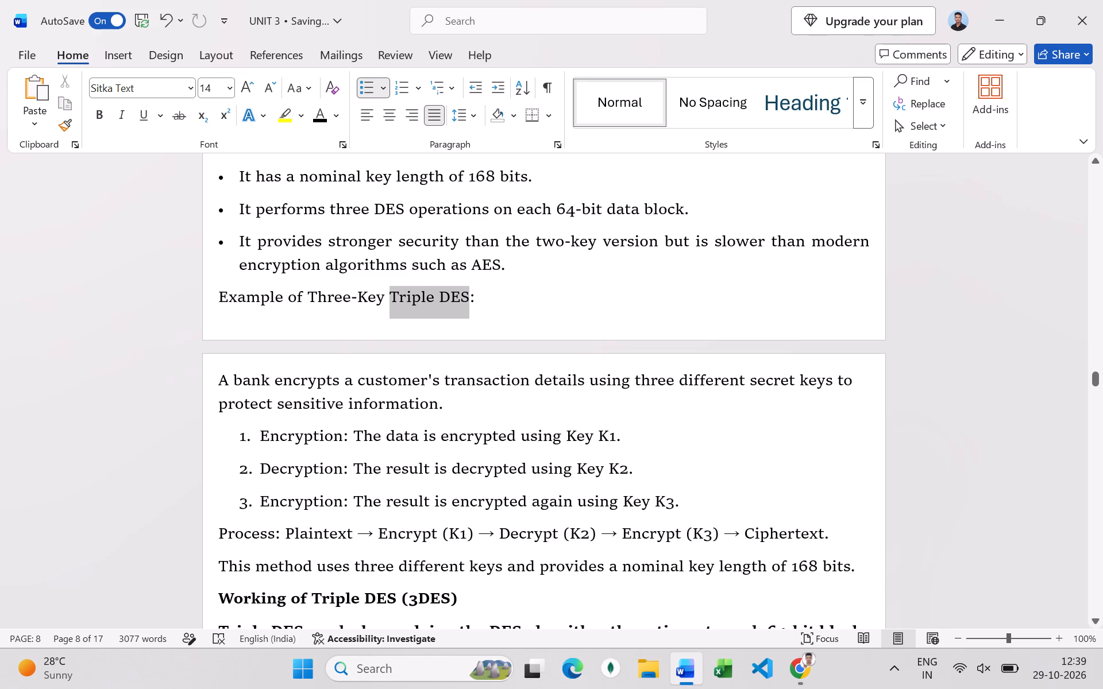
{"action": "left_click_drag", "start_coordinate": [398, 300], "coordinate": [293, 298]}
{"action": "key", "text": "BackSpace"}
{"action": "key", "text": "BackSpace"}
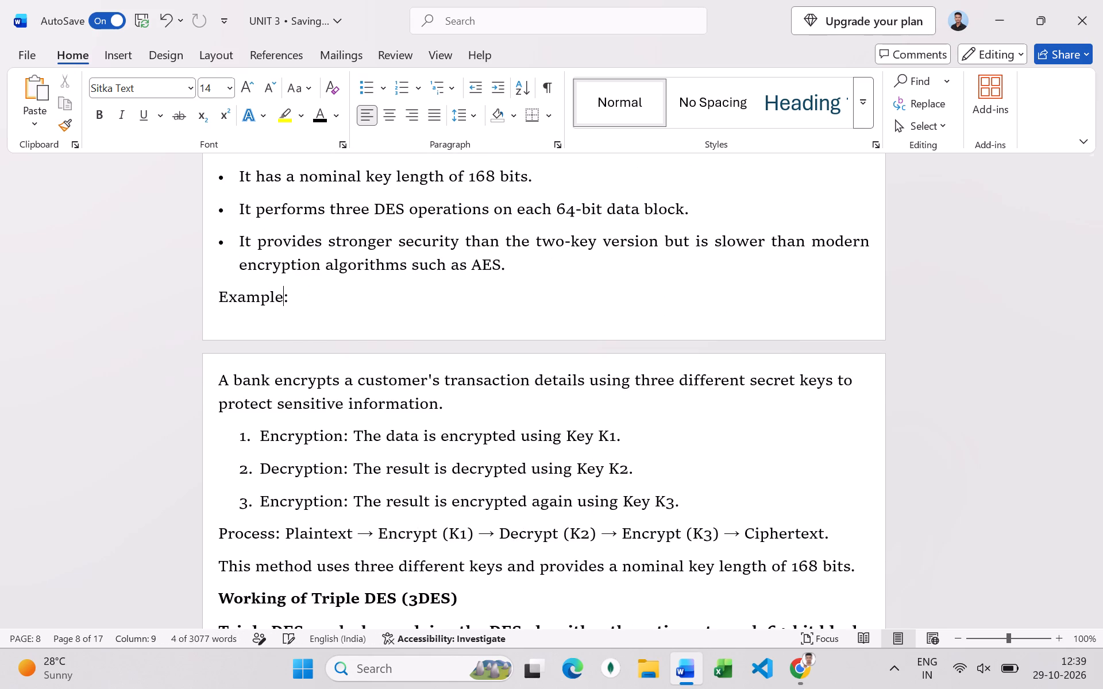
{"action": "key", "text": "e"}
Convert the three numbered steps in the Three-Key Triple DES example to bullets, indented one level further.
{"action": "scroll", "coordinate": [253, 400], "scroll_direction": "down", "scroll_amount": 2}
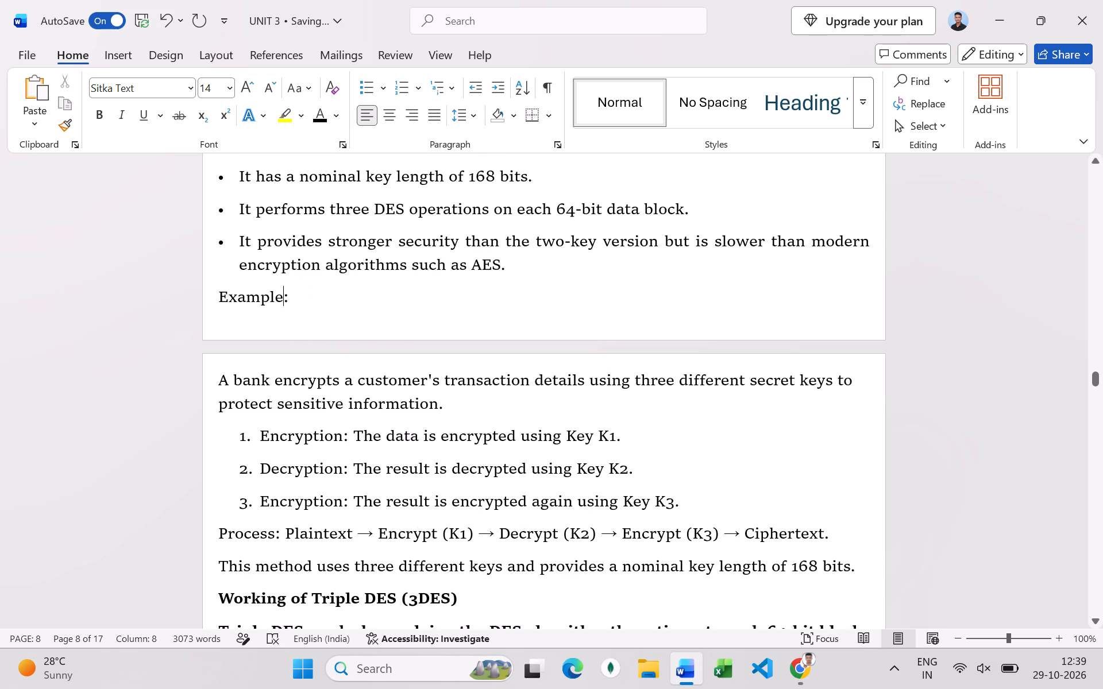
{"action": "scroll", "coordinate": [253, 400], "scroll_direction": "down", "scroll_amount": 2}
{"action": "scroll", "coordinate": [429, 405], "scroll_direction": "up", "scroll_amount": 12}
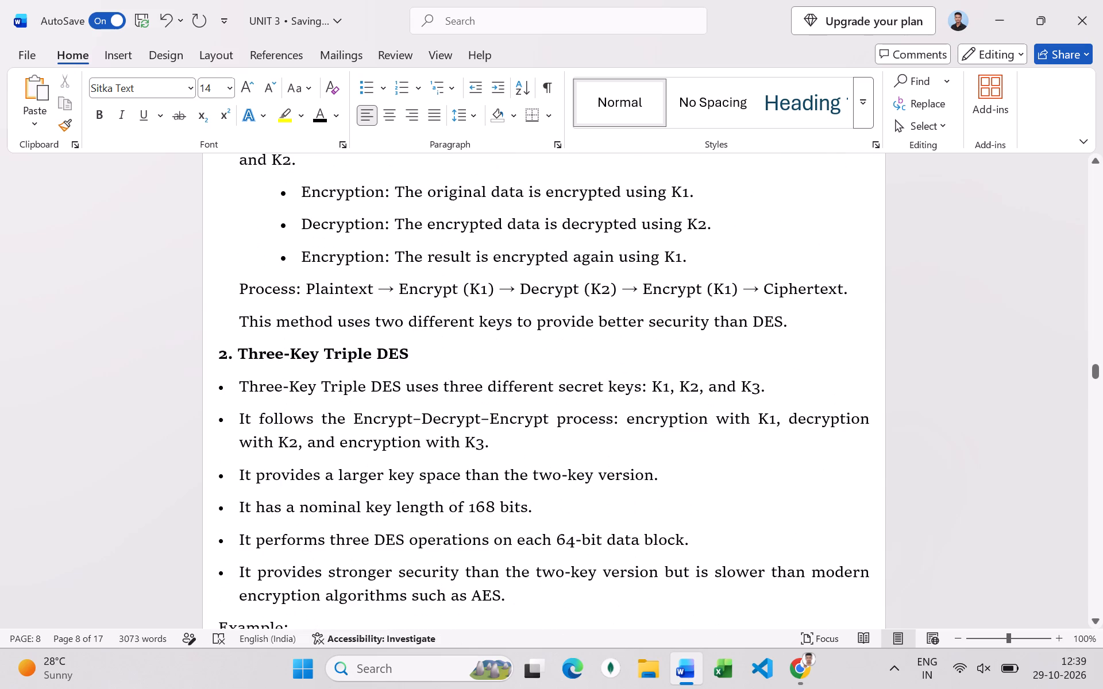
{"action": "scroll", "coordinate": [429, 405], "scroll_direction": "up", "scroll_amount": 10}
{"action": "scroll", "coordinate": [429, 405], "scroll_direction": "down", "scroll_amount": 8}
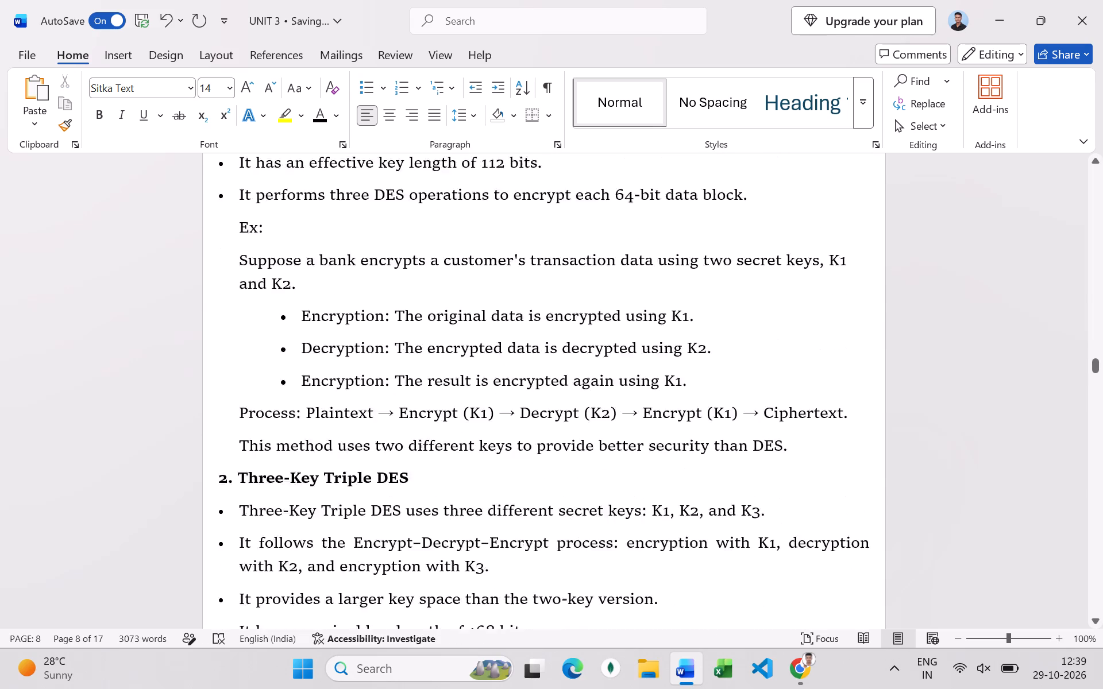
{"action": "scroll", "coordinate": [429, 405], "scroll_direction": "down", "scroll_amount": 17}
{"action": "scroll", "coordinate": [403, 353], "scroll_direction": "up", "scroll_amount": 3}
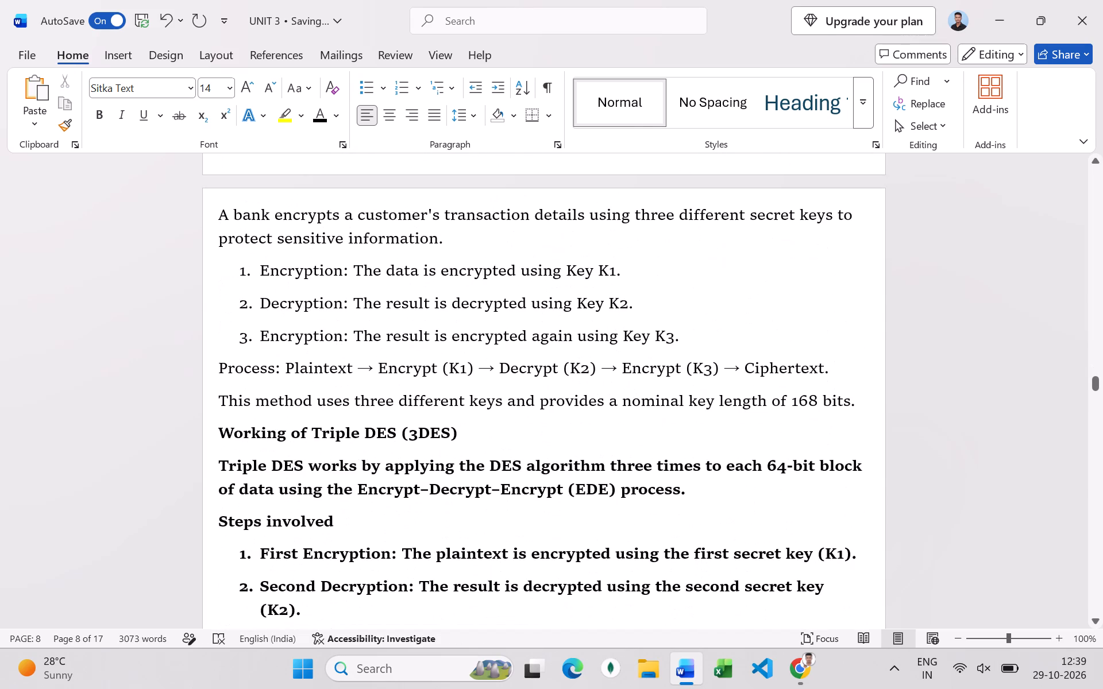
{"action": "left_click_drag", "start_coordinate": [865, 400], "coordinate": [213, 237]}
{"action": "left_click", "coordinate": [213, 237]}
{"action": "left_click", "coordinate": [252, 261]}
{"action": "scroll", "coordinate": [256, 263], "scroll_direction": "up", "scroll_amount": 2}
{"action": "left_click_drag", "start_coordinate": [692, 424], "coordinate": [264, 362]}
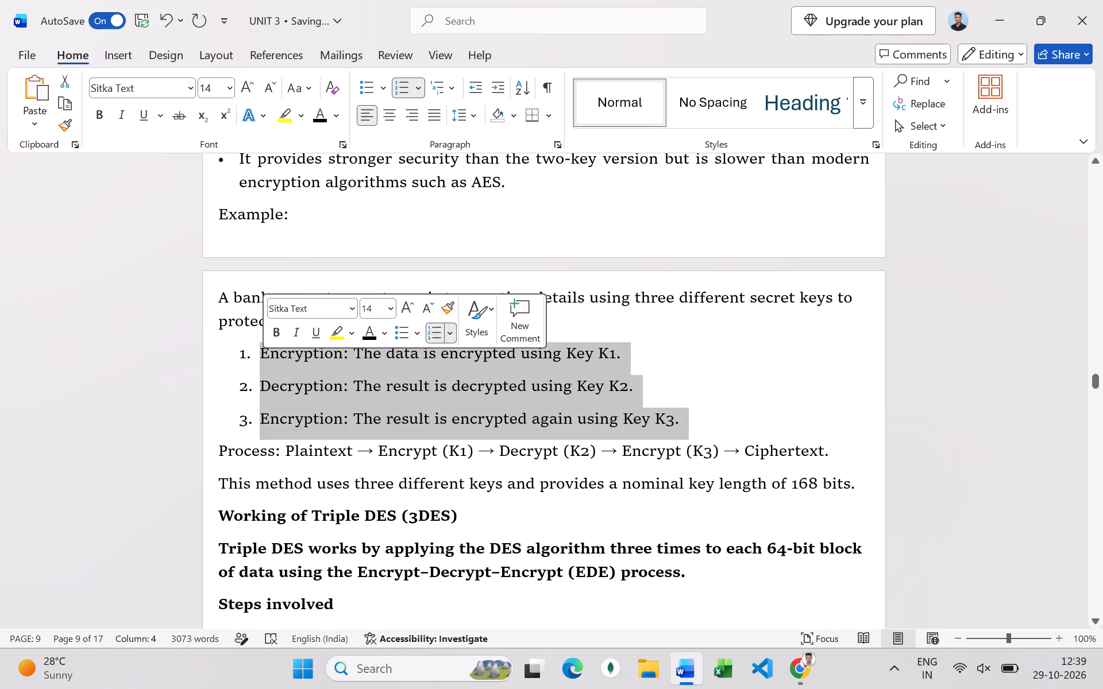
{"action": "left_click", "coordinate": [363, 89]}
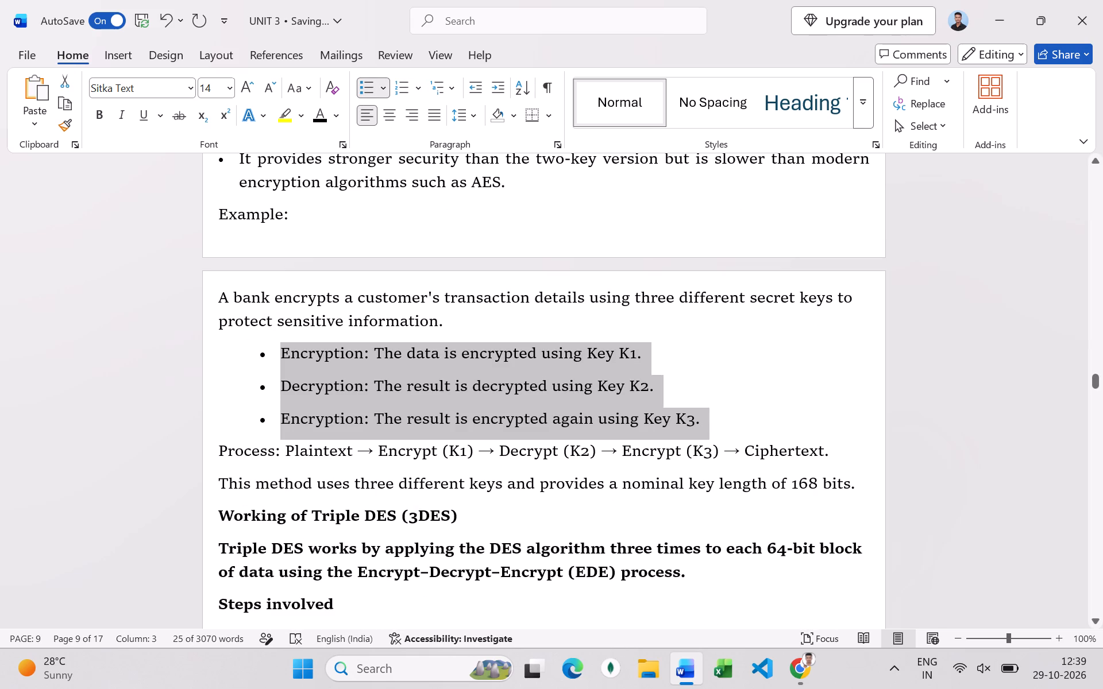
Join the "A bank encrypts a customer's transaction details" paragraph onto the "Example:" line, separated by a space.
{"action": "left_click", "coordinate": [359, 318]}
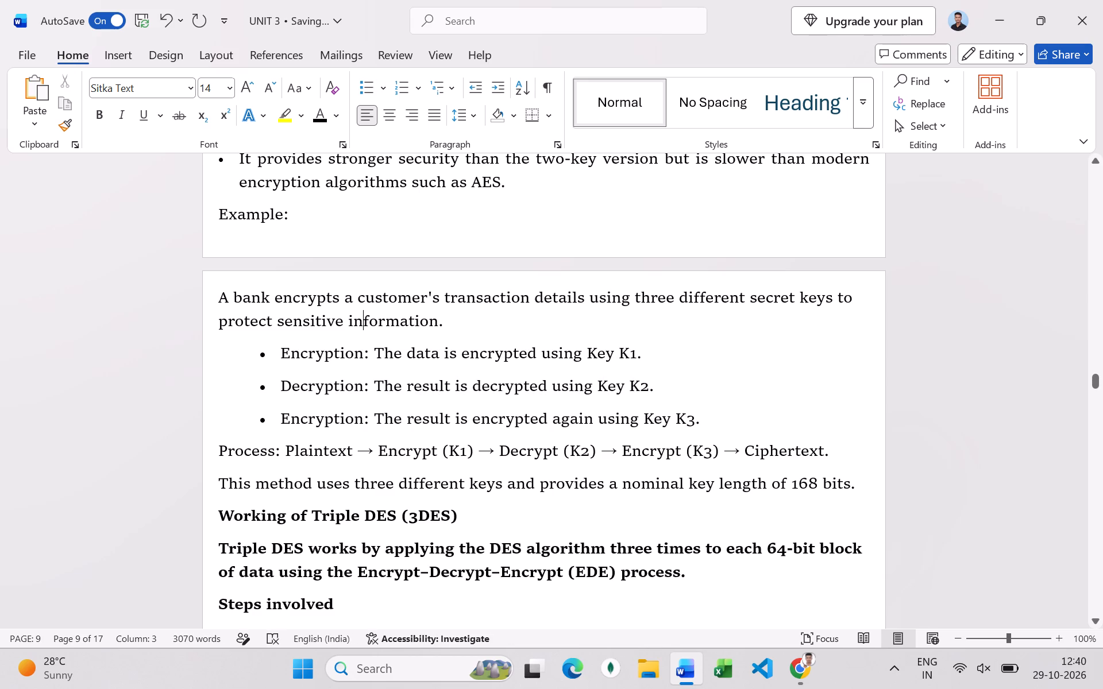
{"action": "left_click", "coordinate": [220, 299]}
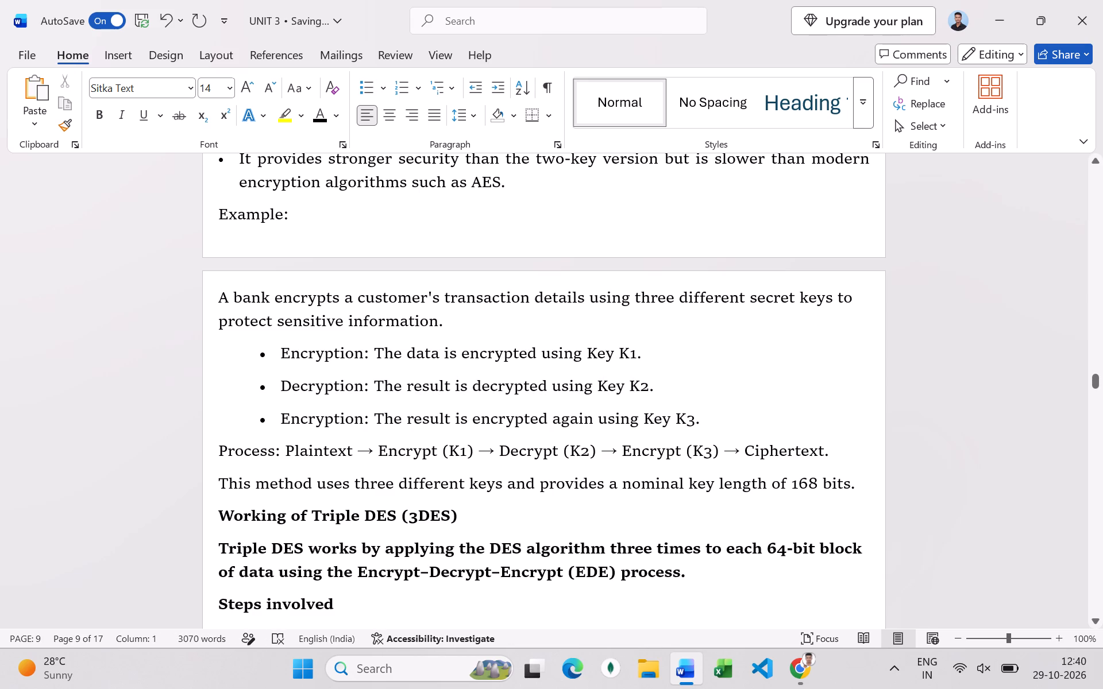
{"action": "key", "text": "BackSpace"}
{"action": "key", "text": "space"}
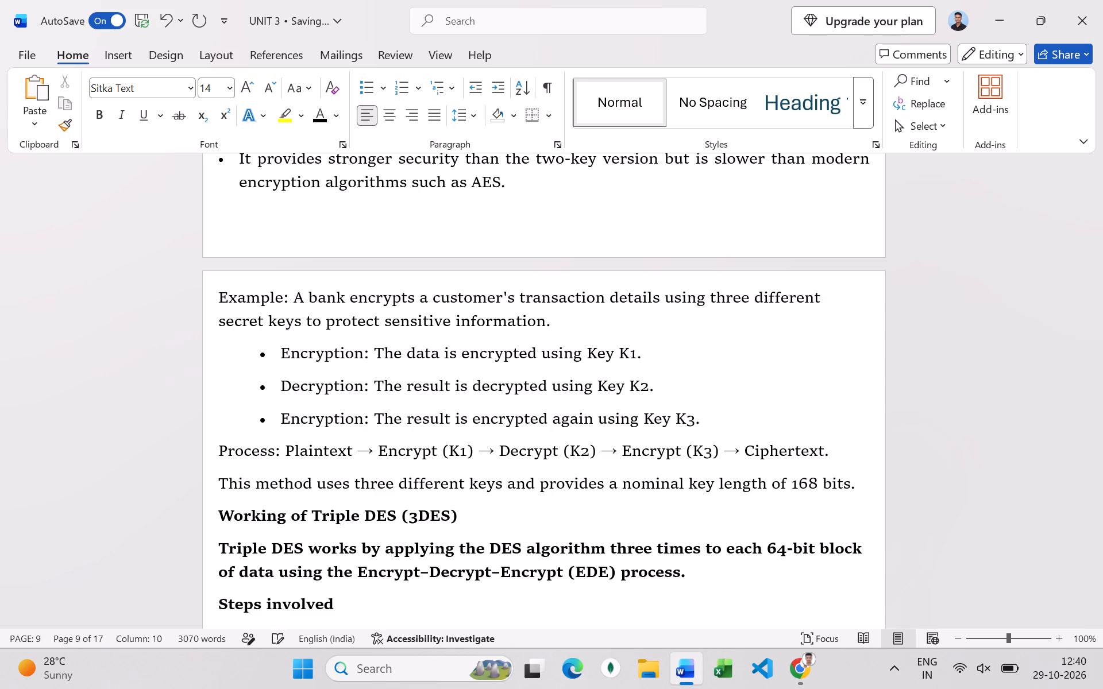
Join the "Suppose a bank encrypts" paragraph onto the "Ex:" line in the Two-Key Triple DES example, separated by a space.
{"action": "scroll", "coordinate": [203, 332], "scroll_direction": "up", "scroll_amount": 11}
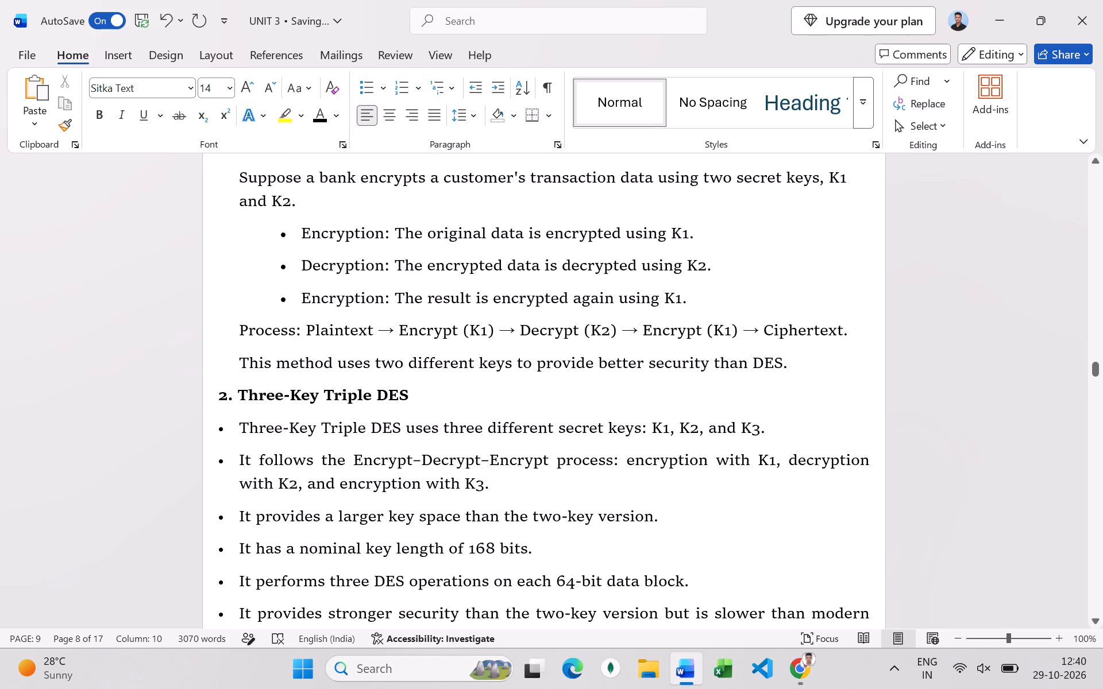
{"action": "scroll", "coordinate": [330, 365], "scroll_direction": "up", "scroll_amount": 3}
{"action": "left_click", "coordinate": [237, 305]}
{"action": "key", "text": "BackSpace"}
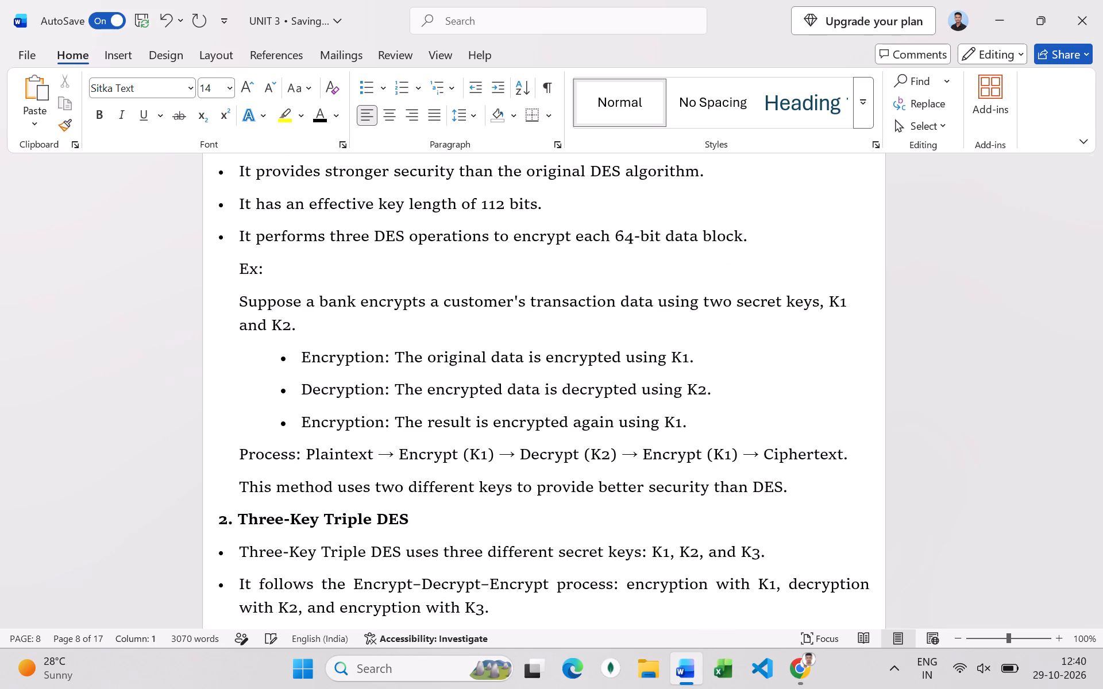
{"action": "key", "text": "space"}
Review the layout of the Three-Key Triple DES bullets, its example and the Working of Triple DES section.
{"action": "scroll", "coordinate": [302, 322], "scroll_direction": "down", "scroll_amount": 3}
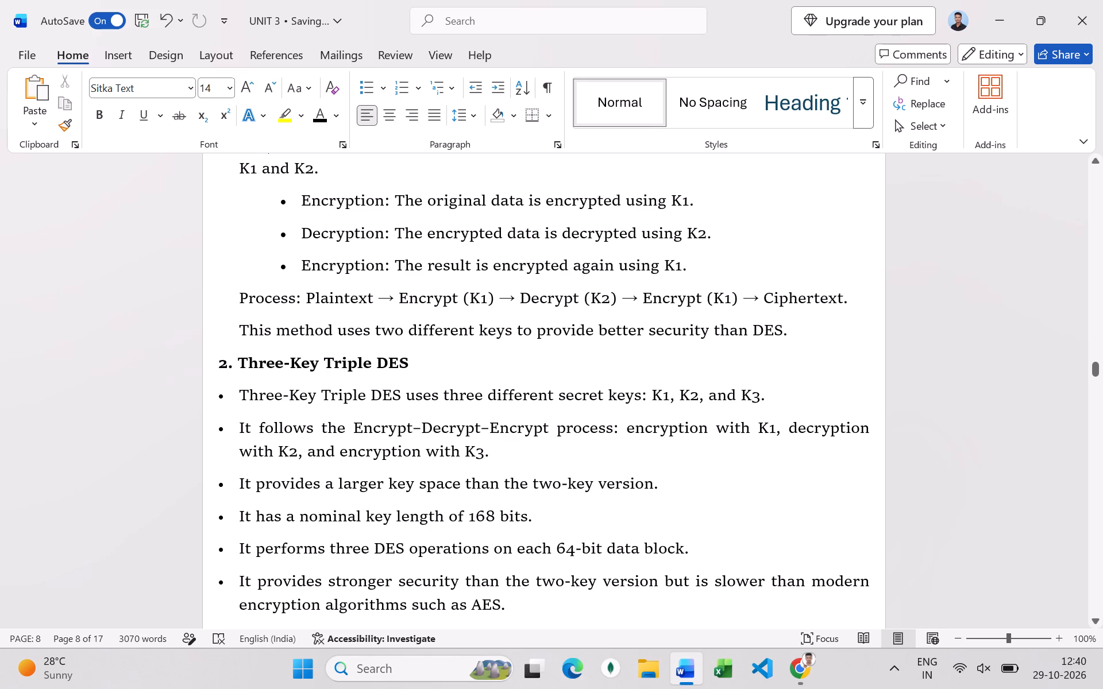
{"action": "scroll", "coordinate": [461, 376], "scroll_direction": "down", "scroll_amount": 13}
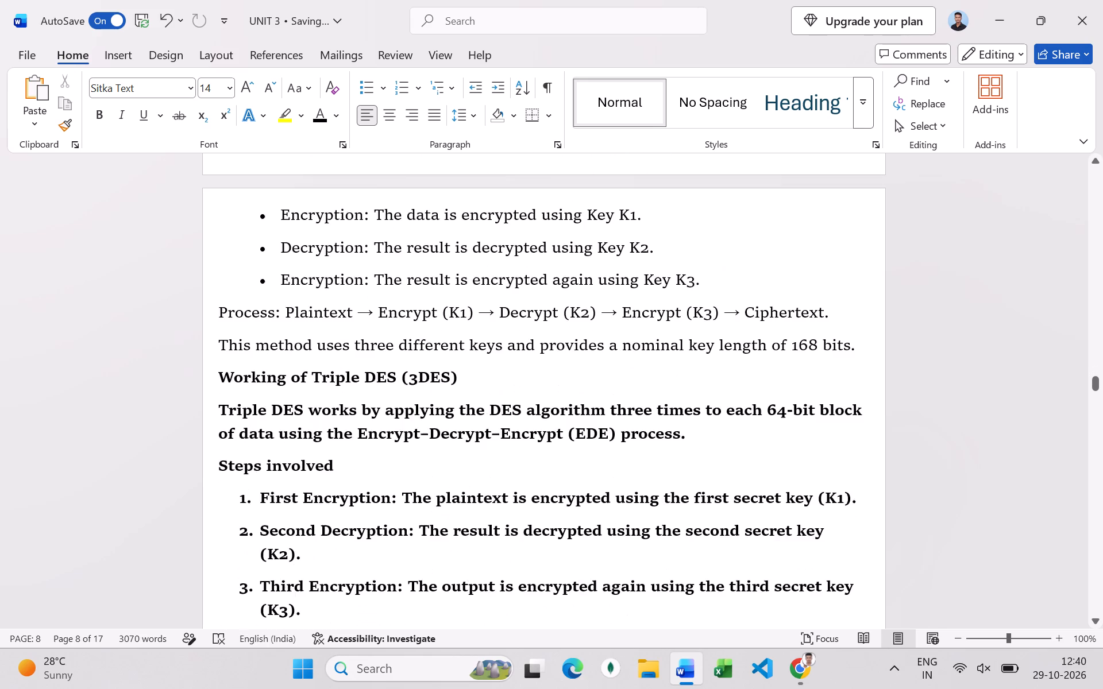
{"action": "scroll", "coordinate": [452, 362], "scroll_direction": "down", "scroll_amount": 9}
{"action": "scroll", "coordinate": [452, 362], "scroll_direction": "up", "scroll_amount": 13}
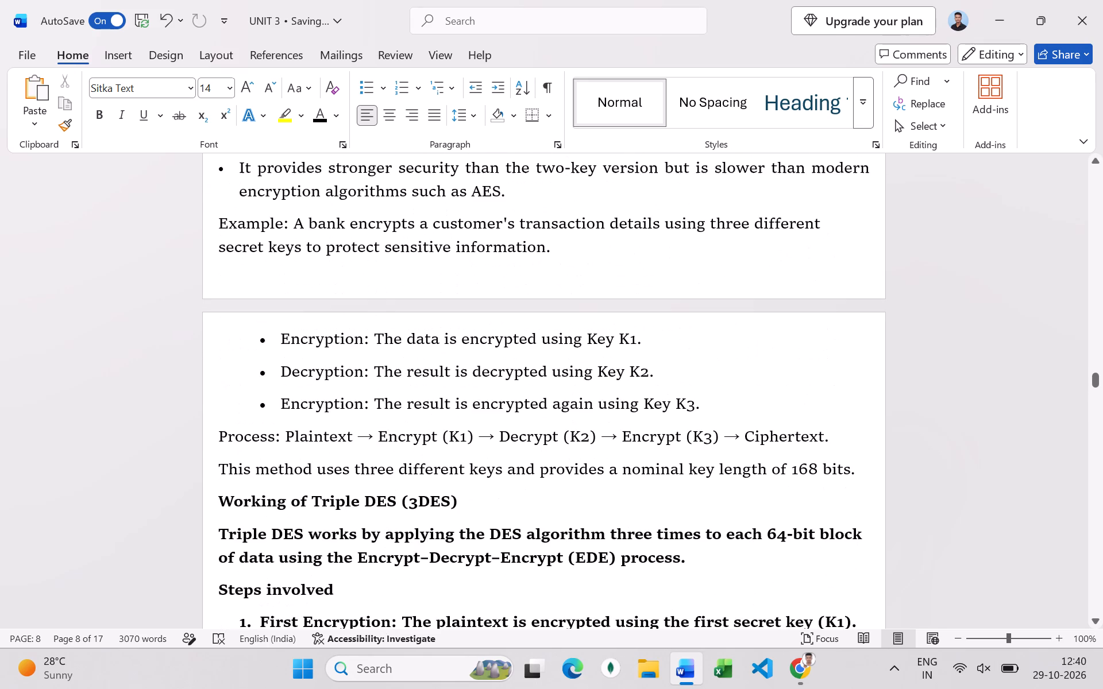
{"action": "scroll", "coordinate": [452, 362], "scroll_direction": "up", "scroll_amount": 4}
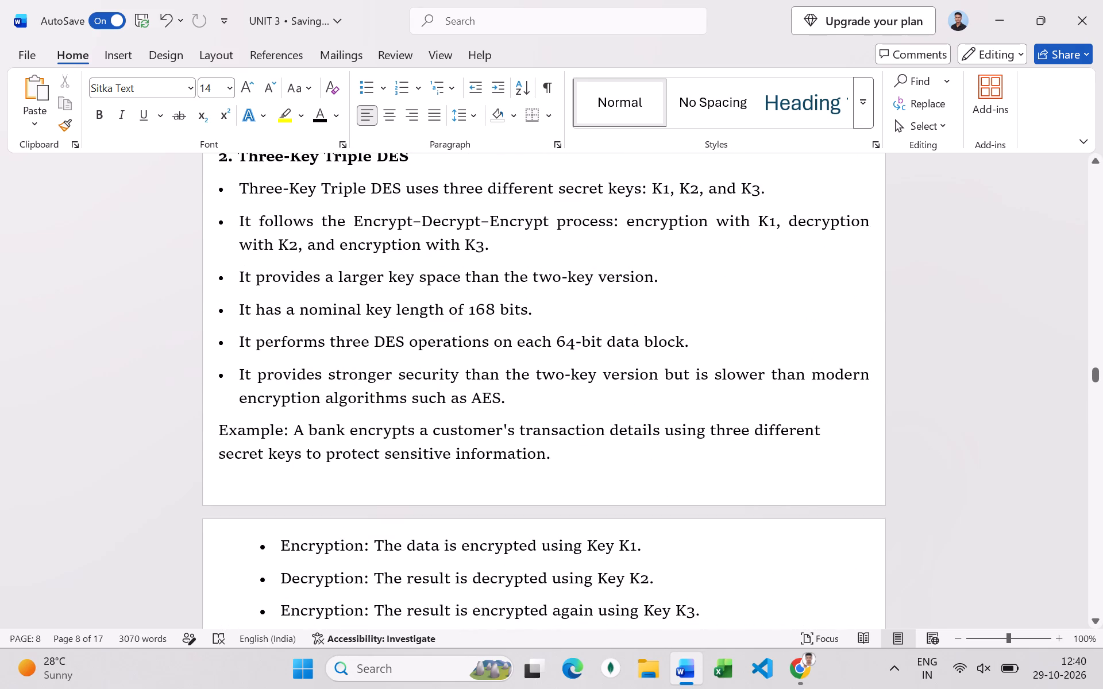
Shorten the "Example:" label of the Three-Key Triple DES bank example to "Ex:".
{"action": "left_click", "coordinate": [281, 432]}
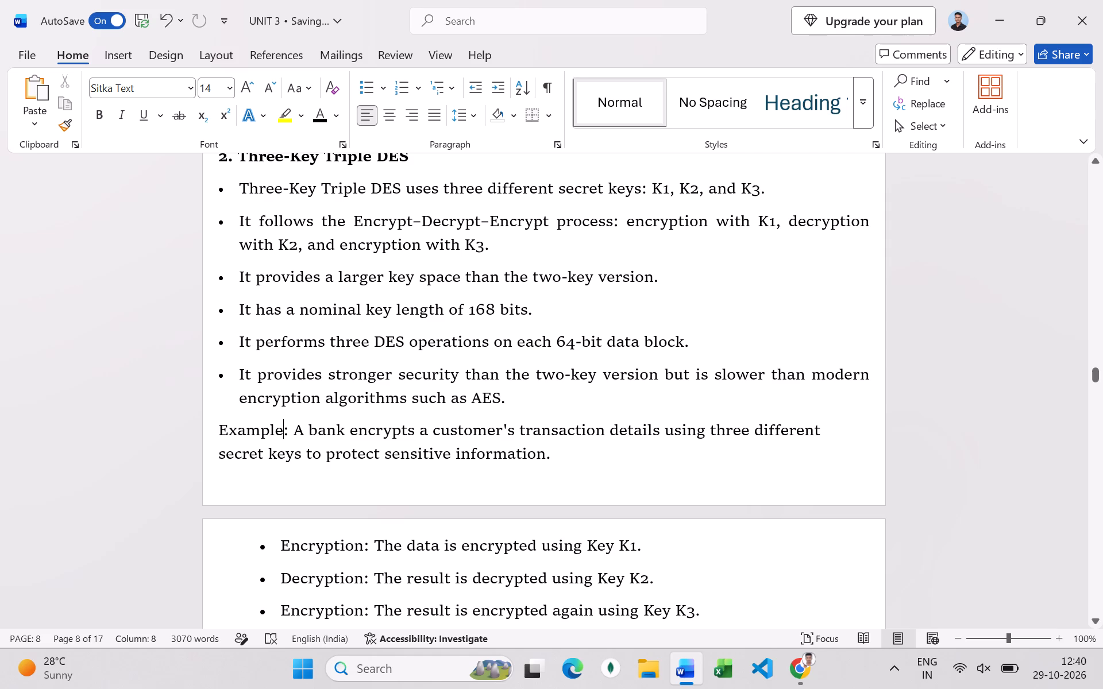
{"action": "key", "text": "BackSpace"}
{"action": "key", "text": "BackSpace"}
{"action": "key", "text": "BackSpace"}
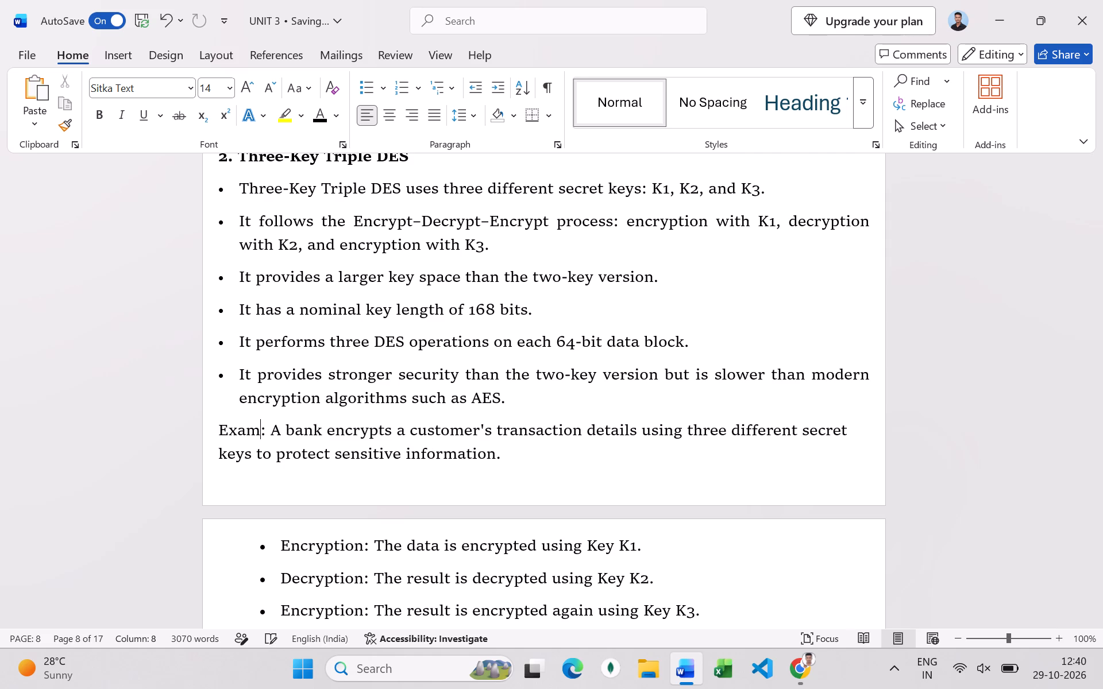
{"action": "key", "text": "BackSpace"}
{"action": "key", "text": "BackSpace"}
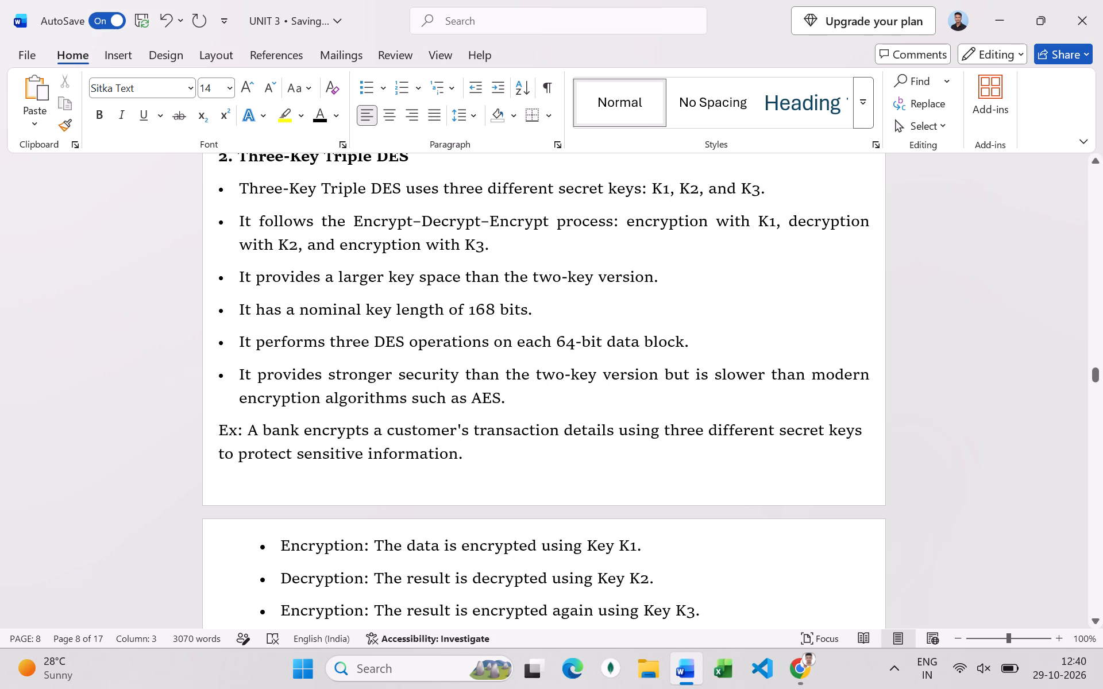
Shorten the heading "Working of Triple DES (3DES)" to "Working:".
{"action": "scroll", "coordinate": [454, 526], "scroll_direction": "down", "scroll_amount": 4}
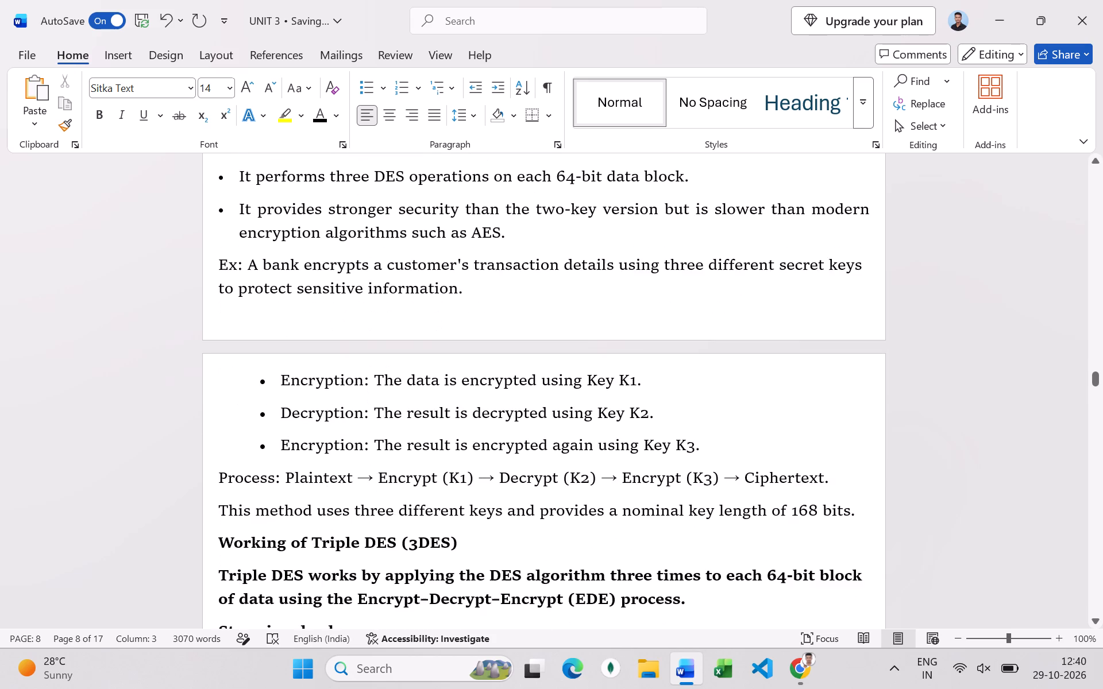
{"action": "scroll", "coordinate": [429, 497], "scroll_direction": "down", "scroll_amount": 4}
{"action": "scroll", "coordinate": [393, 388], "scroll_direction": "down", "scroll_amount": 4}
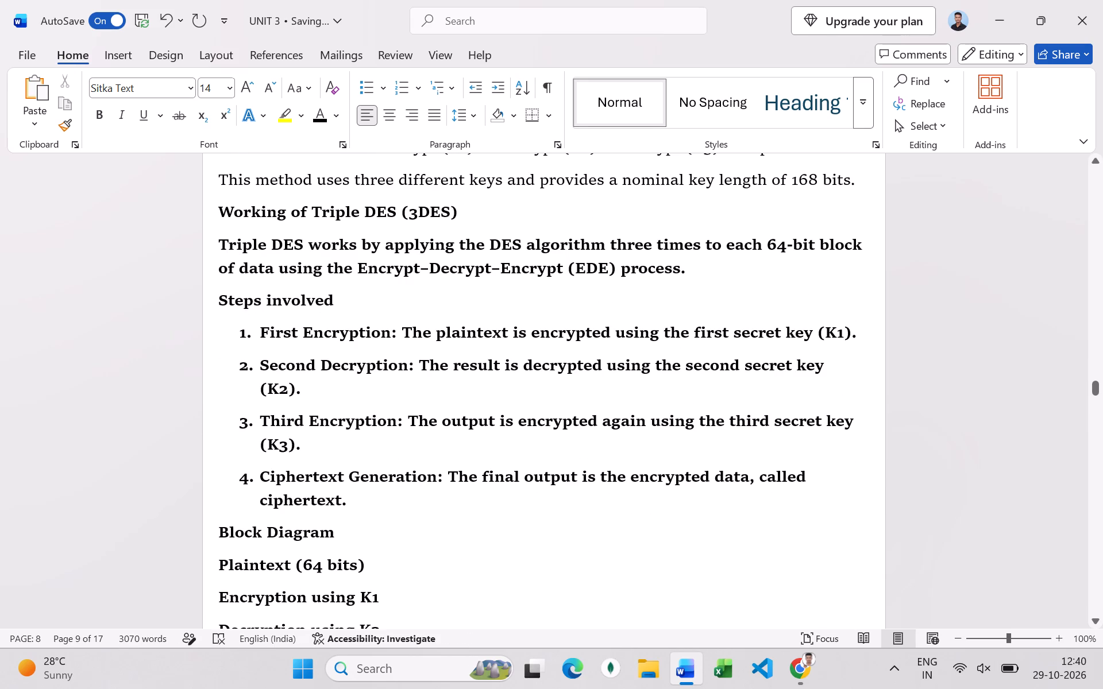
{"action": "left_click_drag", "start_coordinate": [461, 212], "coordinate": [298, 212]}
{"action": "key", "text": "BackSpace"}
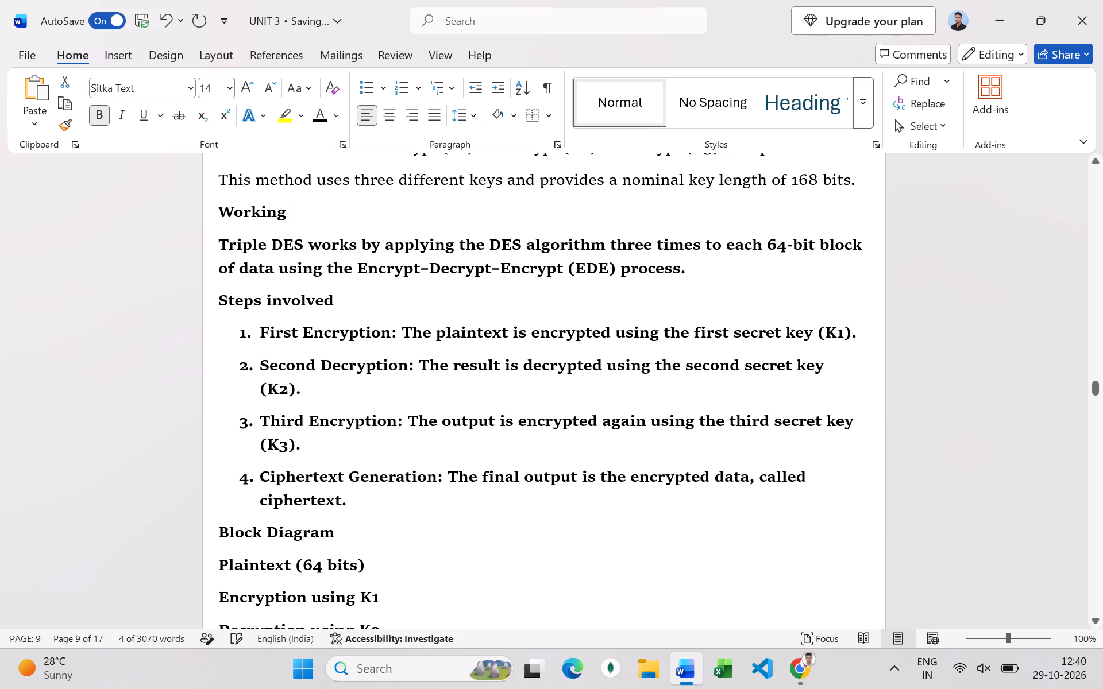
{"action": "key", "text": "BackSpace"}
{"action": "key", "text": "shift+colon"}
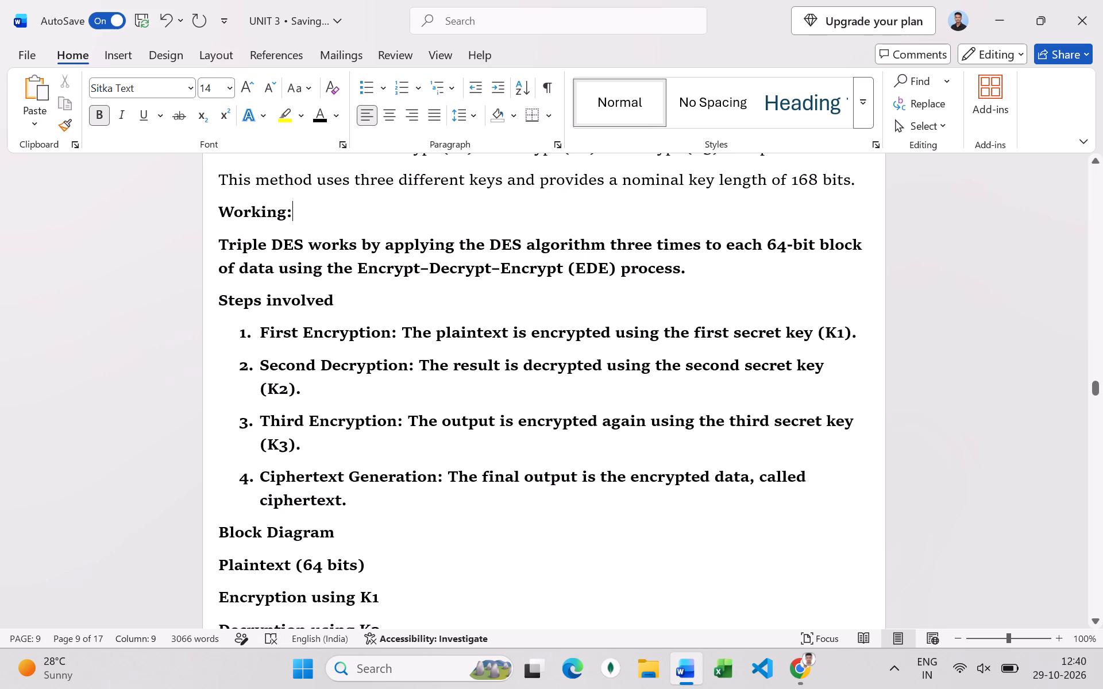
Remove bold from the text under "Working:", from the introductory paragraph through the four numbered steps.
{"action": "left_click_drag", "start_coordinate": [349, 493], "coordinate": [245, 319]}
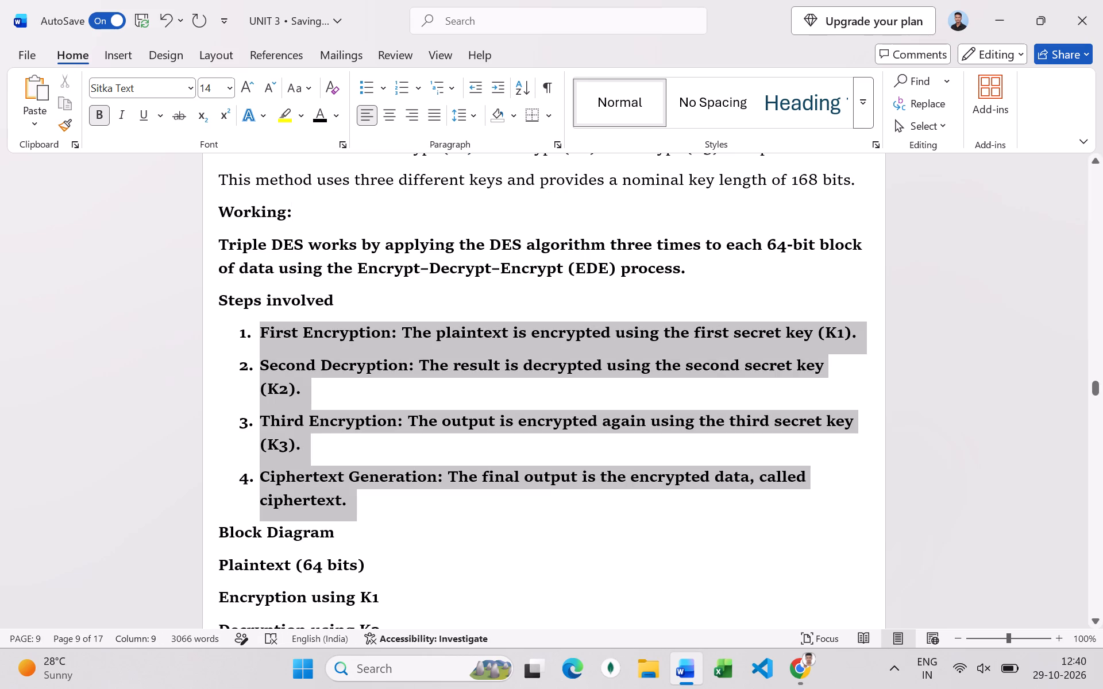
{"action": "left_click_drag", "start_coordinate": [245, 319], "coordinate": [194, 239]}
{"action": "left_click", "coordinate": [205, 214]}
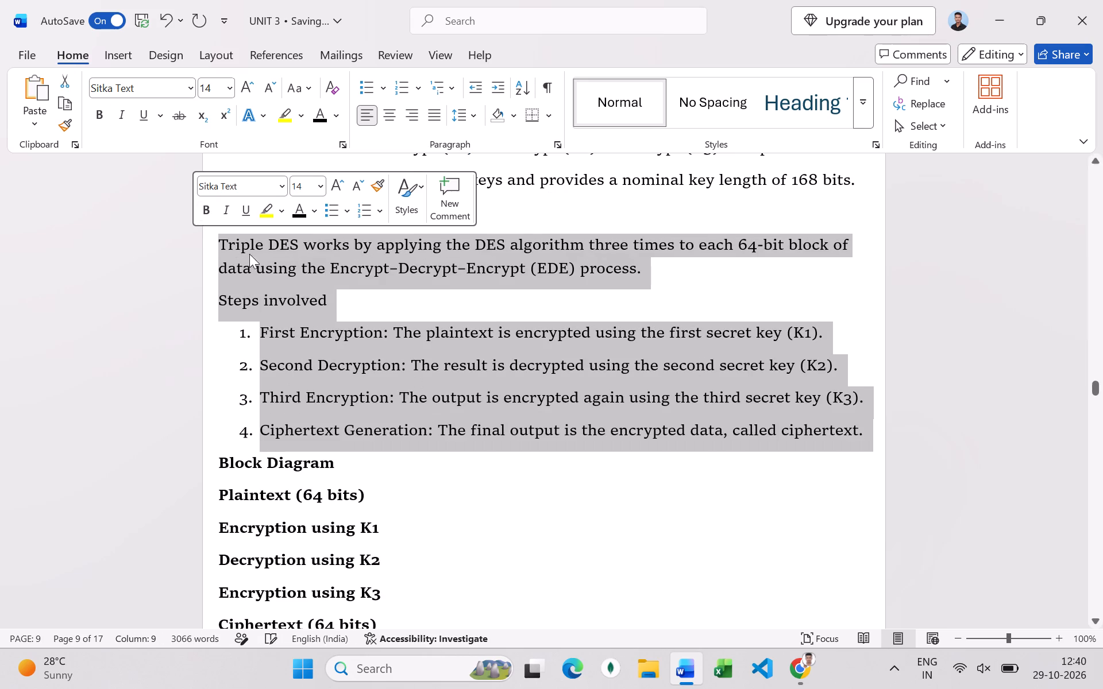
{"action": "left_click", "coordinate": [345, 274]}
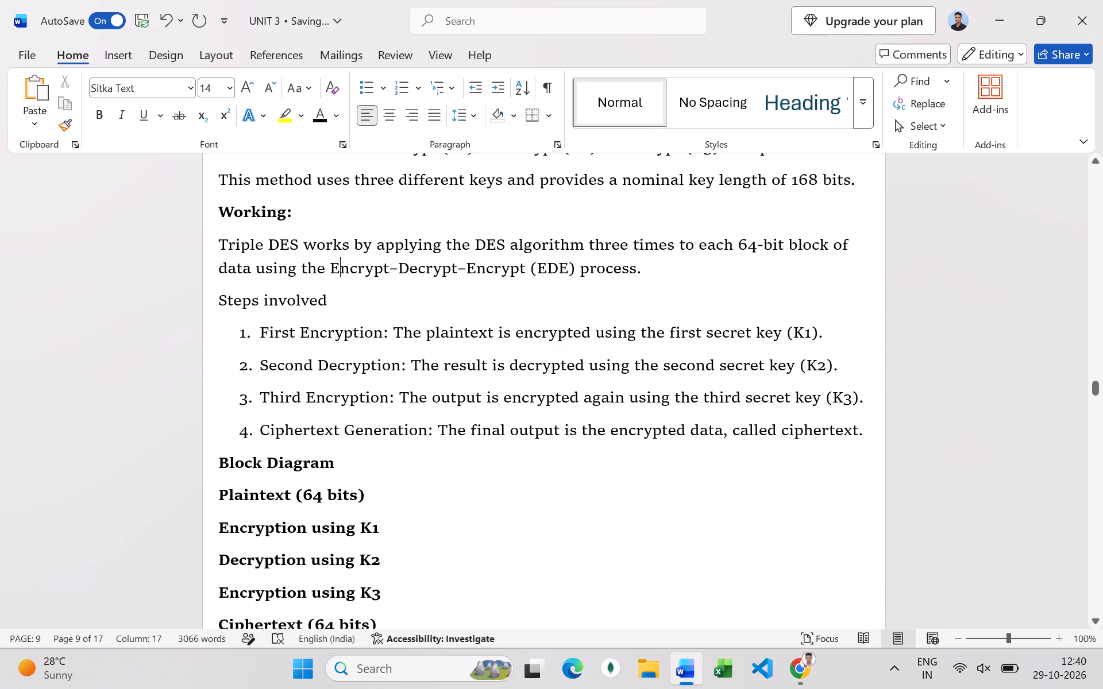
Delete the Block Diagram heading, its lines and the Note paragraph above the AES section, including the leftover empty line.
{"action": "scroll", "coordinate": [345, 301], "scroll_direction": "down", "scroll_amount": 7}
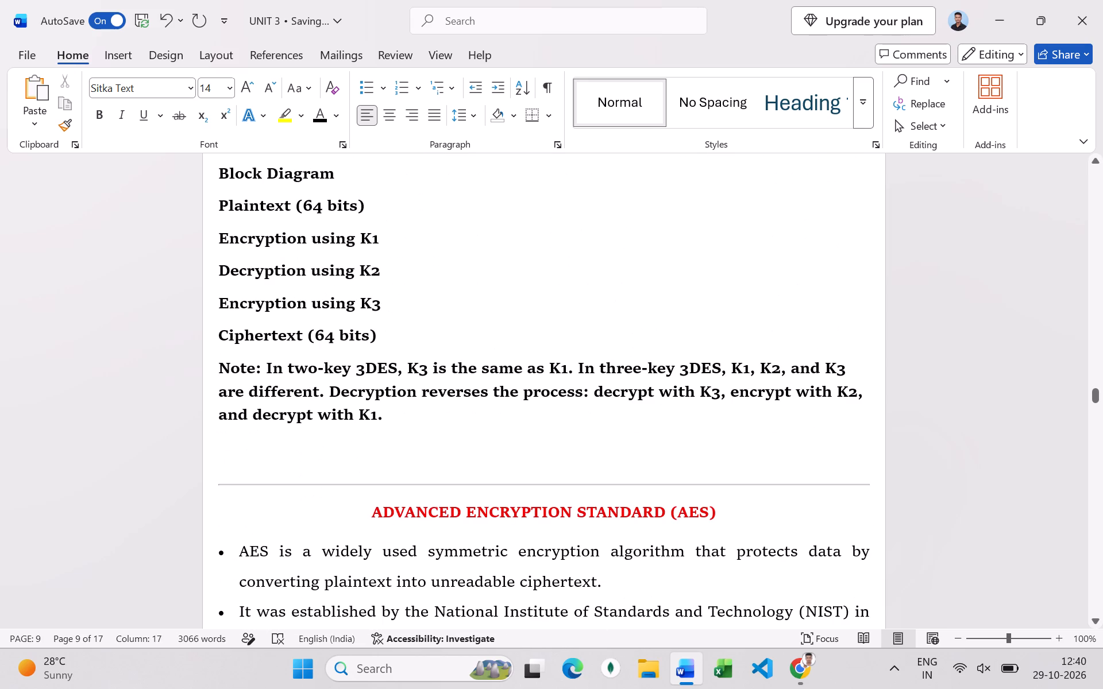
{"action": "scroll", "coordinate": [338, 305], "scroll_direction": "up", "scroll_amount": 3}
{"action": "scroll", "coordinate": [333, 365], "scroll_direction": "down", "scroll_amount": 2}
{"action": "left_click_drag", "start_coordinate": [394, 462], "coordinate": [315, 428]}
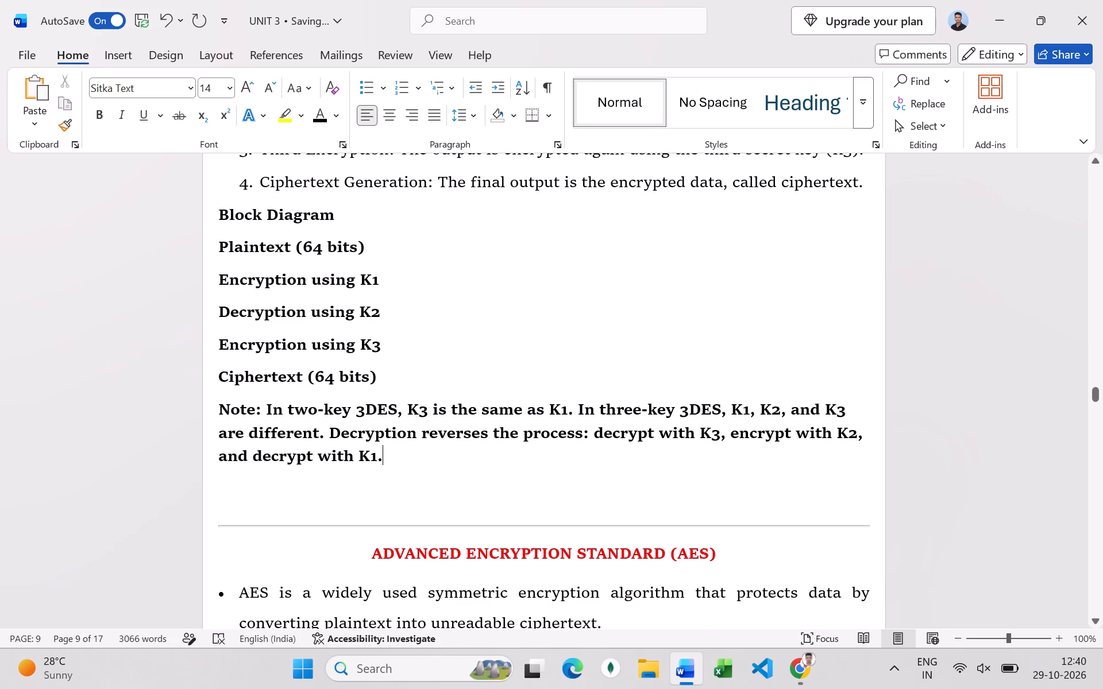
{"action": "left_click_drag", "start_coordinate": [315, 428], "coordinate": [186, 227]}
{"action": "key", "text": "BackSpace"}
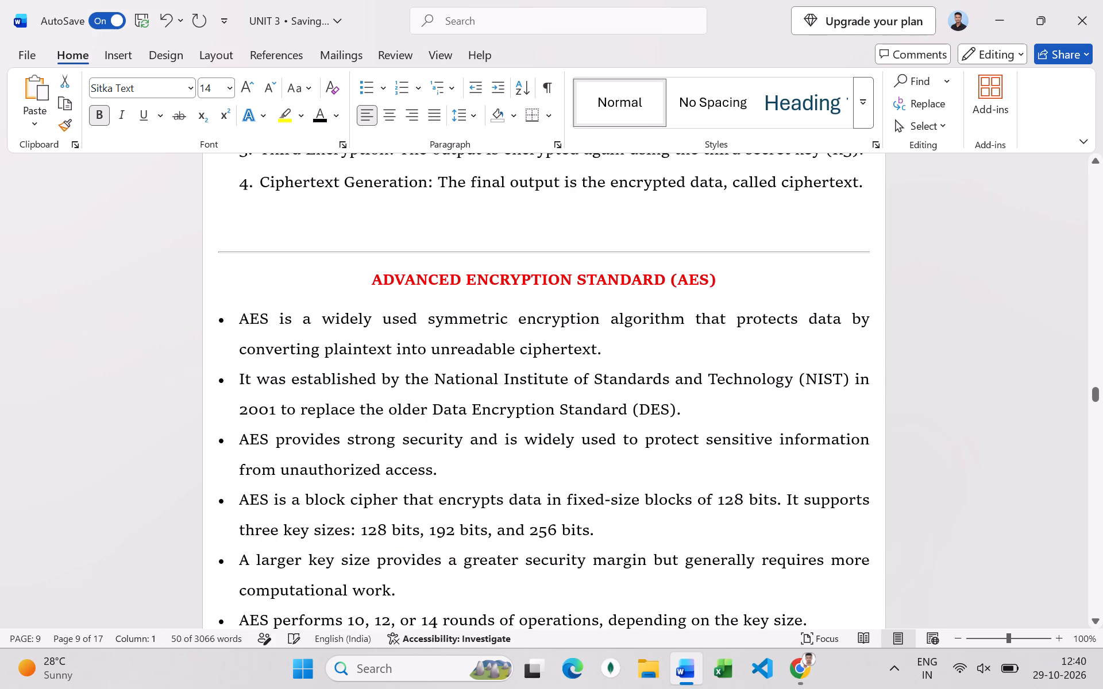
{"action": "key", "text": "BackSpace"}
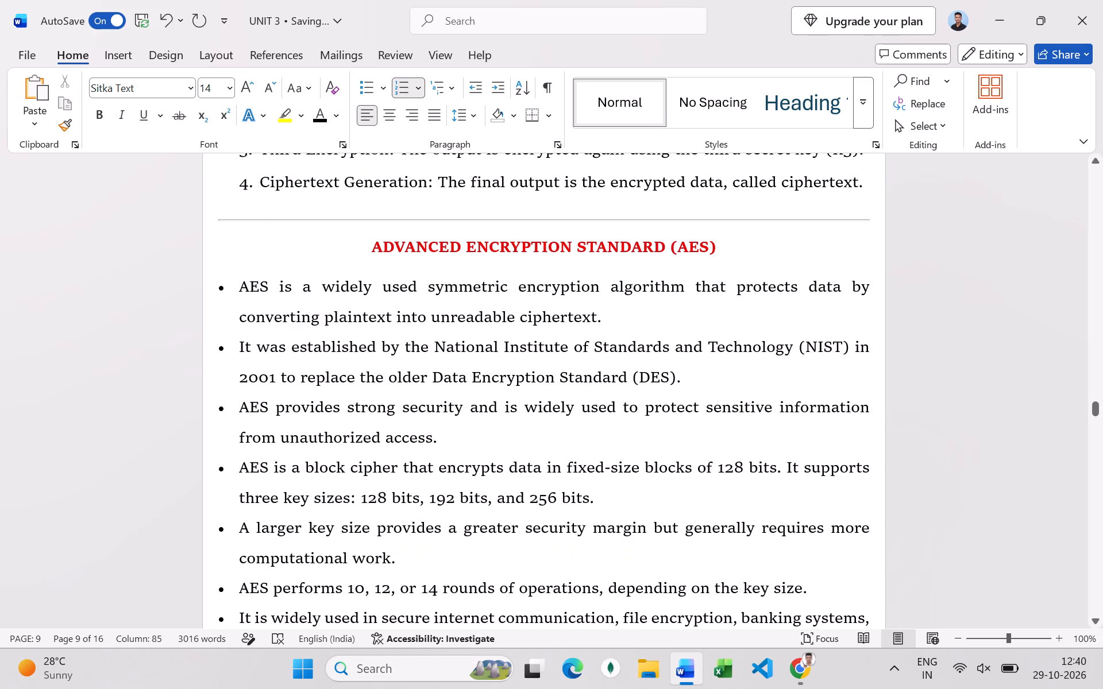
Convert the four numbered items under "Steps involved" to bullets and decrease their indent one level.
{"action": "scroll", "coordinate": [339, 254], "scroll_direction": "up", "scroll_amount": 10}
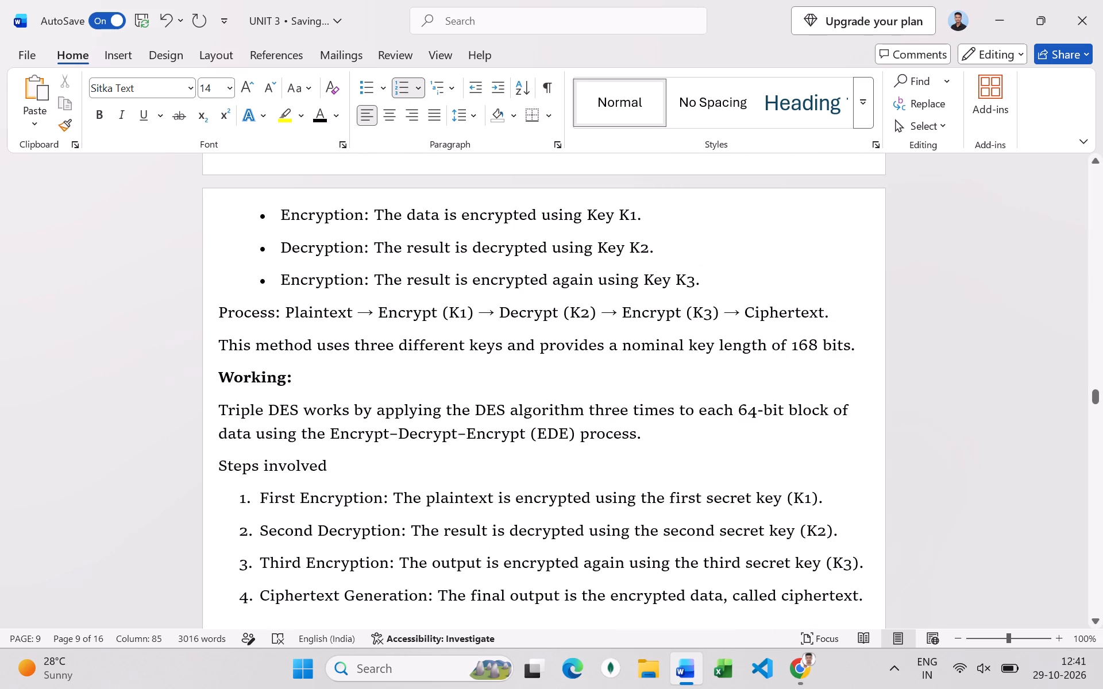
{"action": "scroll", "coordinate": [575, 524], "scroll_direction": "down", "scroll_amount": 4}
{"action": "left_click_drag", "start_coordinate": [875, 434], "coordinate": [774, 422]}
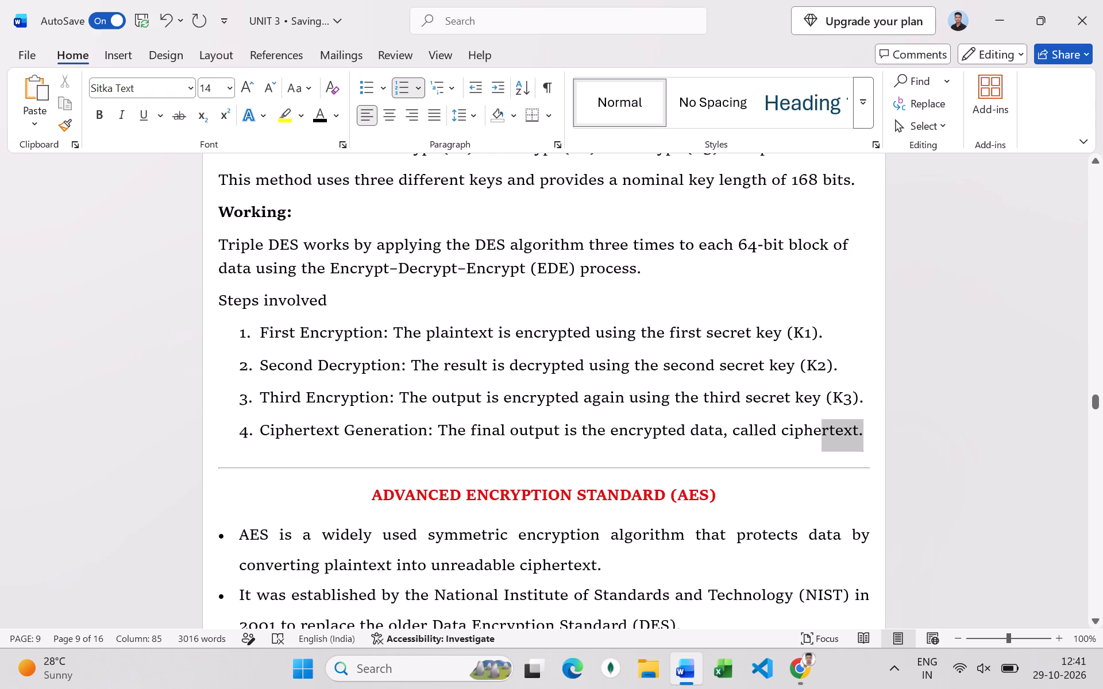
{"action": "left_click_drag", "start_coordinate": [774, 422], "coordinate": [260, 330]}
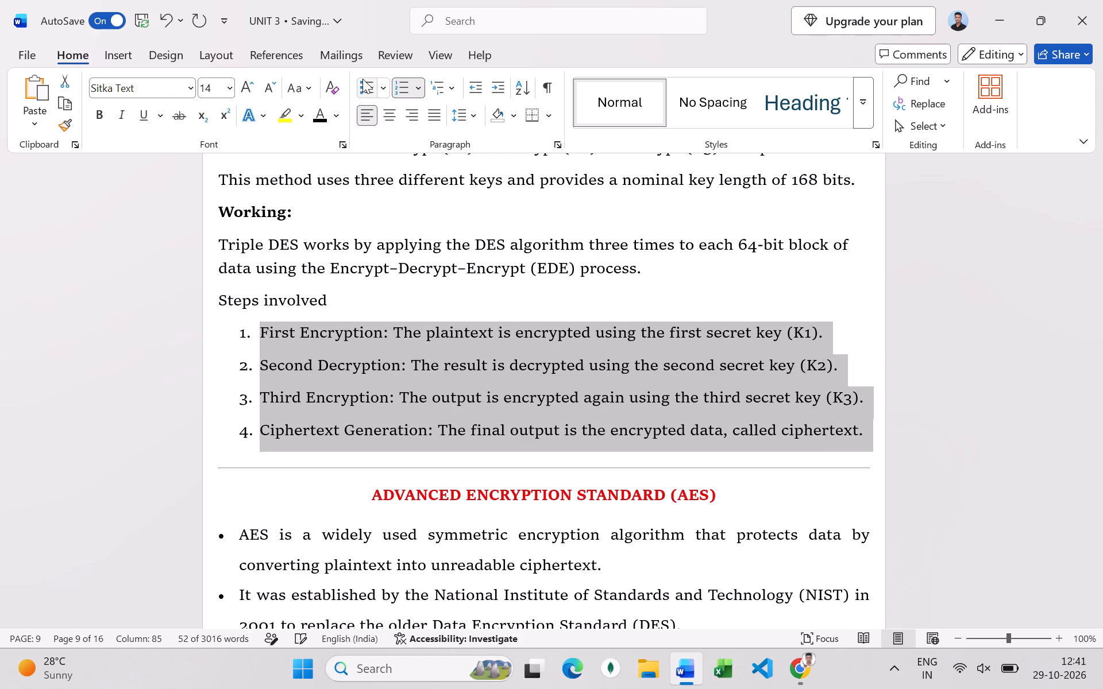
{"action": "left_click", "coordinate": [362, 79]}
{"action": "left_click", "coordinate": [476, 80]}
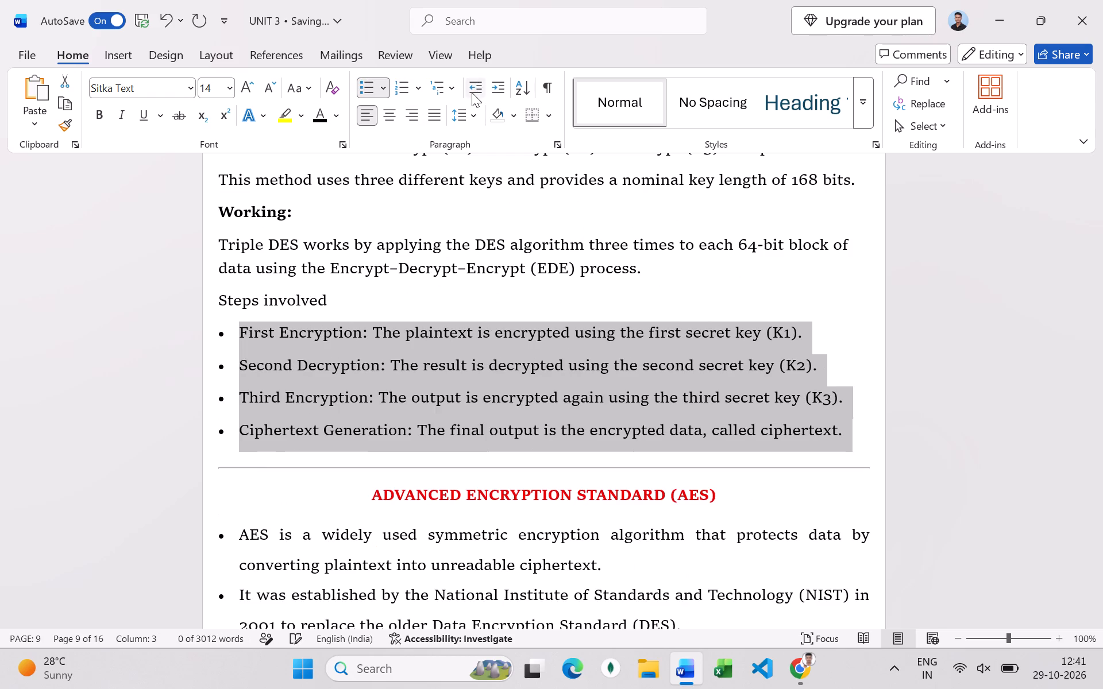
{"action": "left_click", "coordinate": [521, 342]}
Review the Triple DES working section and read through the Advanced Encryption Standard (AES) section that follows.
{"action": "scroll", "coordinate": [519, 342], "scroll_direction": "up", "scroll_amount": 2}
{"action": "scroll", "coordinate": [519, 342], "scroll_direction": "down", "scroll_amount": 1}
{"action": "scroll", "coordinate": [519, 342], "scroll_direction": "up", "scroll_amount": 5}
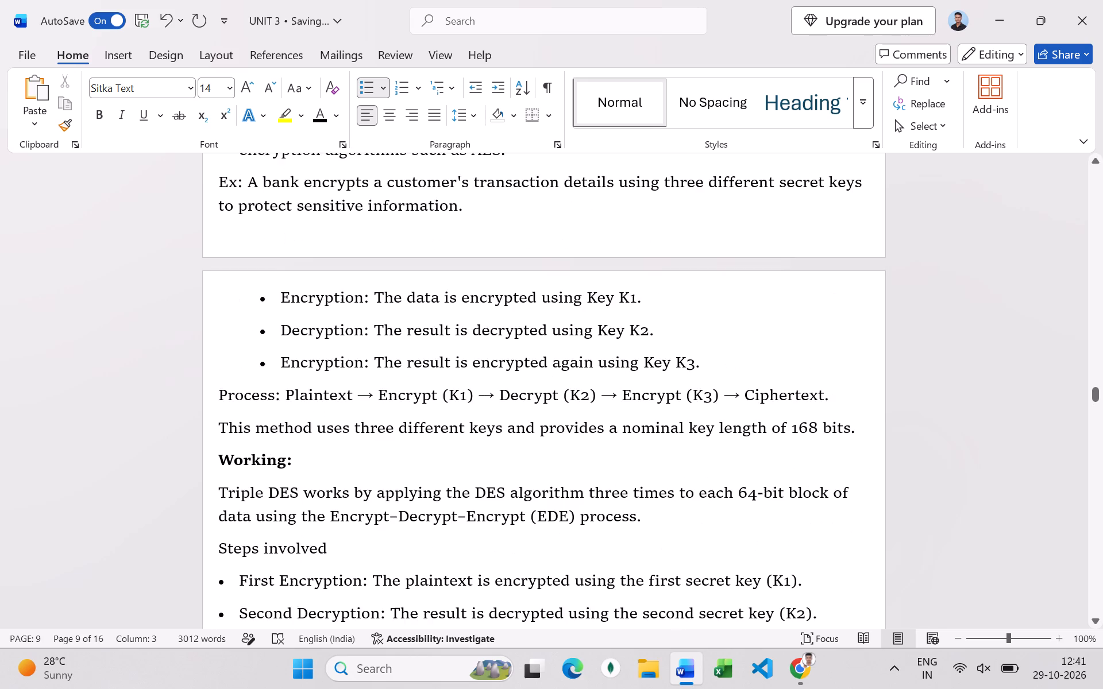
{"action": "scroll", "coordinate": [517, 338], "scroll_direction": "up", "scroll_amount": 4}
{"action": "scroll", "coordinate": [517, 338], "scroll_direction": "down", "scroll_amount": 11}
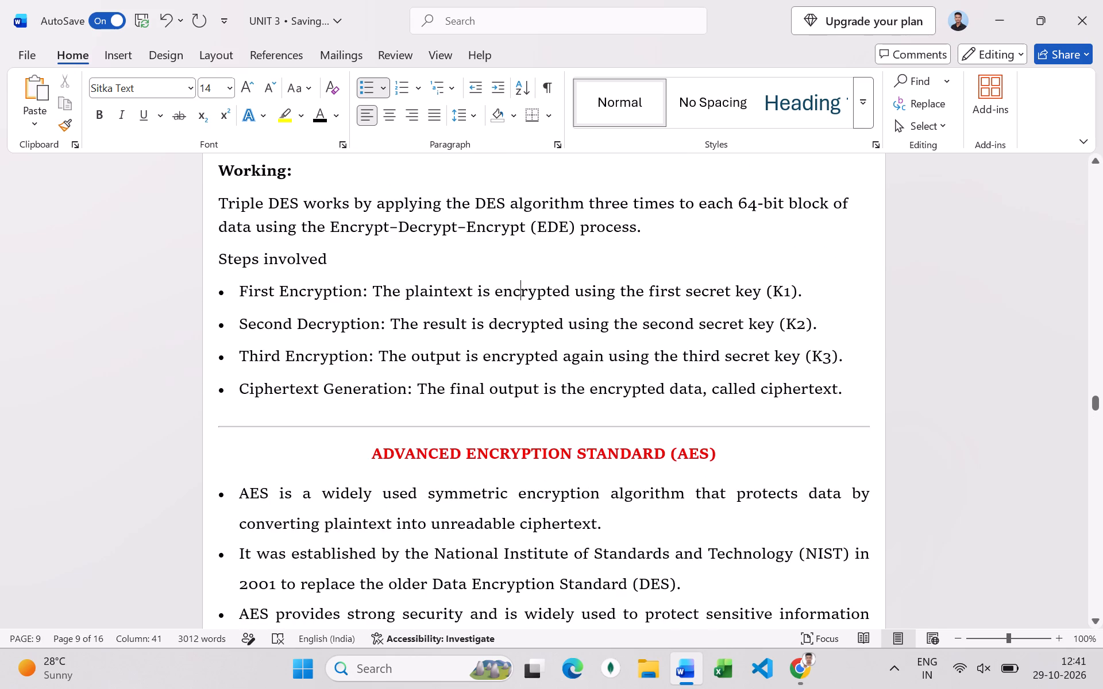
{"action": "scroll", "coordinate": [398, 308], "scroll_direction": "down", "scroll_amount": 5}
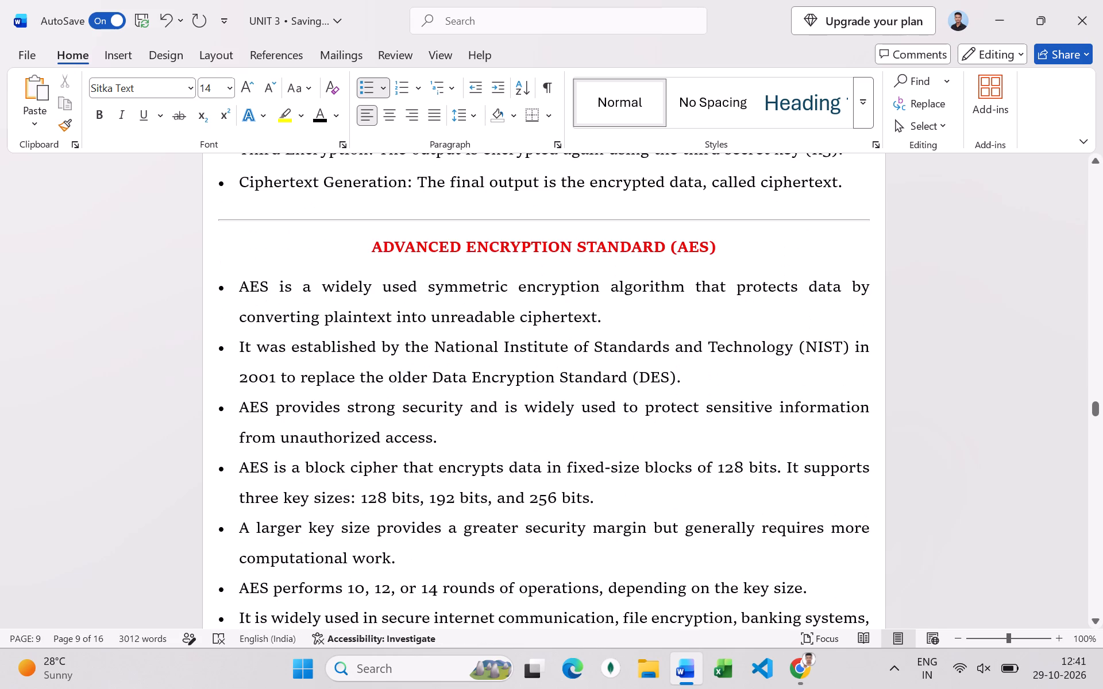
{"action": "scroll", "coordinate": [411, 313], "scroll_direction": "down", "scroll_amount": 4}
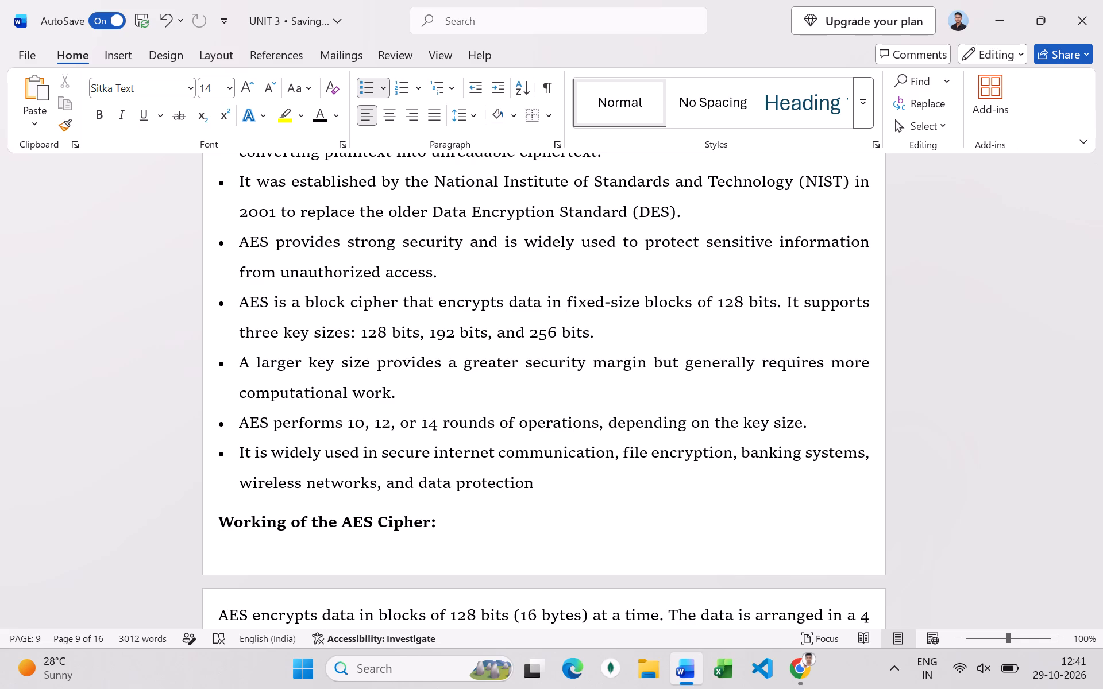
{"action": "scroll", "coordinate": [305, 313], "scroll_direction": "up", "scroll_amount": 6}
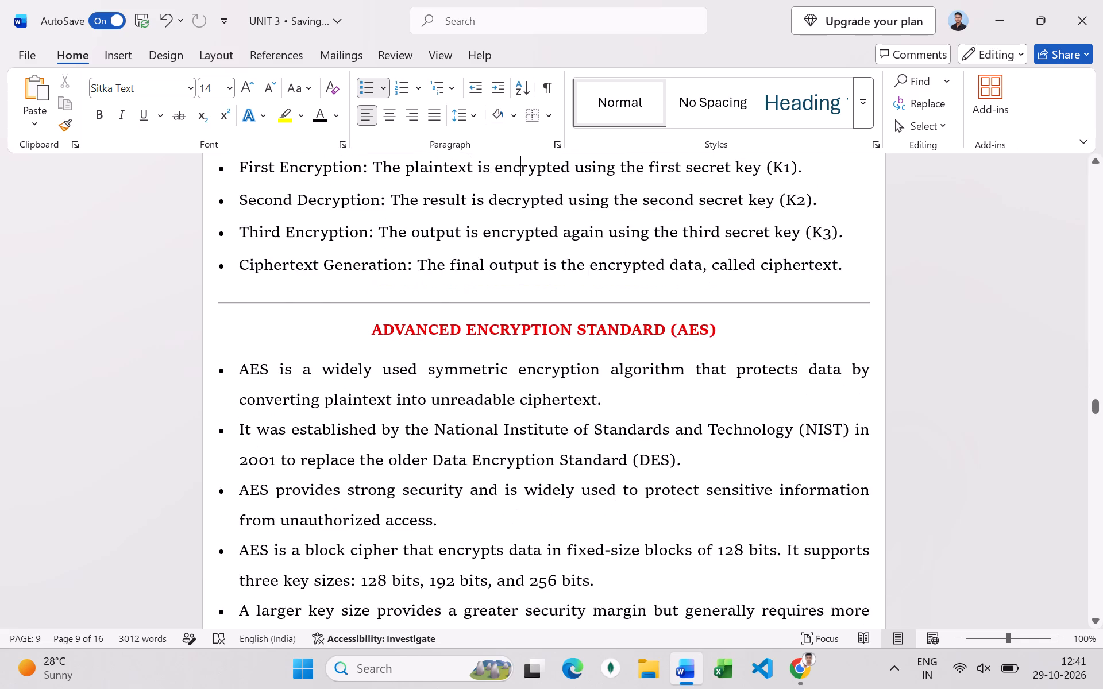
{"action": "scroll", "coordinate": [350, 343], "scroll_direction": "down", "scroll_amount": 2}
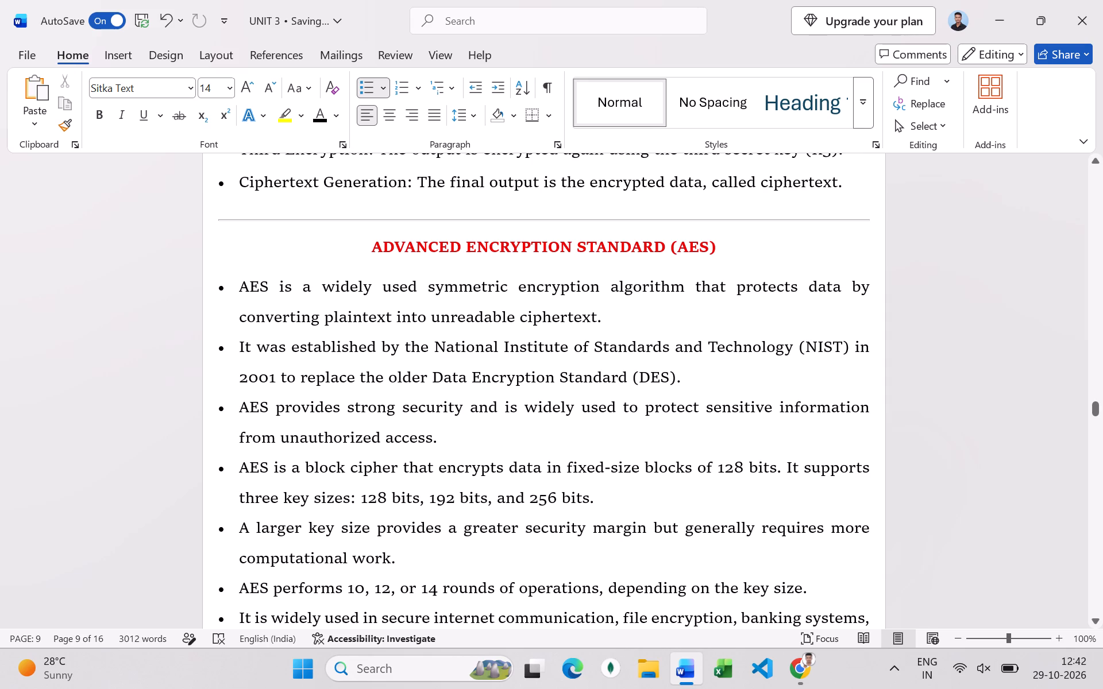
{"action": "scroll", "coordinate": [427, 441], "scroll_direction": "down", "scroll_amount": 6}
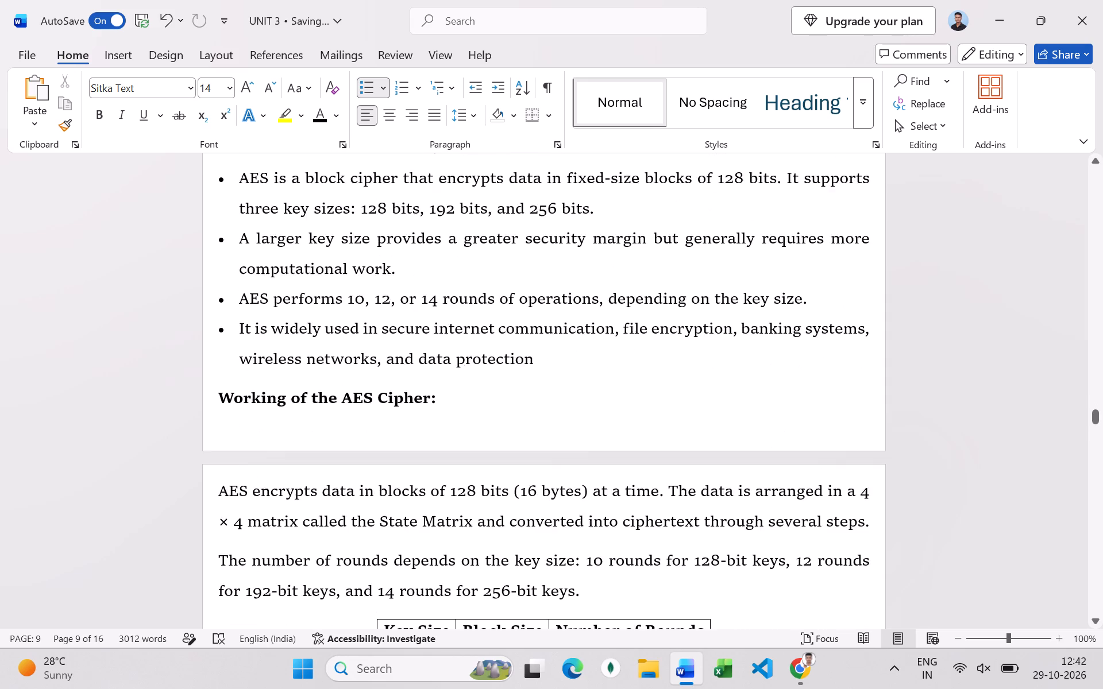
{"action": "scroll", "coordinate": [427, 441], "scroll_direction": "down", "scroll_amount": 1}
{"action": "scroll", "coordinate": [427, 441], "scroll_direction": "up", "scroll_amount": 7}
{"action": "scroll", "coordinate": [427, 441], "scroll_direction": "down", "scroll_amount": 2}
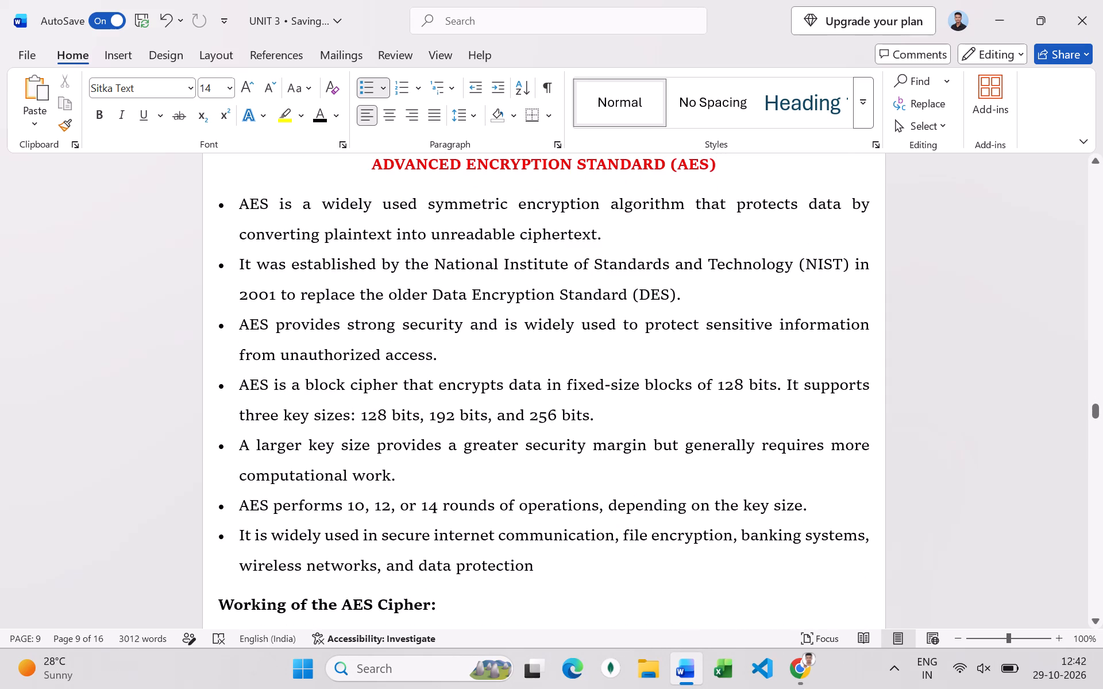
{"action": "left_click_drag", "start_coordinate": [539, 567], "coordinate": [191, 216]}
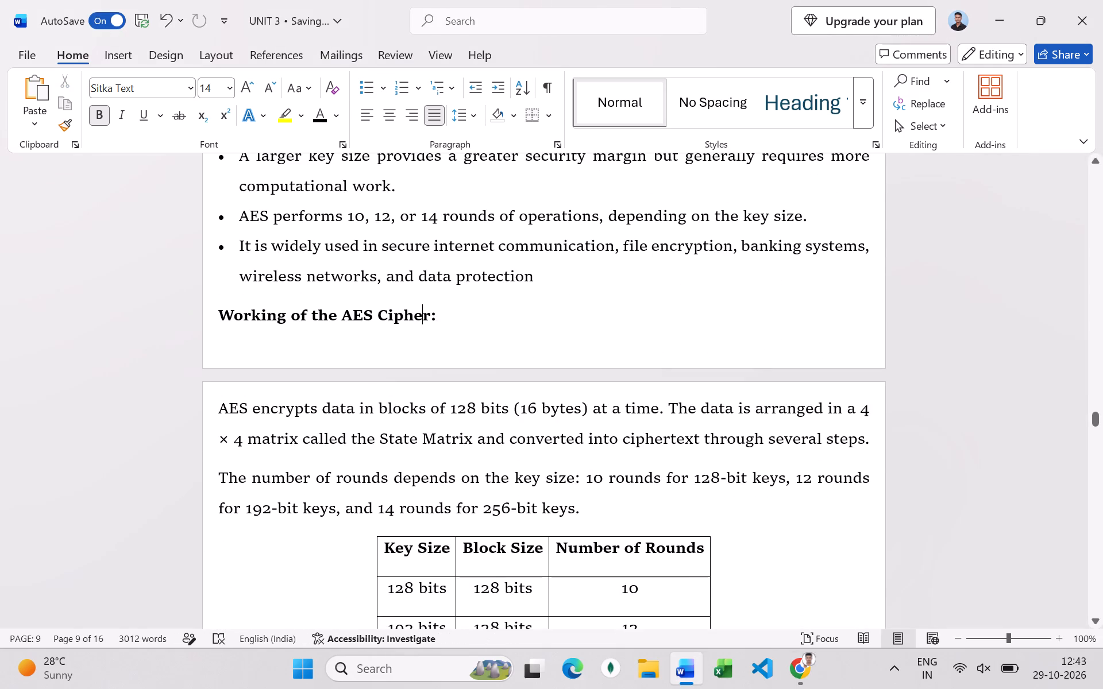
{"action": "scroll", "coordinate": [416, 325], "scroll_direction": "down", "scroll_amount": 9}
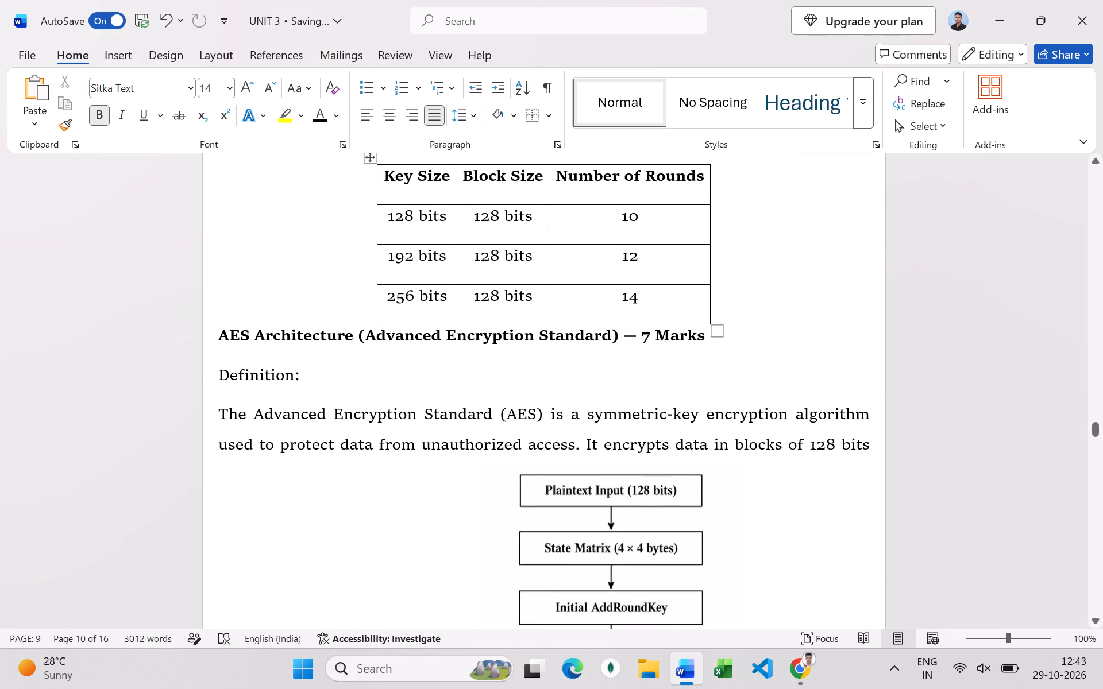
{"action": "key", "text": "alt+Tab"}
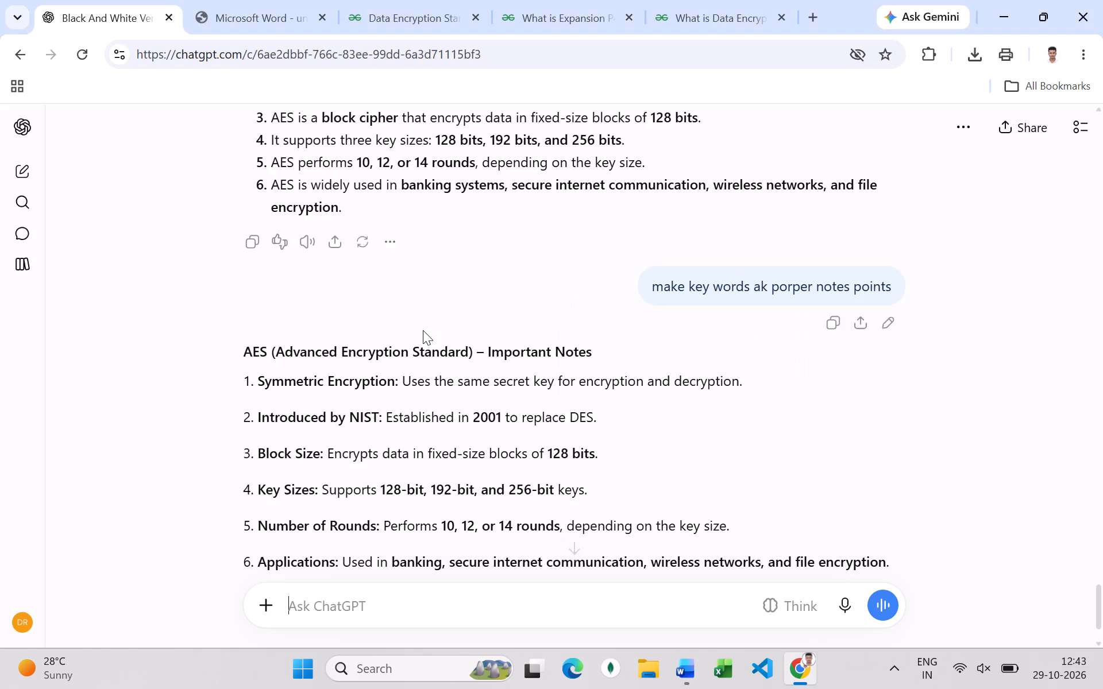
{"action": "scroll", "coordinate": [349, 366], "scroll_direction": "down", "scroll_amount": 3}
{"action": "scroll", "coordinate": [349, 366], "scroll_direction": "up", "scroll_amount": 6}
{"action": "key", "text": "alt+Tab"}
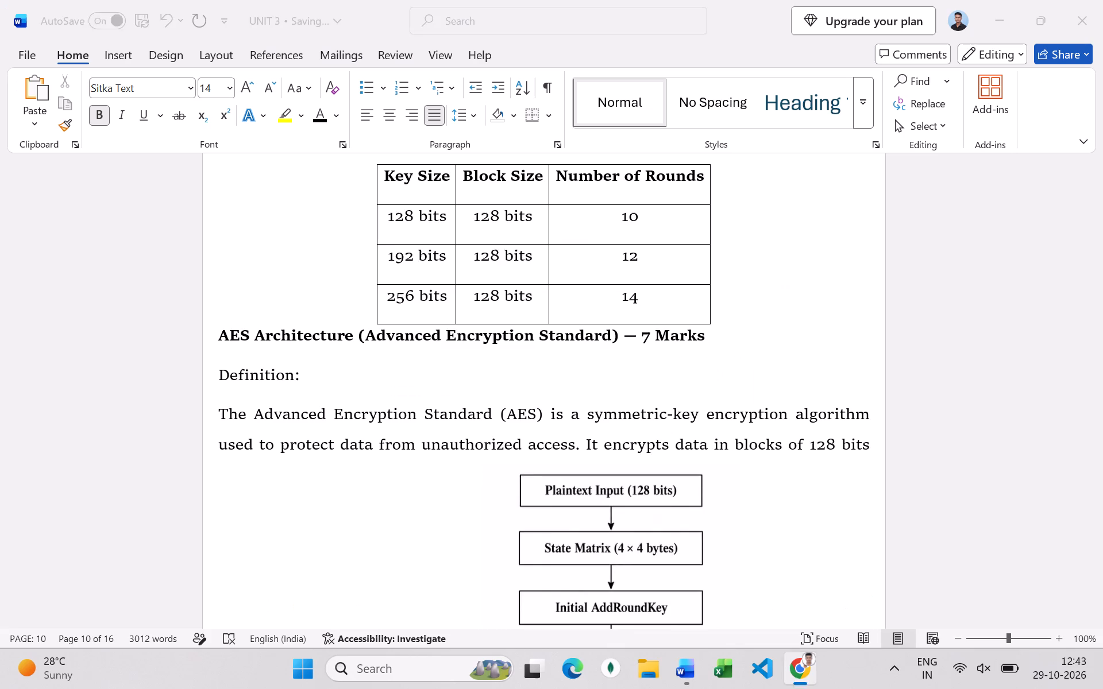
Reread the seven AES introduction bullets in Word, examining the larger-key-size and widely-used points.
{"action": "scroll", "coordinate": [377, 326], "scroll_direction": "up", "scroll_amount": 18}
{"action": "scroll", "coordinate": [384, 333], "scroll_direction": "down", "scroll_amount": 2}
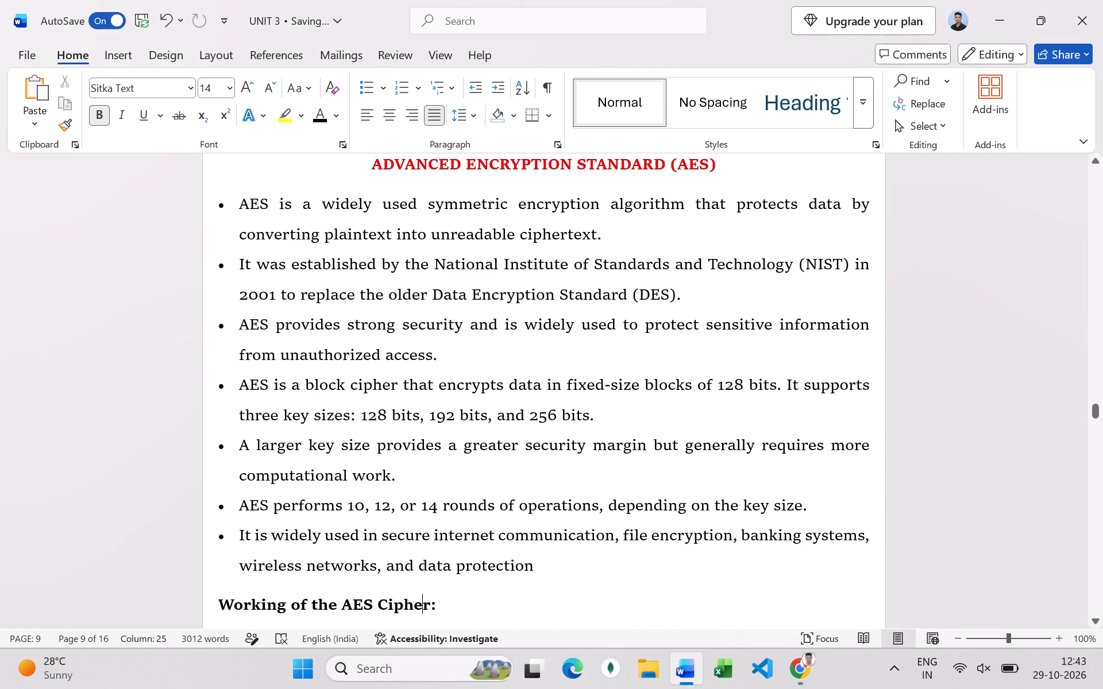
{"action": "scroll", "coordinate": [467, 457], "scroll_direction": "down", "scroll_amount": 1}
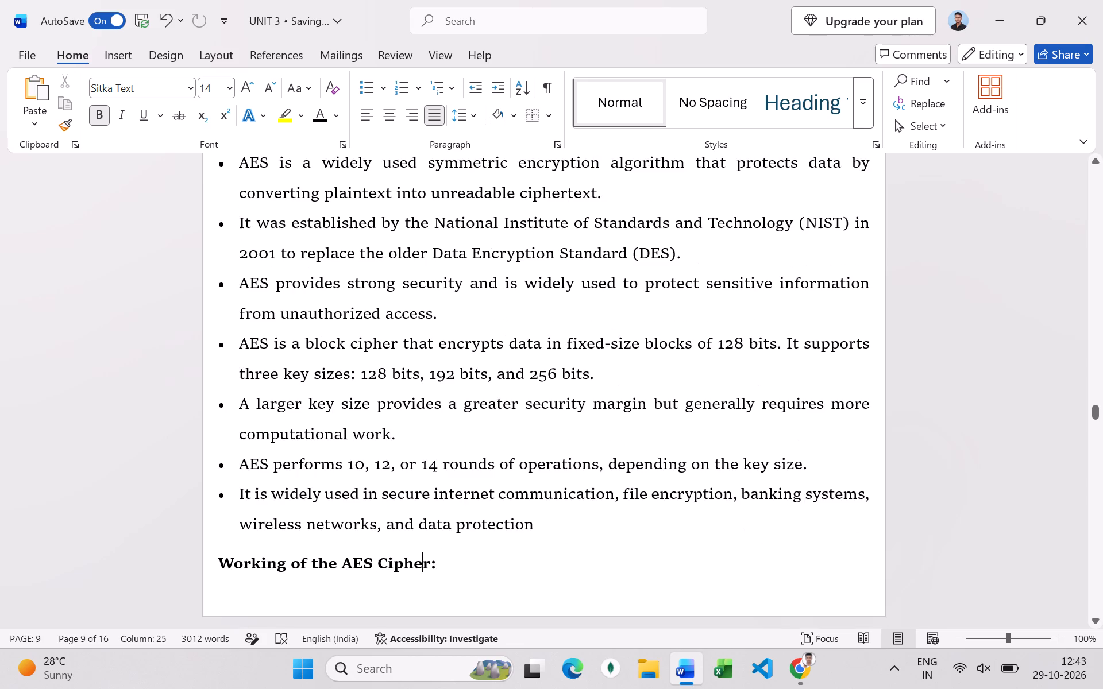
{"action": "left_click_drag", "start_coordinate": [418, 429], "coordinate": [232, 405]}
{"action": "left_click", "coordinate": [318, 469]}
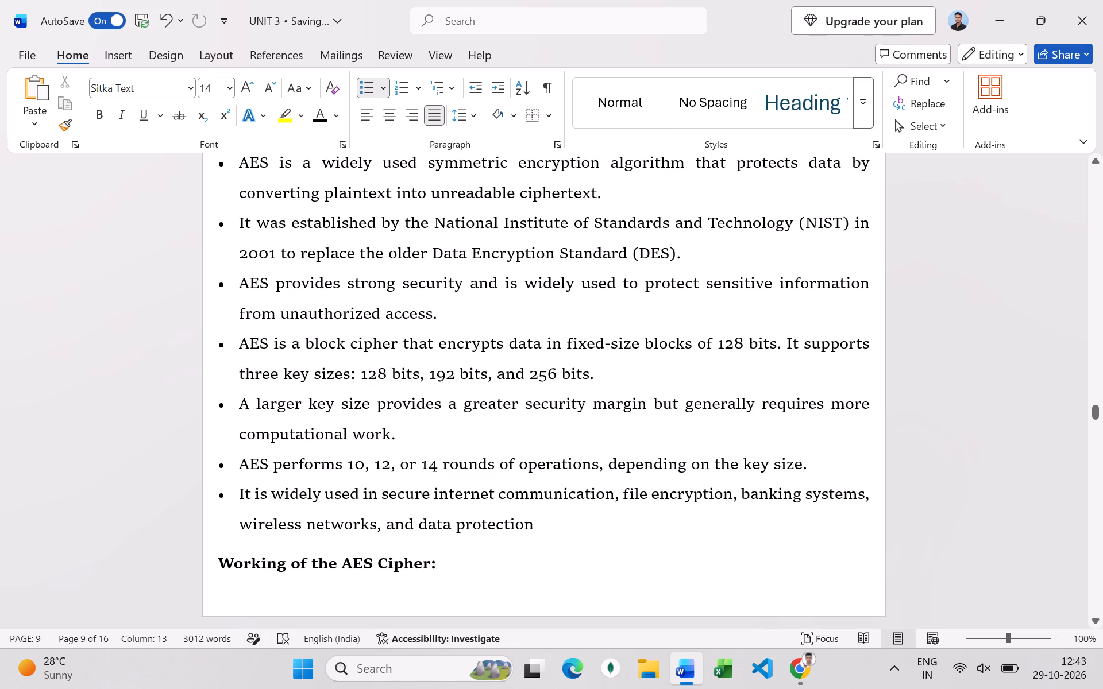
{"action": "left_click_drag", "start_coordinate": [561, 529], "coordinate": [218, 504]}
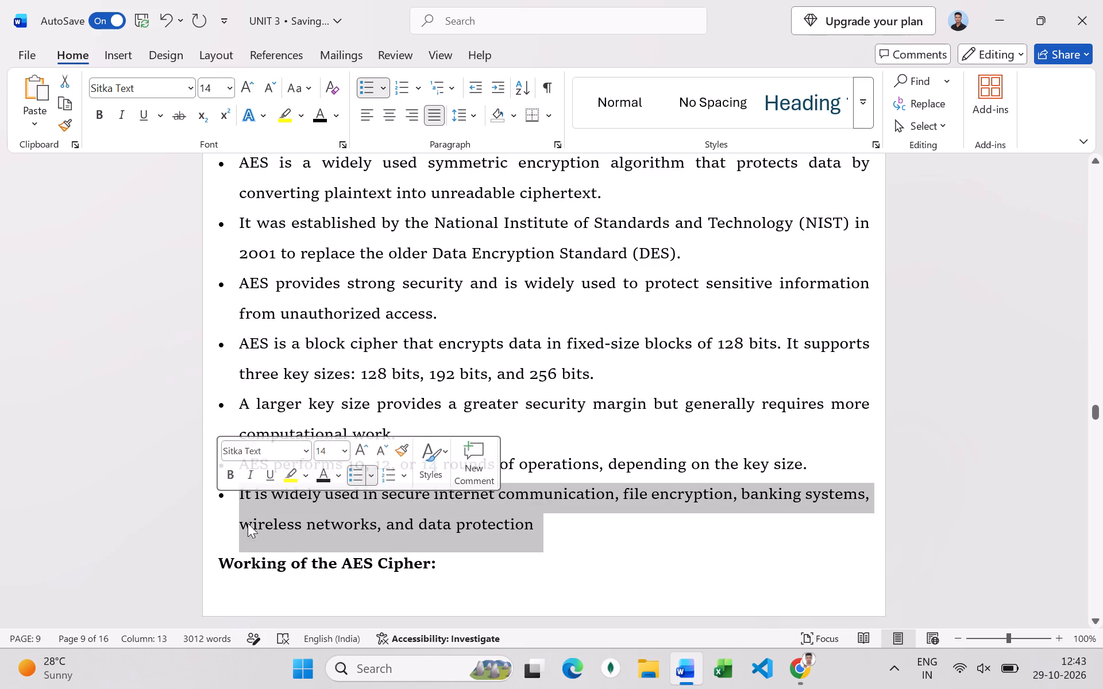
{"action": "scroll", "coordinate": [248, 523], "scroll_direction": "down", "scroll_amount": 6}
{"action": "scroll", "coordinate": [352, 466], "scroll_direction": "up", "scroll_amount": 3}
{"action": "scroll", "coordinate": [401, 463], "scroll_direction": "up", "scroll_amount": 4}
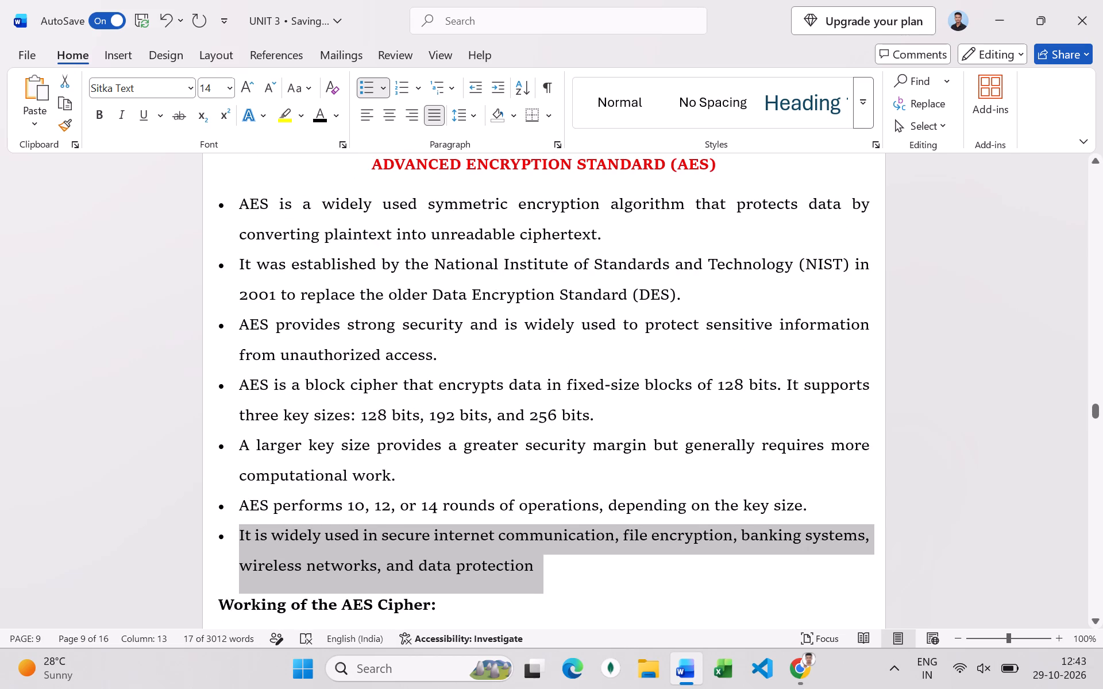
{"action": "left_click", "coordinate": [336, 516]}
{"action": "scroll", "coordinate": [480, 495], "scroll_direction": "up", "scroll_amount": 6}
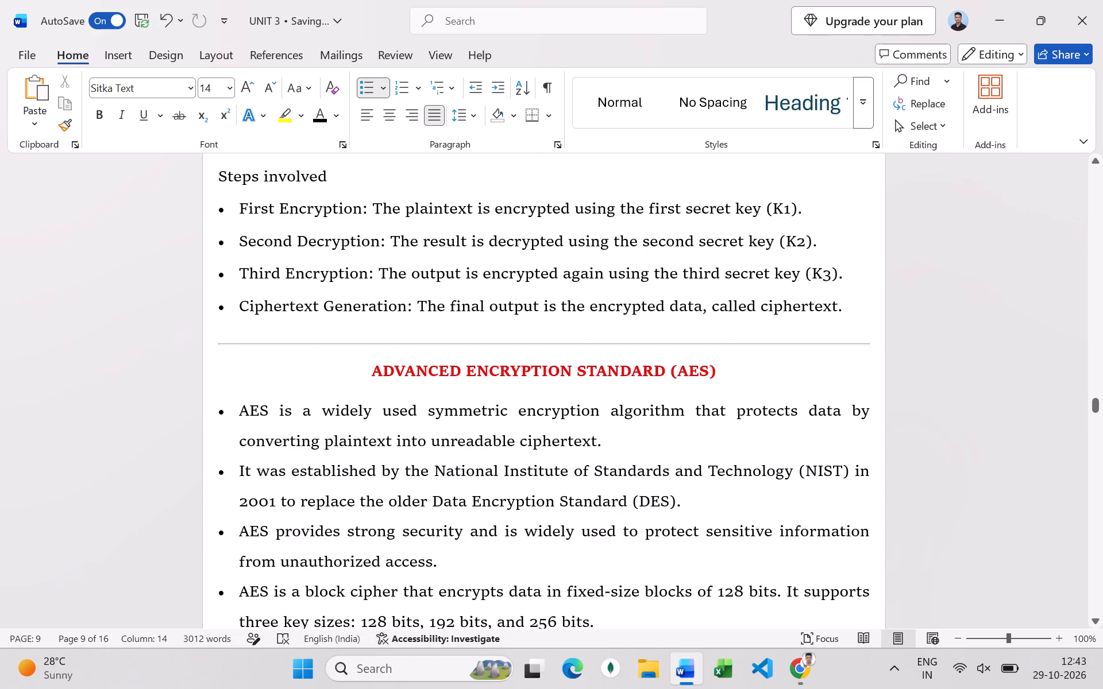
Join the paragraph starting "AES encrypts data in blocks" onto the "Working of the AES Cipher:" heading line, separated by a space.
{"action": "scroll", "coordinate": [337, 448], "scroll_direction": "down", "scroll_amount": 16}
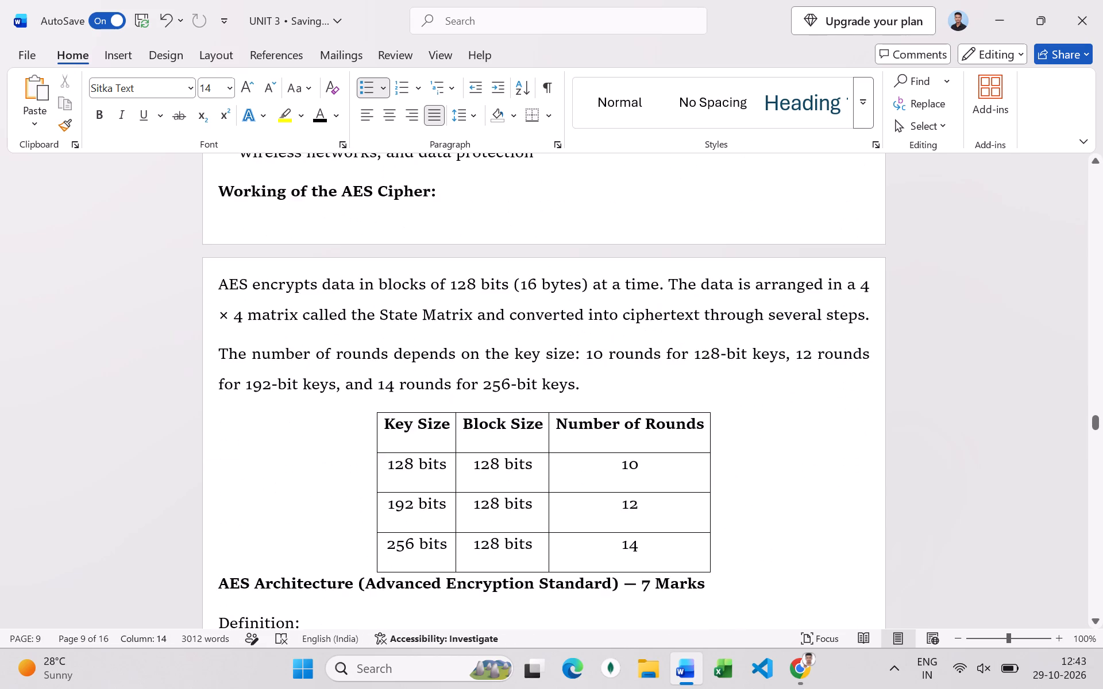
{"action": "scroll", "coordinate": [339, 417], "scroll_direction": "down", "scroll_amount": 6}
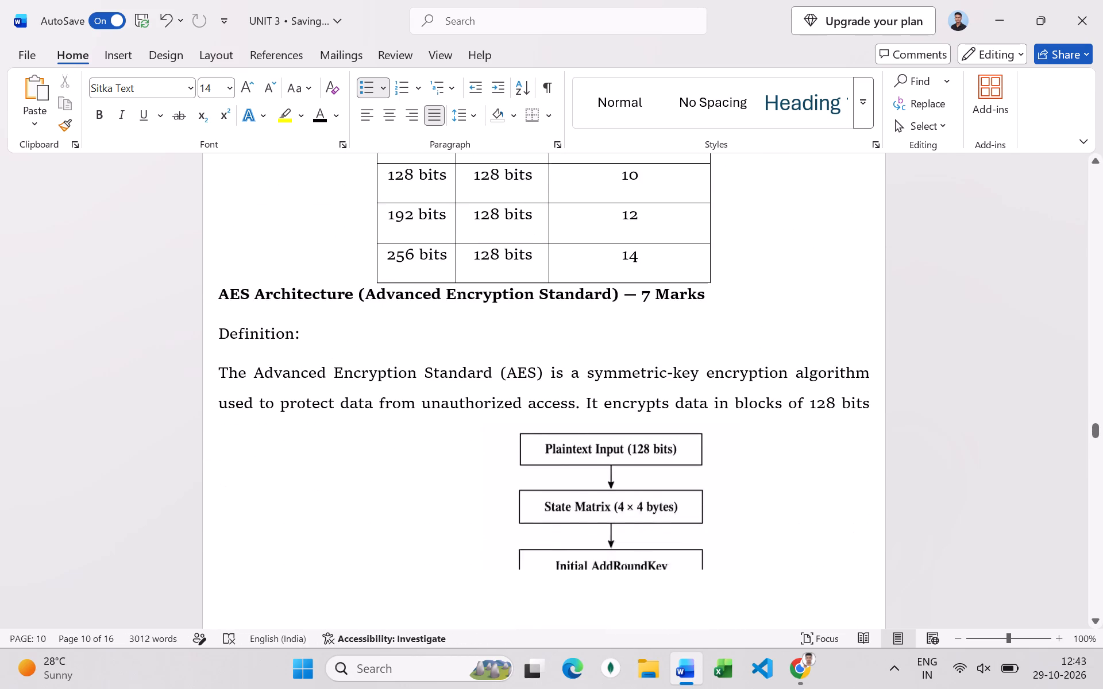
{"action": "scroll", "coordinate": [376, 424], "scroll_direction": "down", "scroll_amount": 8}
{"action": "scroll", "coordinate": [376, 424], "scroll_direction": "up", "scroll_amount": 12}
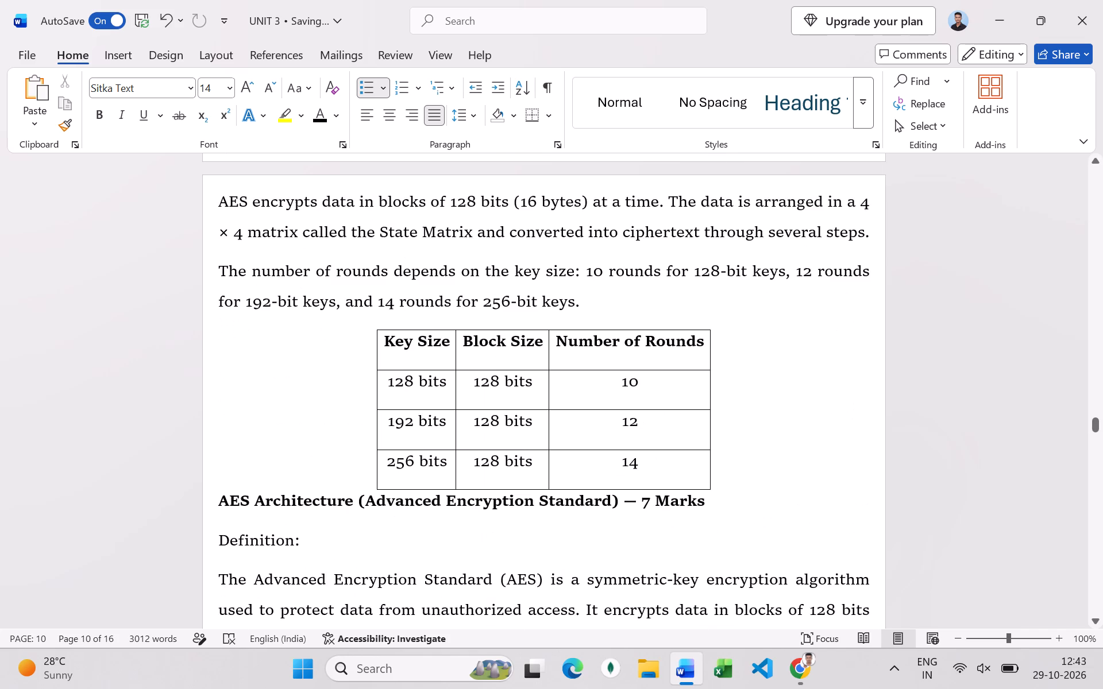
{"action": "scroll", "coordinate": [362, 424], "scroll_direction": "up", "scroll_amount": 4}
{"action": "left_click", "coordinate": [215, 359]}
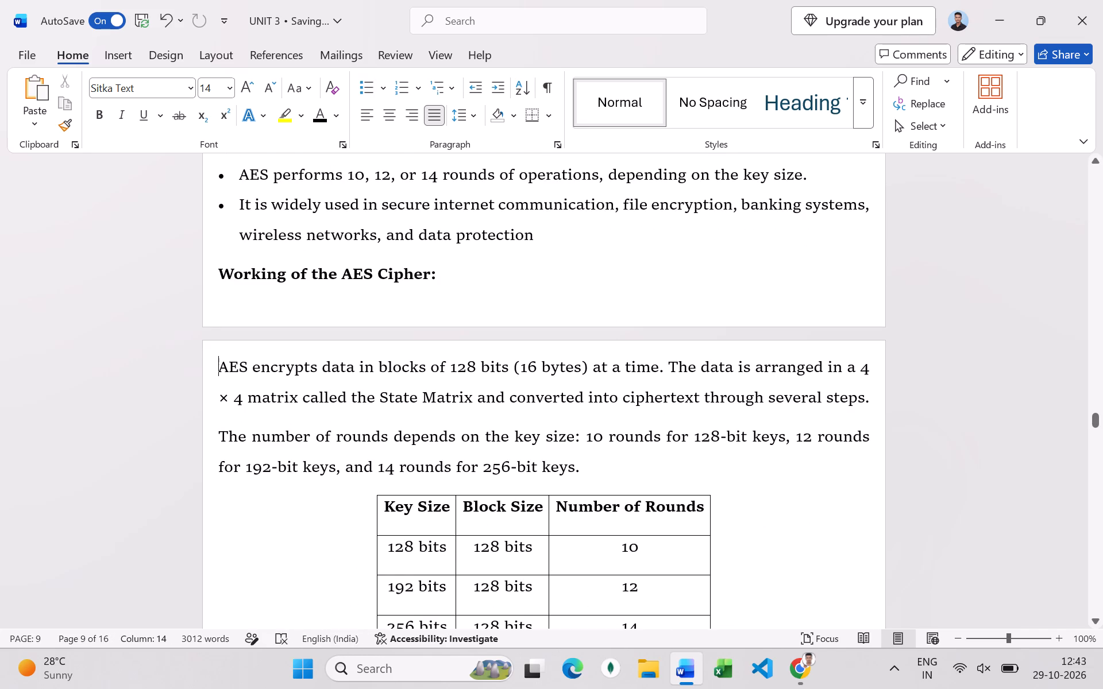
{"action": "key", "text": "BackSpace"}
{"action": "key", "text": "space"}
Review the Triple DES example, the two-key and three-key types and the working section for layout and formatting.
{"action": "scroll", "coordinate": [241, 354], "scroll_direction": "up", "scroll_amount": 5}
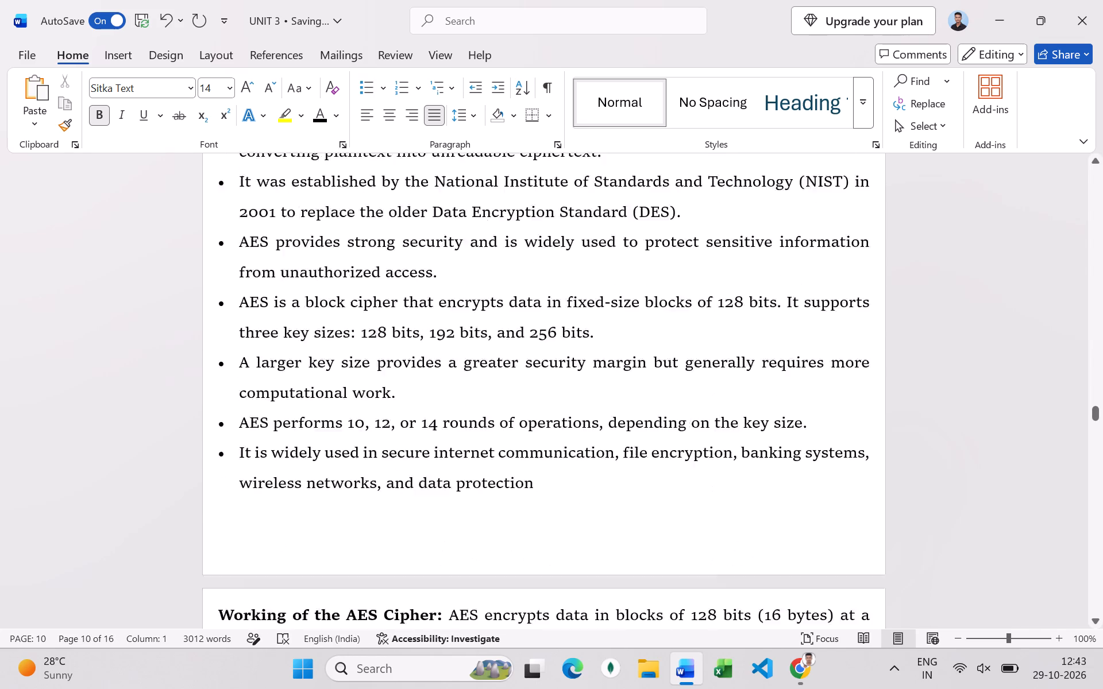
{"action": "scroll", "coordinate": [285, 354], "scroll_direction": "up", "scroll_amount": 5}
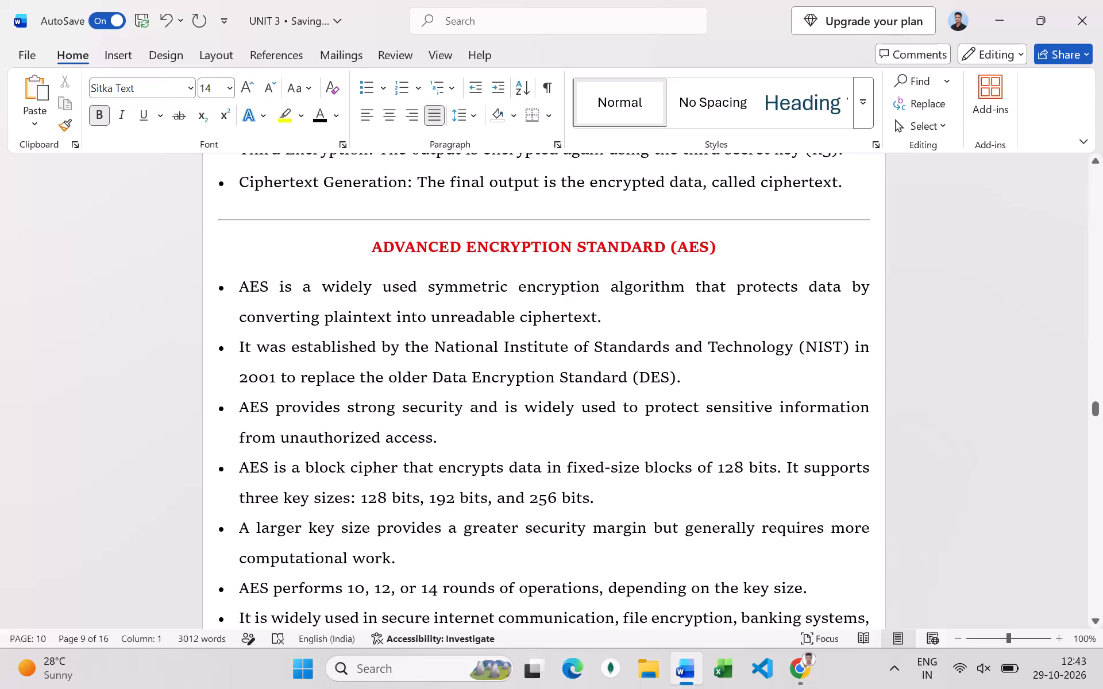
{"action": "scroll", "coordinate": [434, 398], "scroll_direction": "up", "scroll_amount": 19}
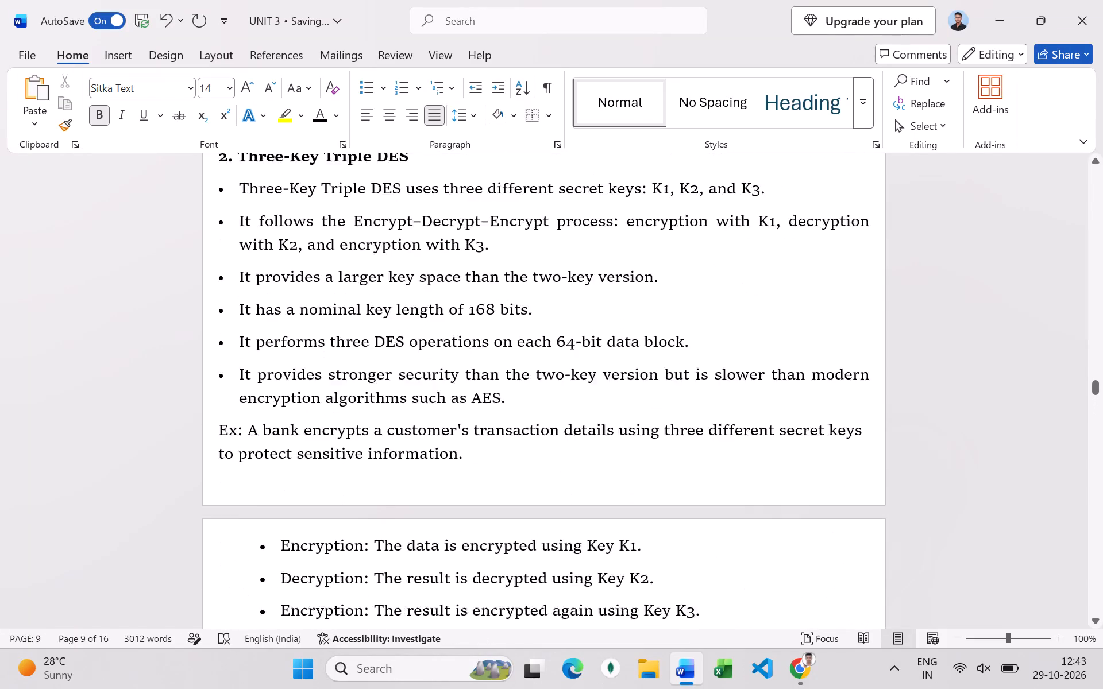
{"action": "scroll", "coordinate": [433, 401], "scroll_direction": "up", "scroll_amount": 5}
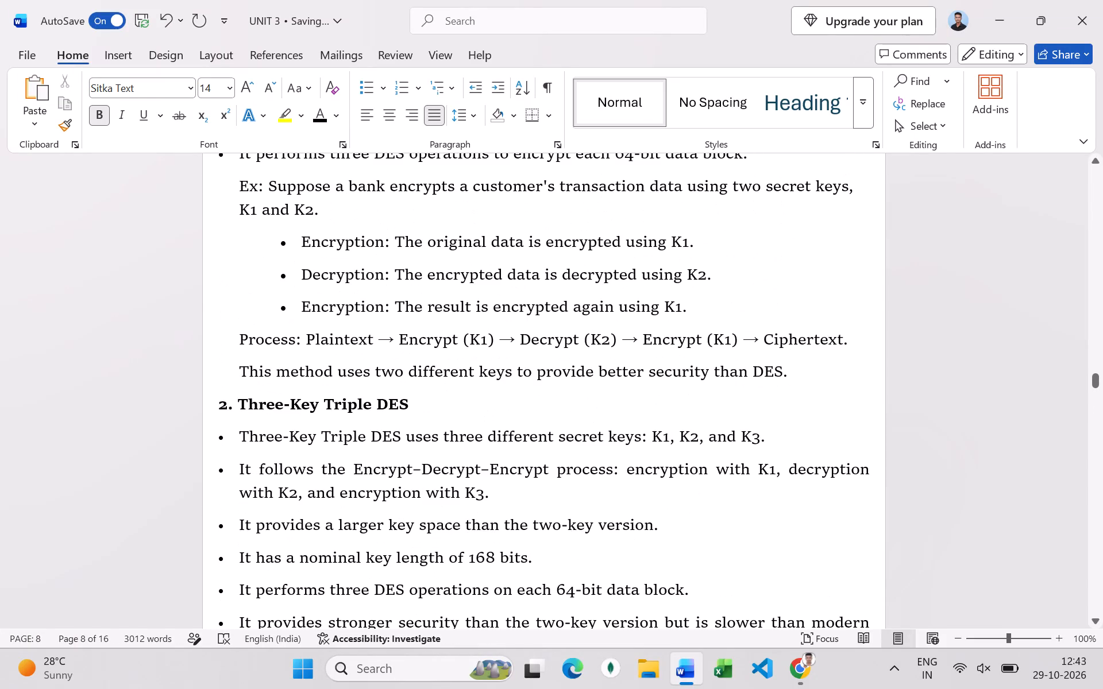
{"action": "scroll", "coordinate": [470, 454], "scroll_direction": "up", "scroll_amount": 13}
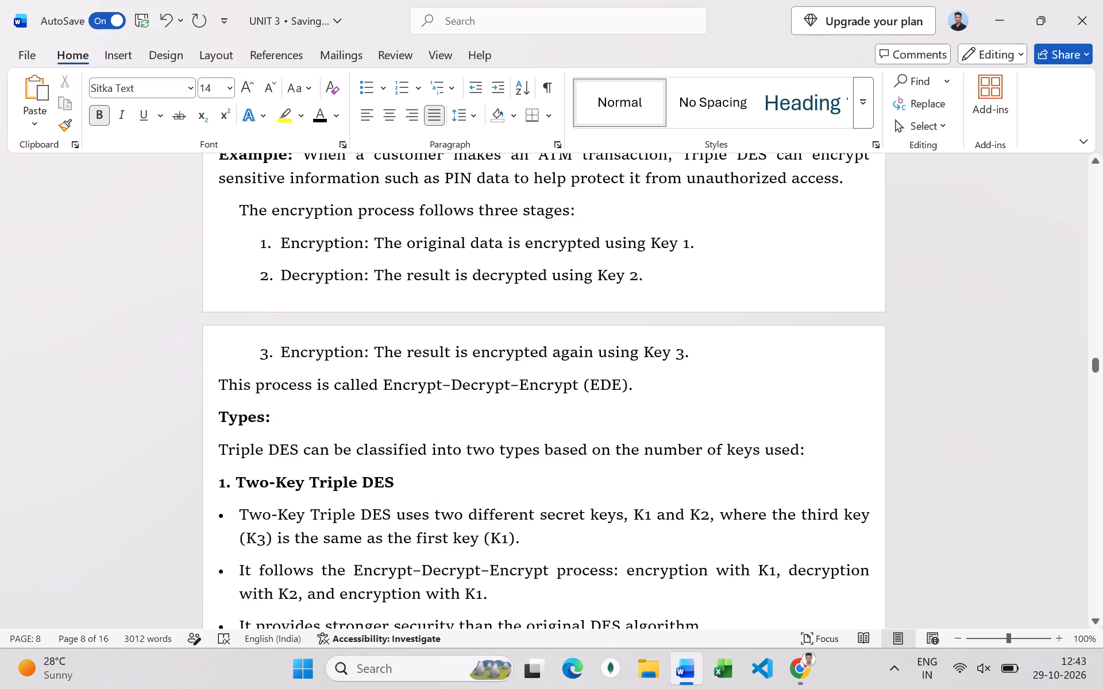
{"action": "scroll", "coordinate": [448, 475], "scroll_direction": "up", "scroll_amount": 7}
{"action": "scroll", "coordinate": [461, 478], "scroll_direction": "down", "scroll_amount": 14}
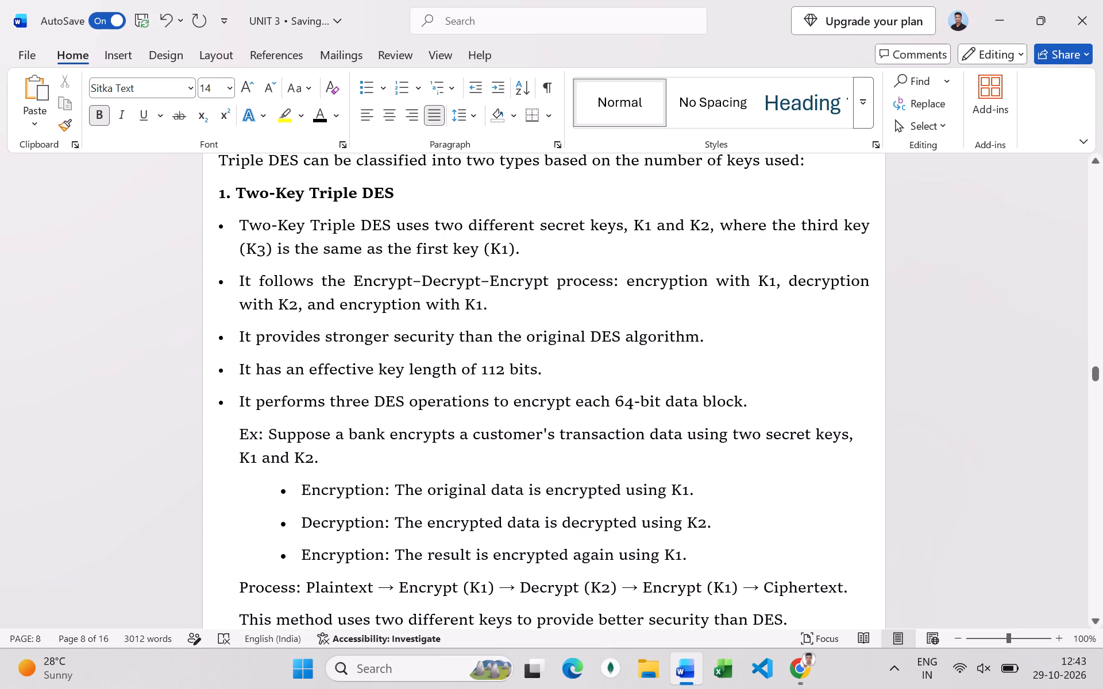
{"action": "scroll", "coordinate": [303, 394], "scroll_direction": "down", "scroll_amount": 2}
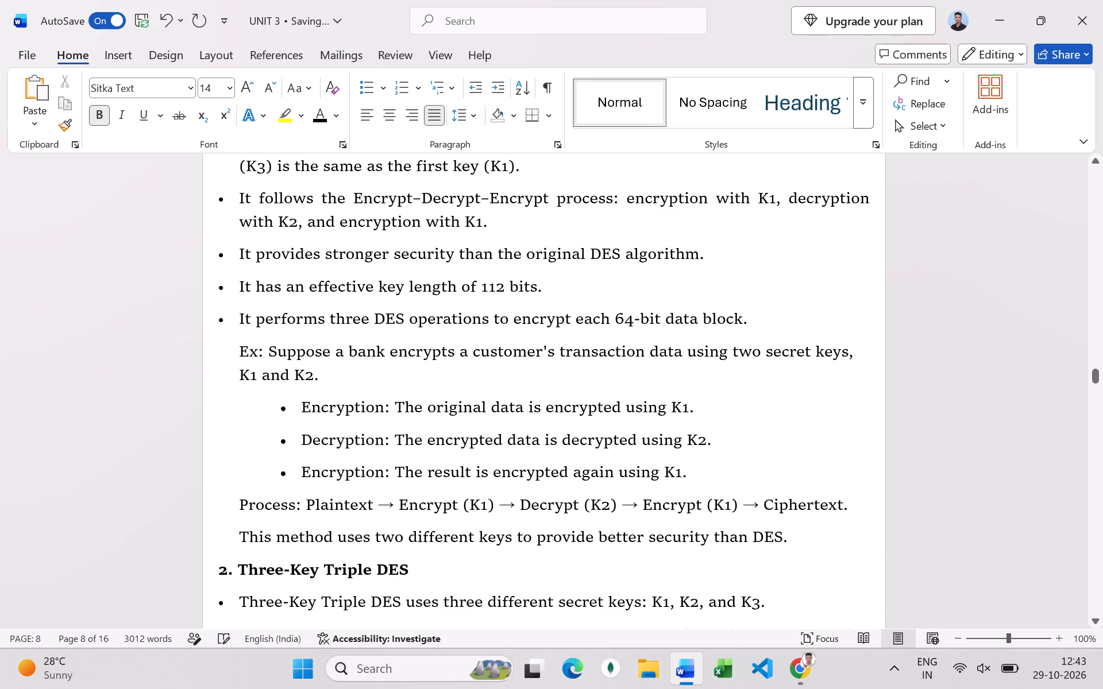
{"action": "scroll", "coordinate": [318, 392], "scroll_direction": "down", "scroll_amount": 7}
{"action": "scroll", "coordinate": [321, 202], "scroll_direction": "down", "scroll_amount": 6}
{"action": "scroll", "coordinate": [347, 291], "scroll_direction": "down", "scroll_amount": 3}
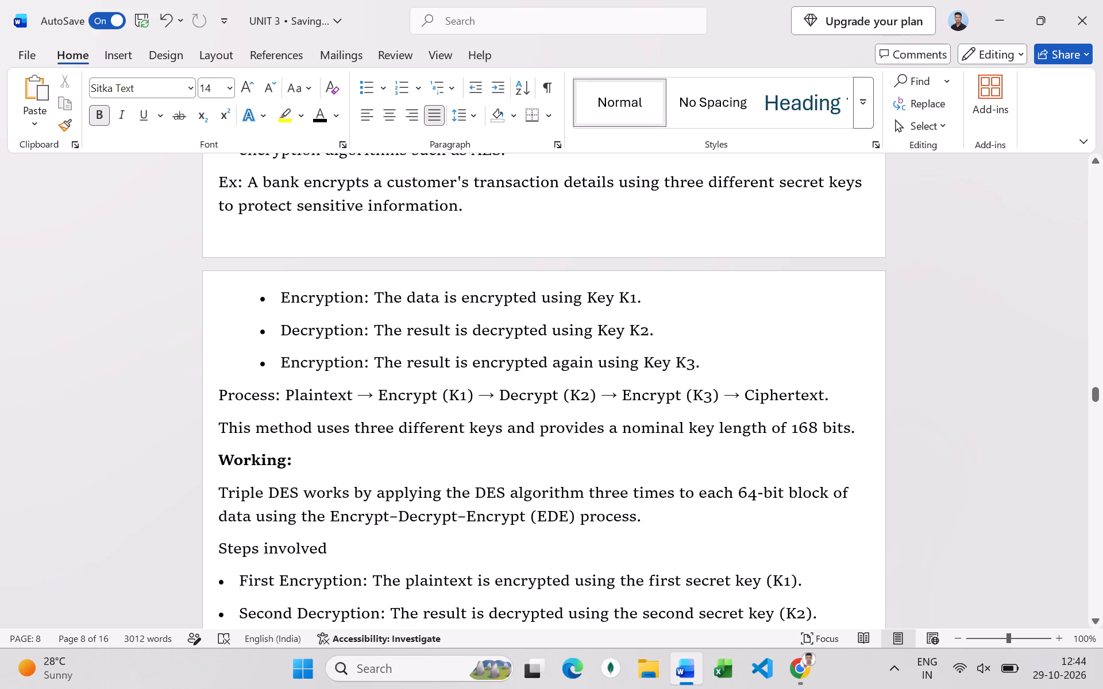
Join the paragraph starting "Triple DES works by applying" onto the "Working:" heading line, separated by a space.
{"action": "scroll", "coordinate": [323, 374], "scroll_direction": "down", "scroll_amount": 4}
{"action": "left_click", "coordinate": [221, 332]}
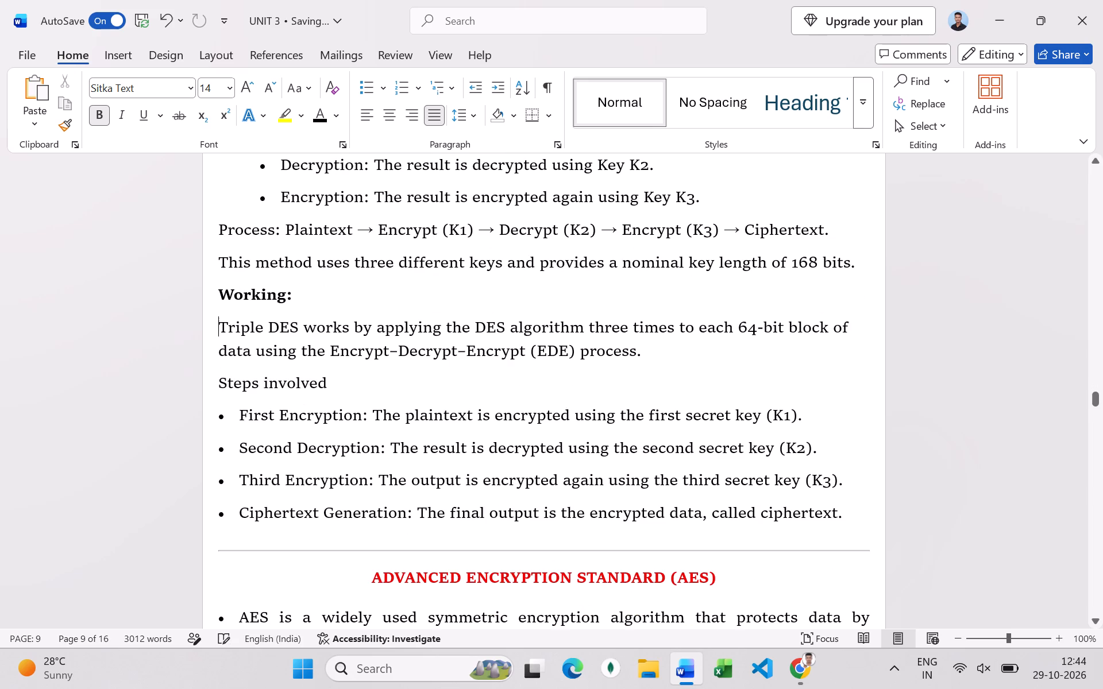
{"action": "key", "text": "BackSpace"}
{"action": "key", "text": "space"}
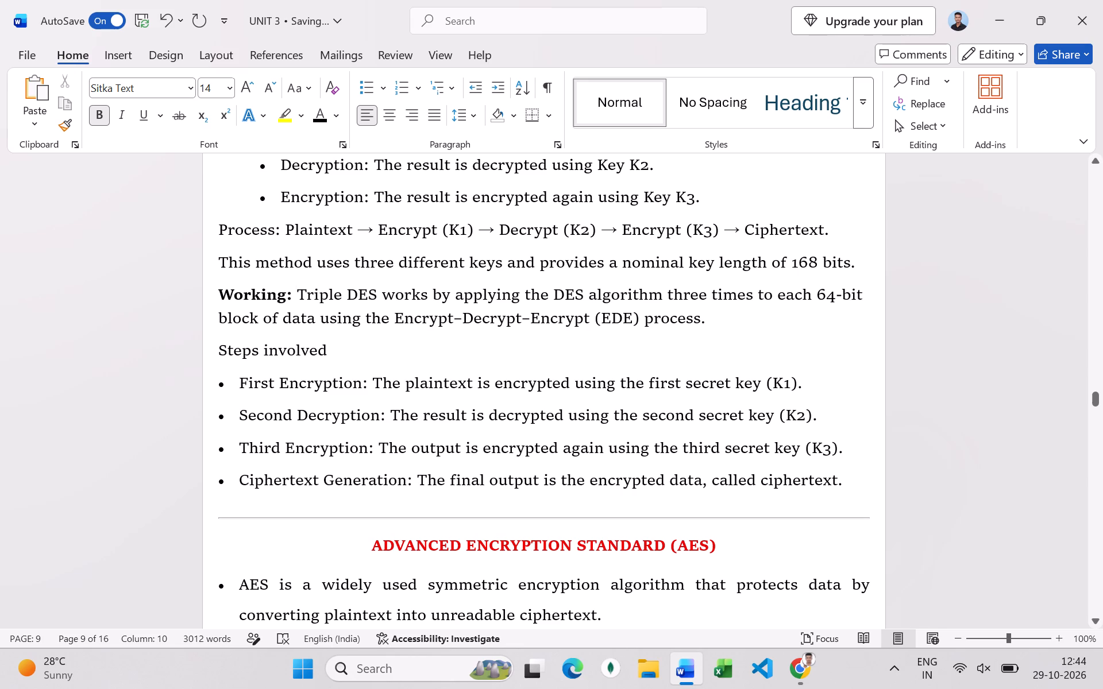
Center the "AES Architecture (Advanced Encryption Standard) — 7 Marks" heading below the key-size table.
{"action": "scroll", "coordinate": [392, 415], "scroll_direction": "down", "scroll_amount": 12}
{"action": "scroll", "coordinate": [397, 396], "scroll_direction": "up", "scroll_amount": 2}
{"action": "scroll", "coordinate": [397, 396], "scroll_direction": "down", "scroll_amount": 3}
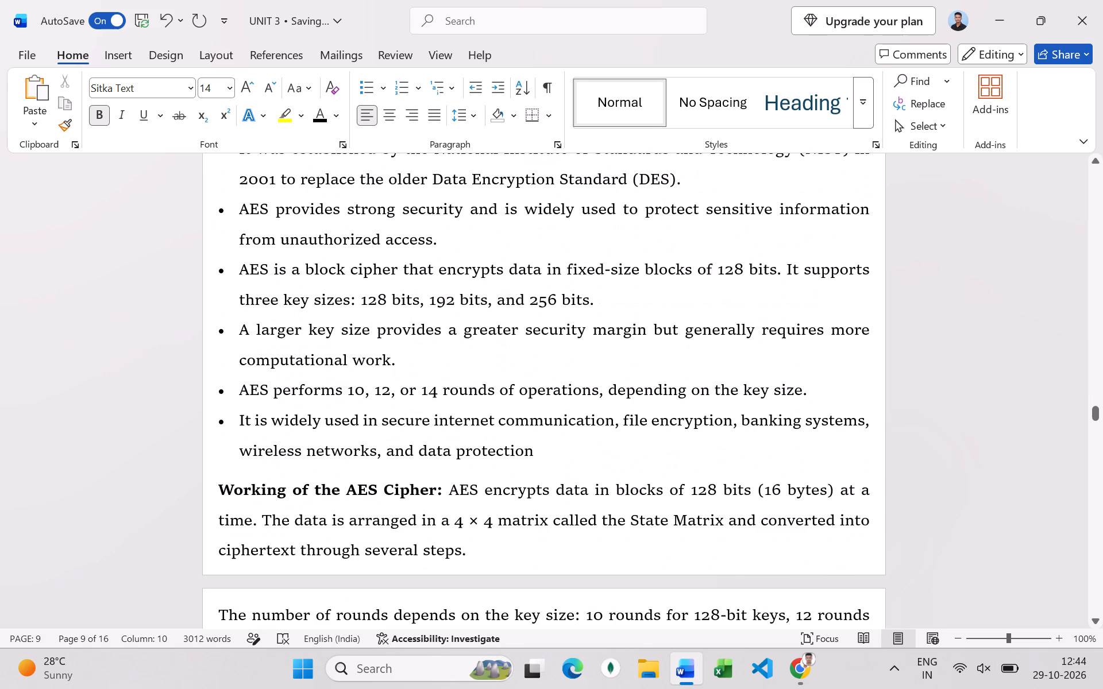
{"action": "scroll", "coordinate": [397, 394], "scroll_direction": "down", "scroll_amount": 9}
{"action": "left_click", "coordinate": [348, 397]}
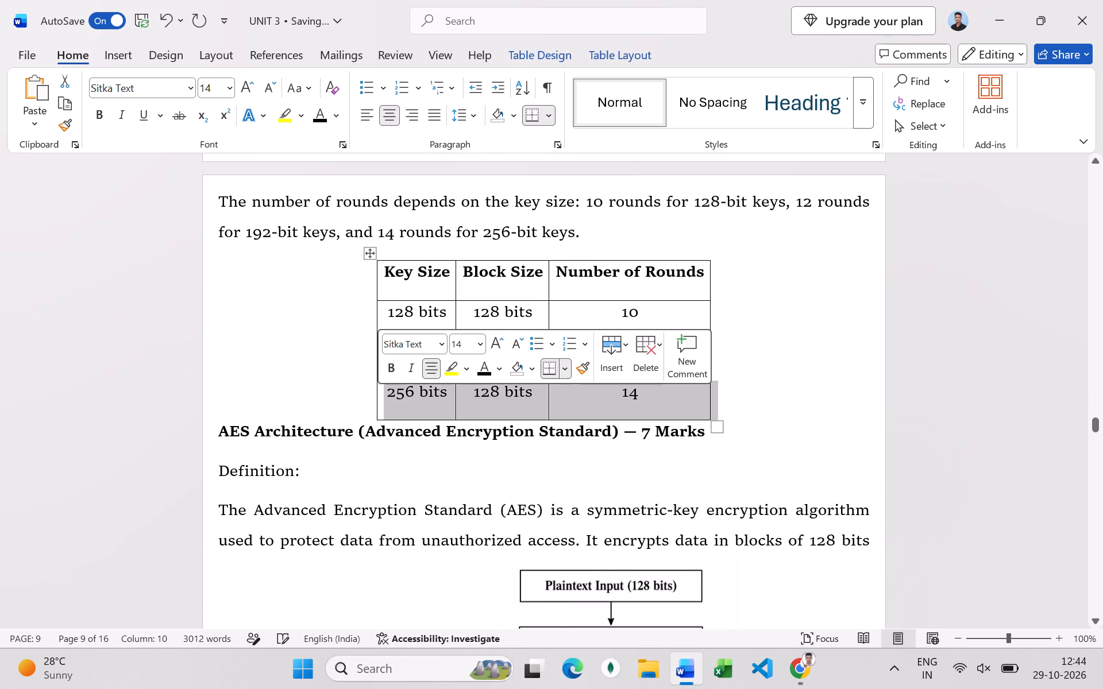
{"action": "left_click", "coordinate": [348, 397]}
{"action": "left_click", "coordinate": [217, 439]}
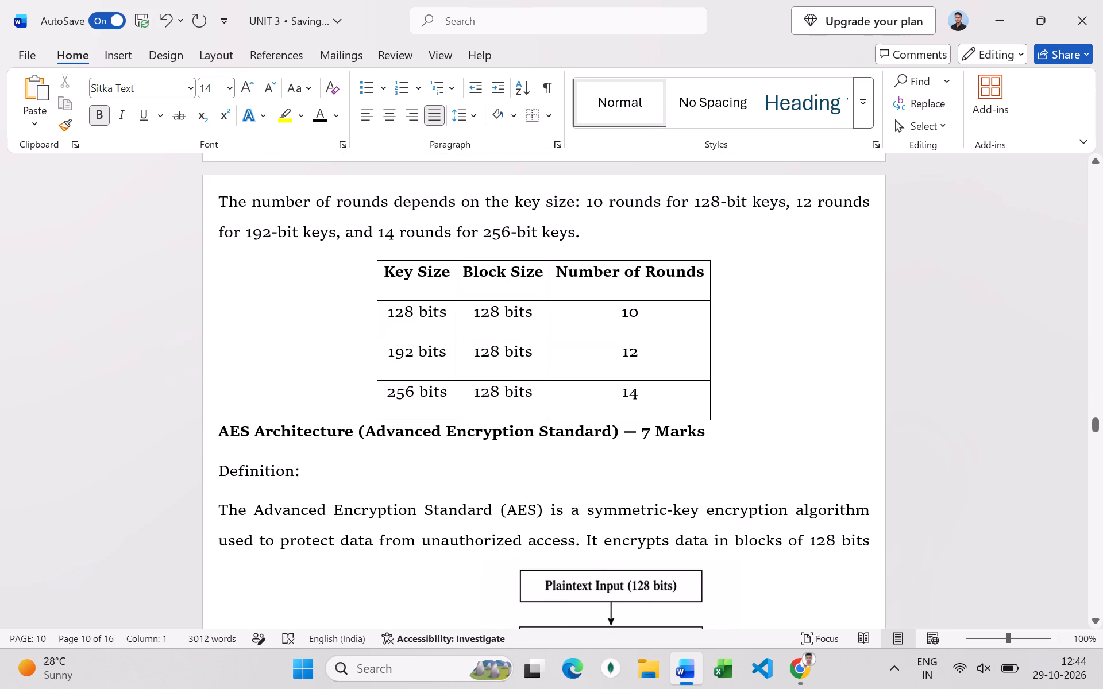
{"action": "left_click", "coordinate": [392, 112]}
Change the "AES Architecture" part of the centered heading below the key-size table to uppercase.
{"action": "left_click", "coordinate": [307, 88]}
{"action": "left_click", "coordinate": [333, 160]}
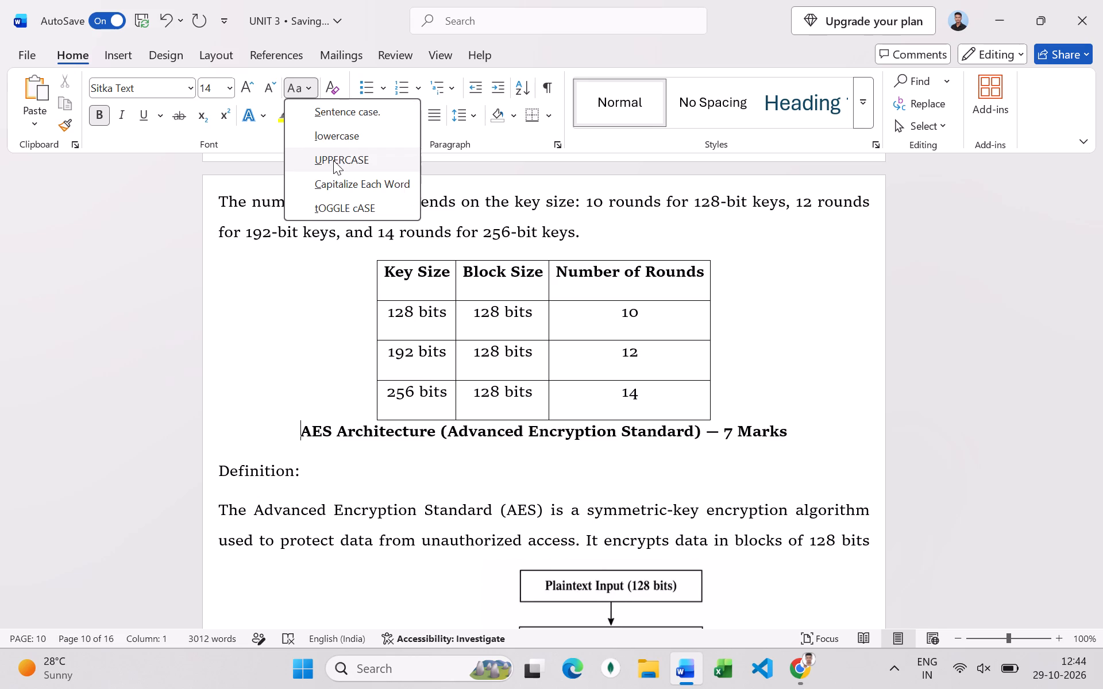
{"action": "left_click_drag", "start_coordinate": [302, 433], "coordinate": [433, 443]}
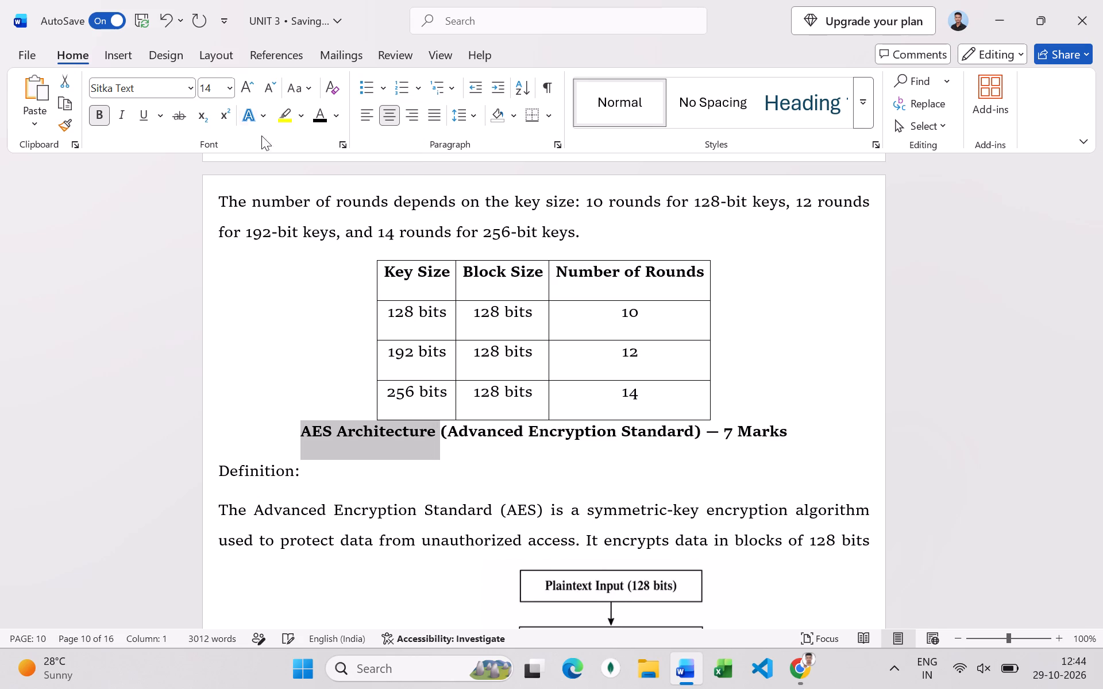
{"action": "left_click", "coordinate": [286, 87]}
{"action": "left_click", "coordinate": [320, 160]}
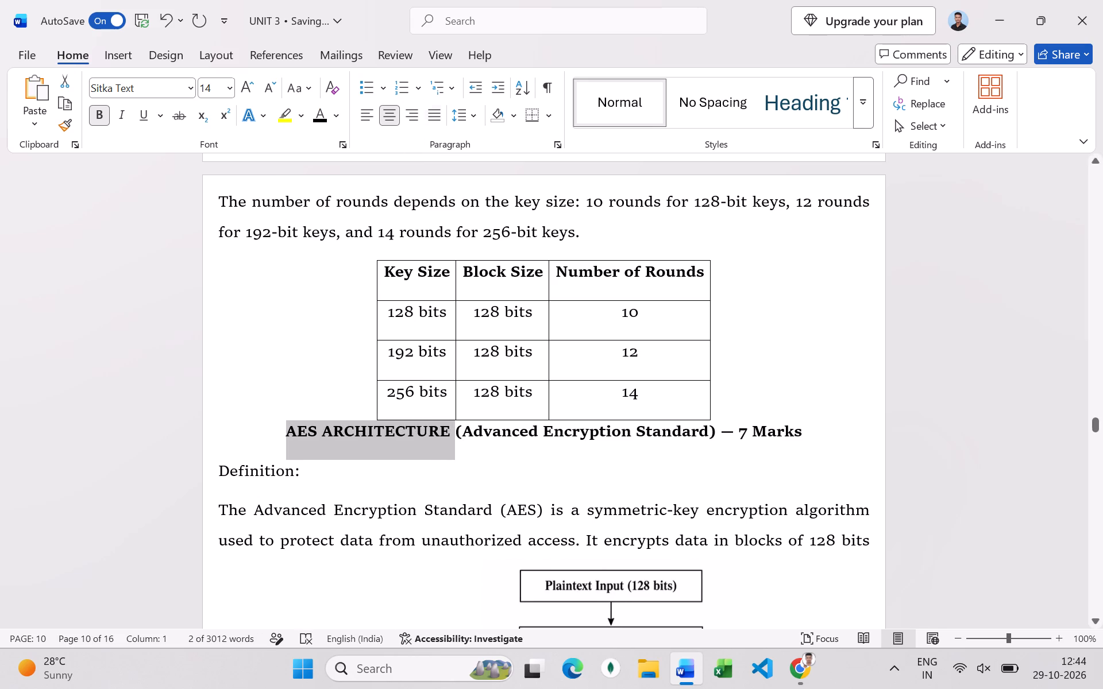
Delete "(Advanced Encryption Standard) — 7 Marks" from the heading, leaving only "AES ARCHITECTURE".
{"action": "left_click_drag", "start_coordinate": [828, 425], "coordinate": [464, 432]}
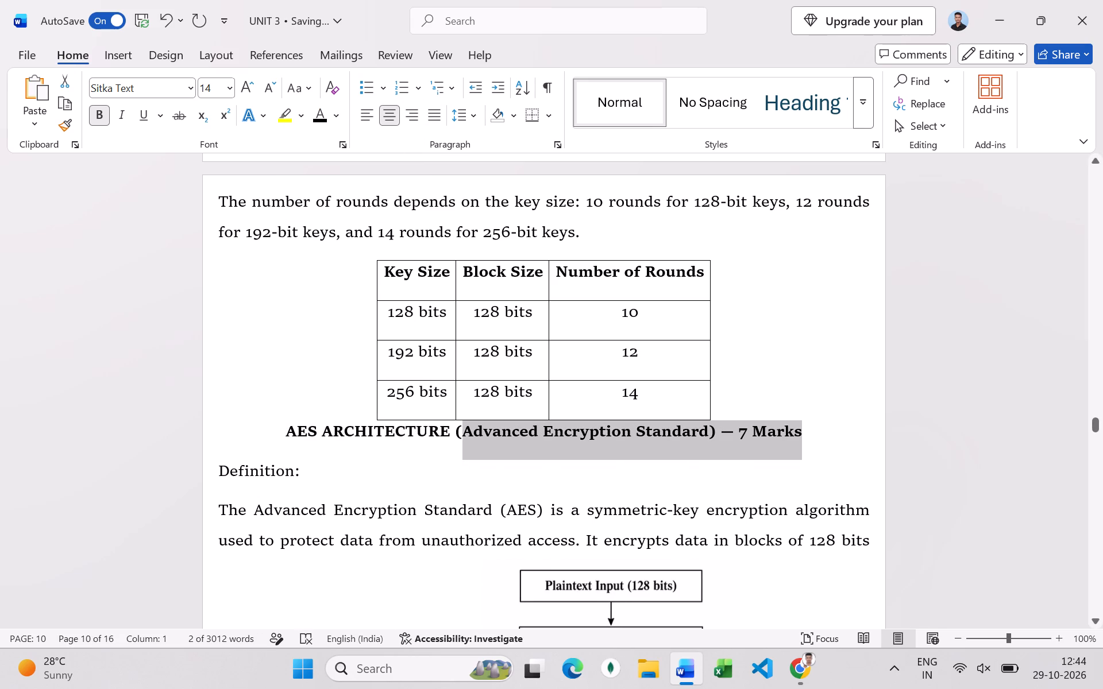
{"action": "left_click_drag", "start_coordinate": [464, 432], "coordinate": [457, 433]}
{"action": "key", "text": "BackSpace"}
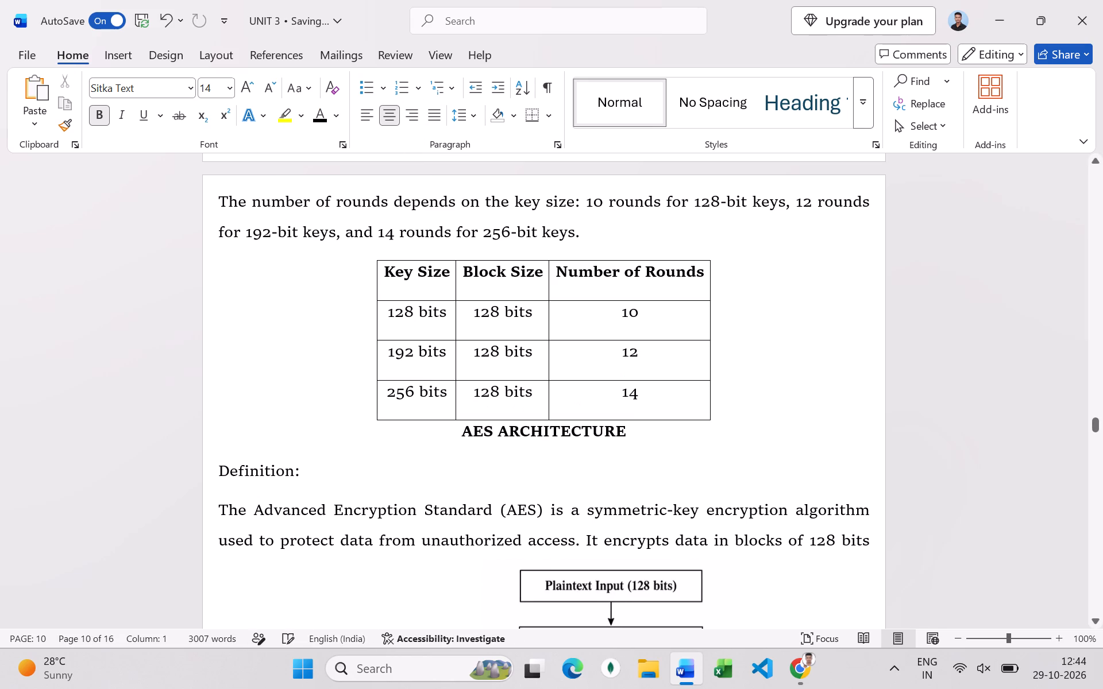
Increase the "AES ARCHITECTURE" heading to 16 pt and try to apply the standard red font color.
{"action": "left_click_drag", "start_coordinate": [641, 429], "coordinate": [418, 432]}
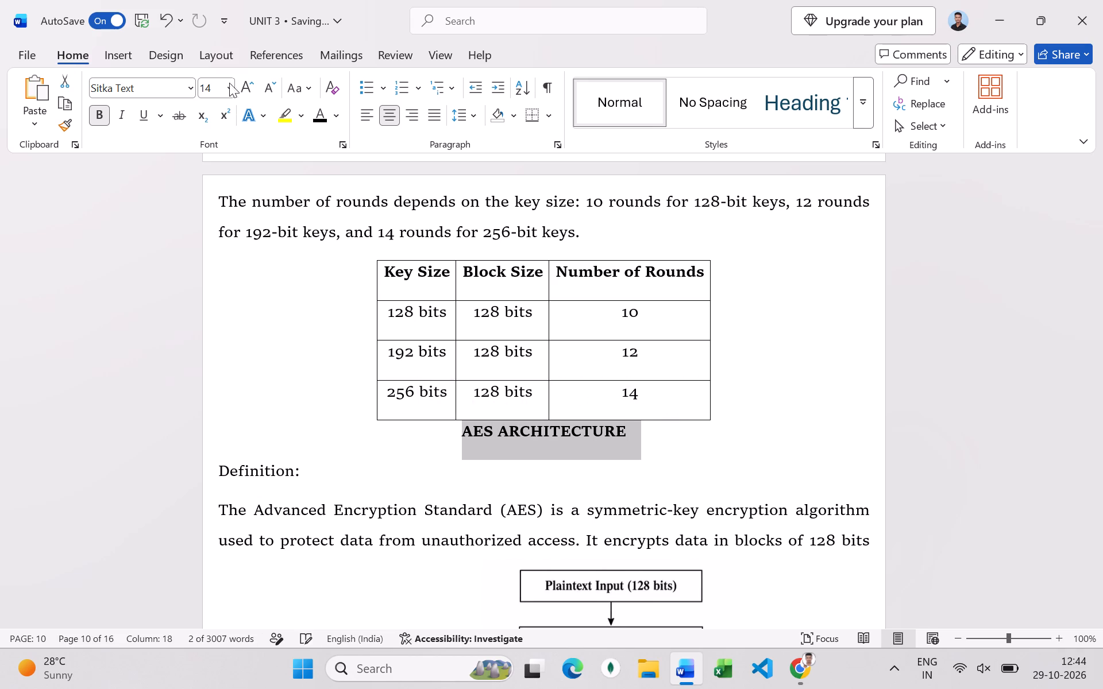
{"action": "left_click", "coordinate": [247, 79]}
{"action": "left_click", "coordinate": [336, 118]}
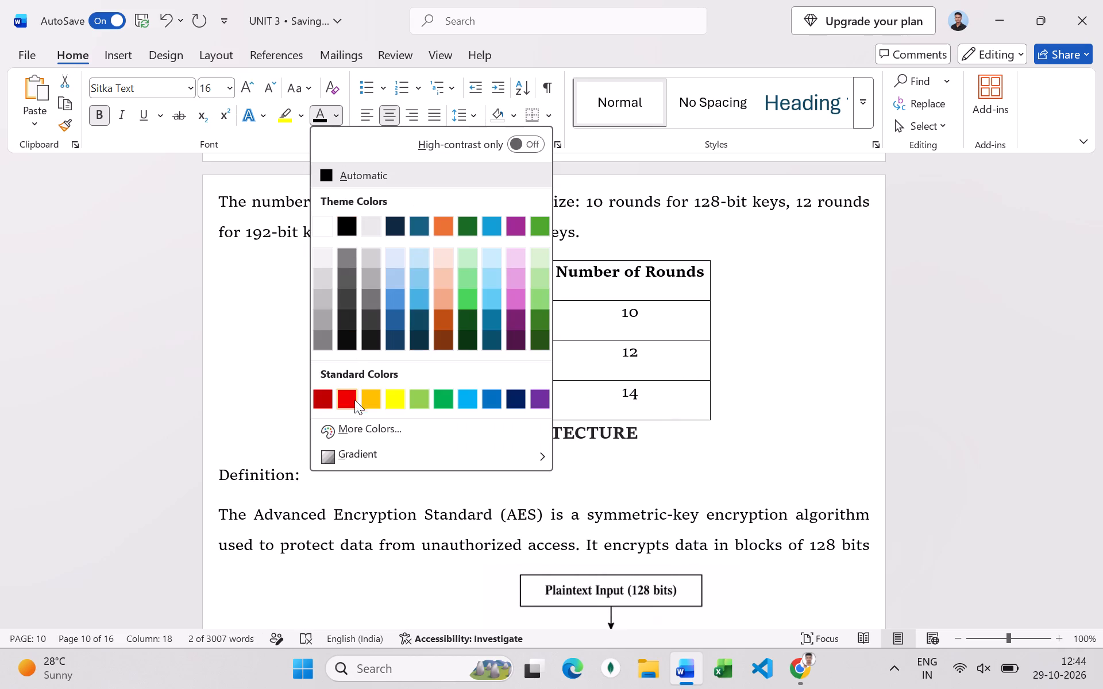
{"action": "left_click", "coordinate": [354, 409]}
{"action": "left_click", "coordinate": [329, 505]}
Delete the "Definition:" line below the AES ARCHITECTURE heading.
{"action": "left_click_drag", "start_coordinate": [219, 512], "coordinate": [219, 512]}
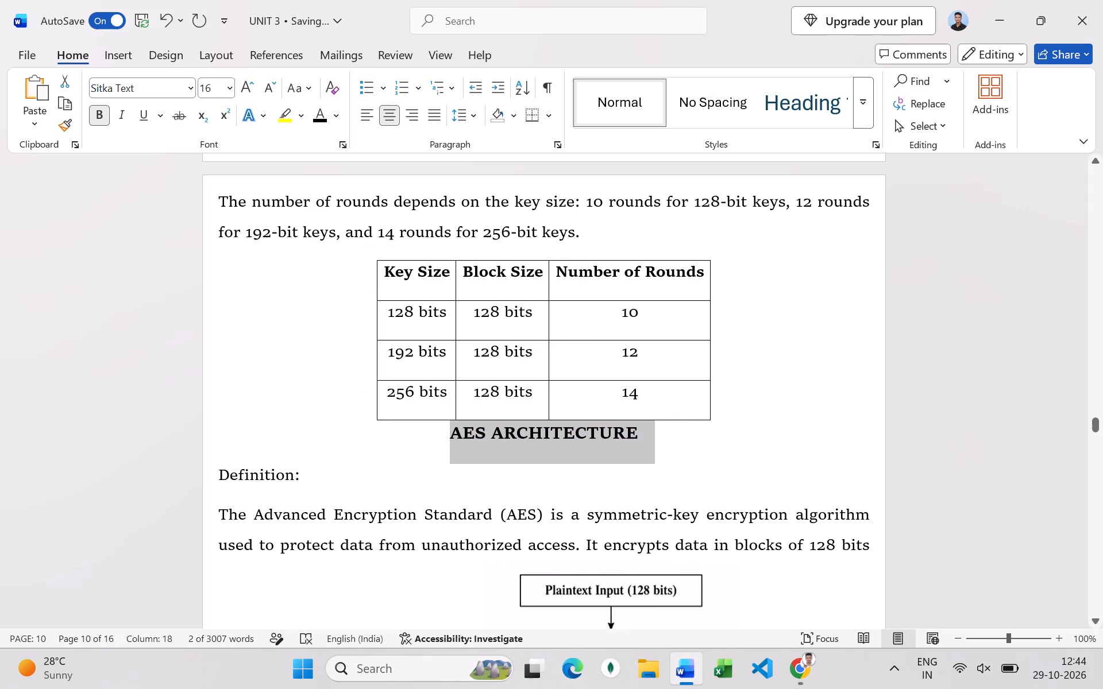
{"action": "left_click_drag", "start_coordinate": [219, 512], "coordinate": [200, 477]}
{"action": "key", "text": "BackSpace"}
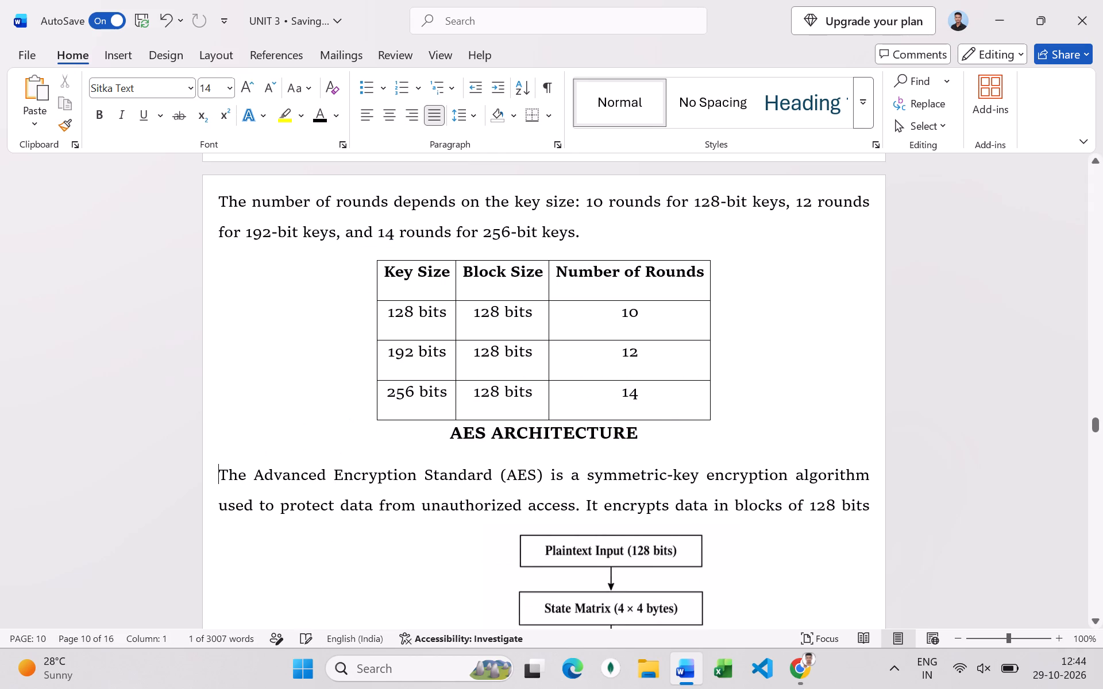
Set the AES flowchart picture to Tight text wrapping and move it down among the numbered architecture steps.
{"action": "scroll", "coordinate": [307, 655], "scroll_direction": "down", "scroll_amount": 14}
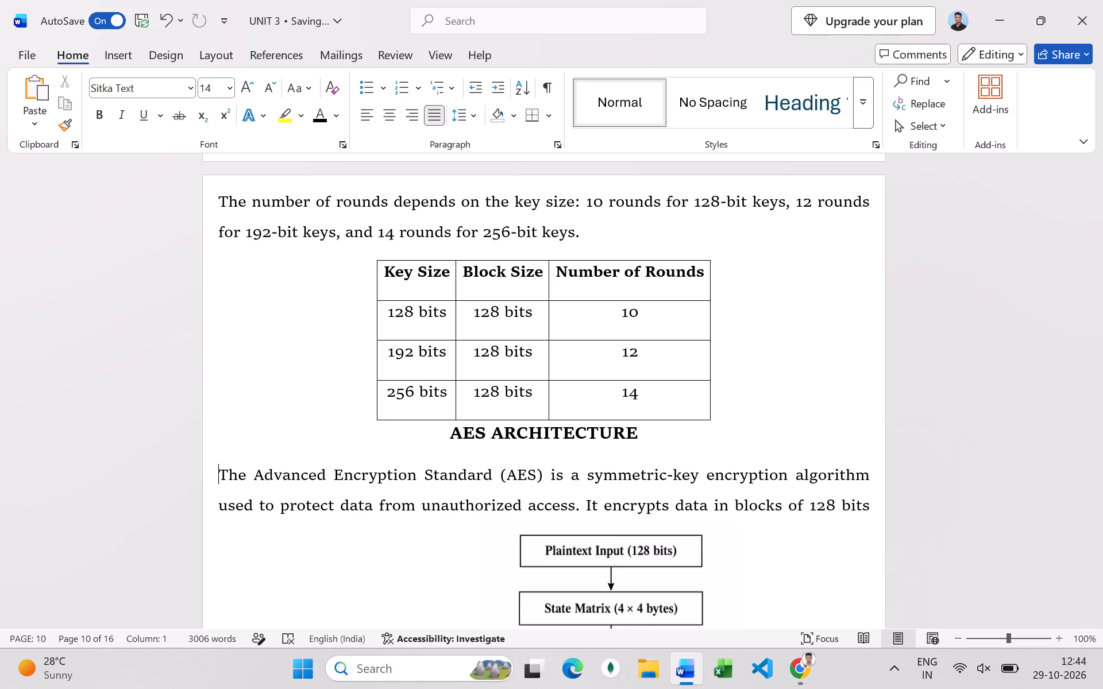
{"action": "scroll", "coordinate": [458, 682], "scroll_direction": "up", "scroll_amount": 2}
{"action": "scroll", "coordinate": [439, 610], "scroll_direction": "down", "scroll_amount": 20}
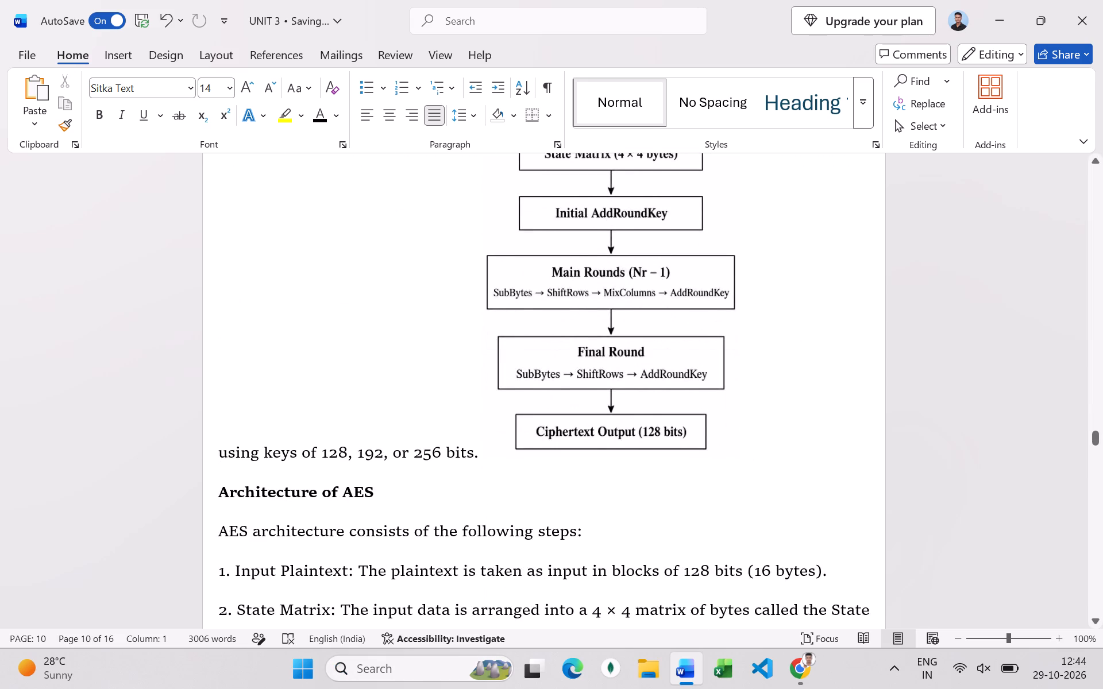
{"action": "scroll", "coordinate": [427, 465], "scroll_direction": "down", "scroll_amount": 8}
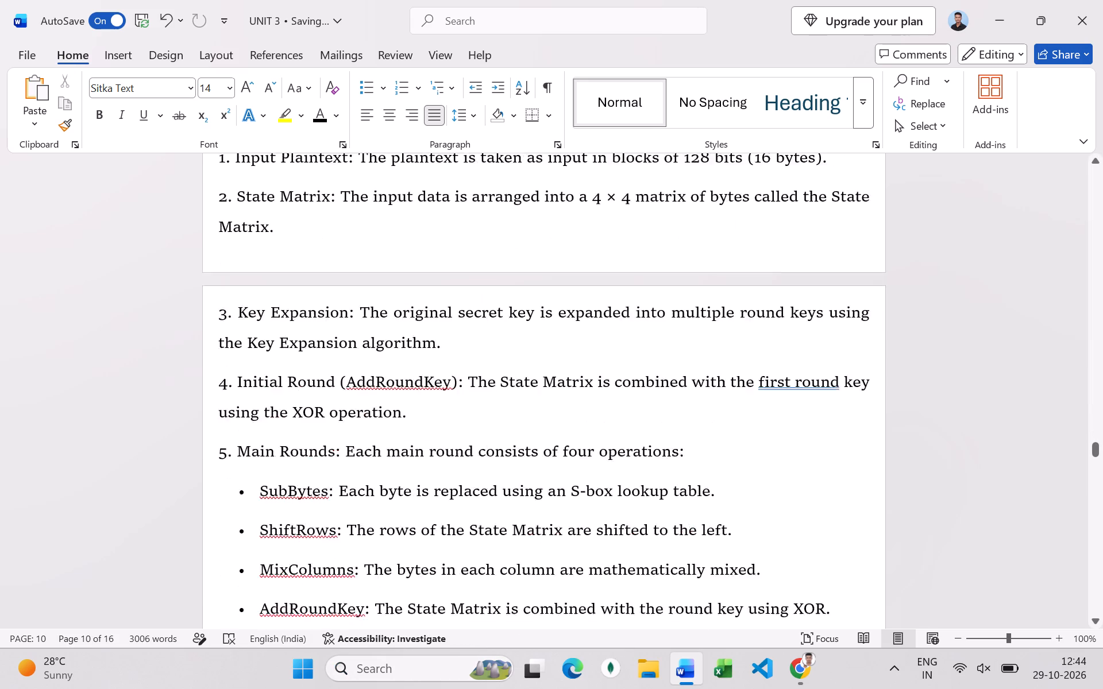
{"action": "scroll", "coordinate": [427, 467], "scroll_direction": "down", "scroll_amount": 10}
{"action": "scroll", "coordinate": [427, 467], "scroll_direction": "up", "scroll_amount": 20}
{"action": "scroll", "coordinate": [427, 467], "scroll_direction": "down", "scroll_amount": 1}
{"action": "scroll", "coordinate": [427, 467], "scroll_direction": "up", "scroll_amount": 4}
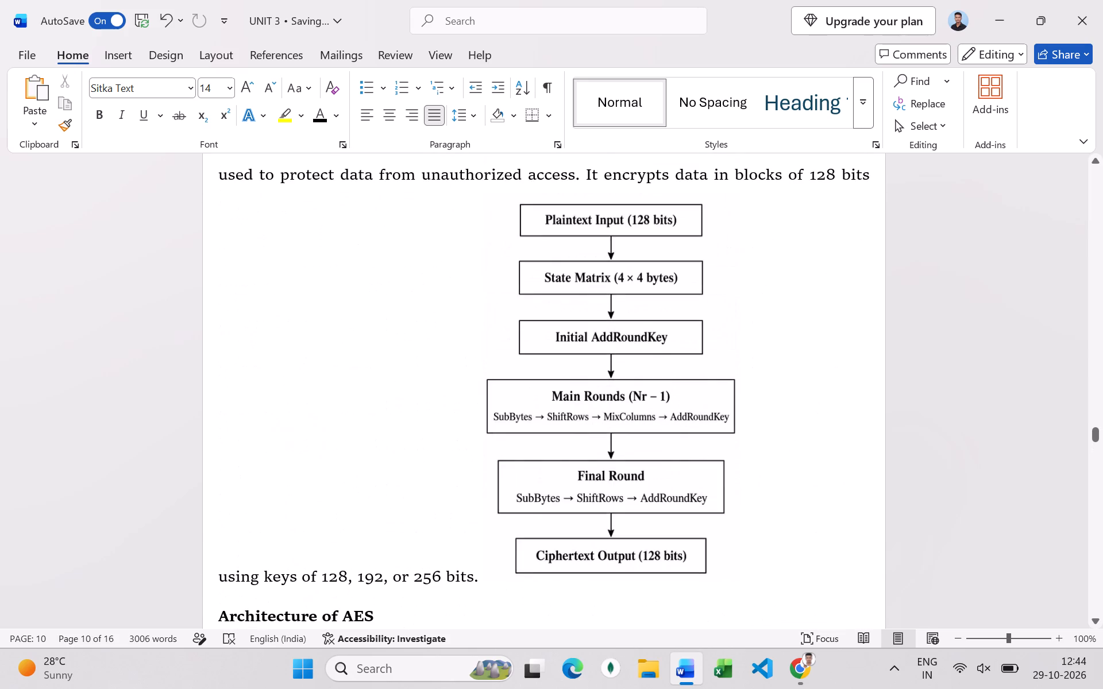
{"action": "left_click", "coordinate": [586, 446]}
{"action": "left_click_drag", "start_coordinate": [553, 363], "coordinate": [569, 543]}
{"action": "left_click_drag", "start_coordinate": [564, 363], "coordinate": [577, 457]}
{"action": "left_click", "coordinate": [755, 199]}
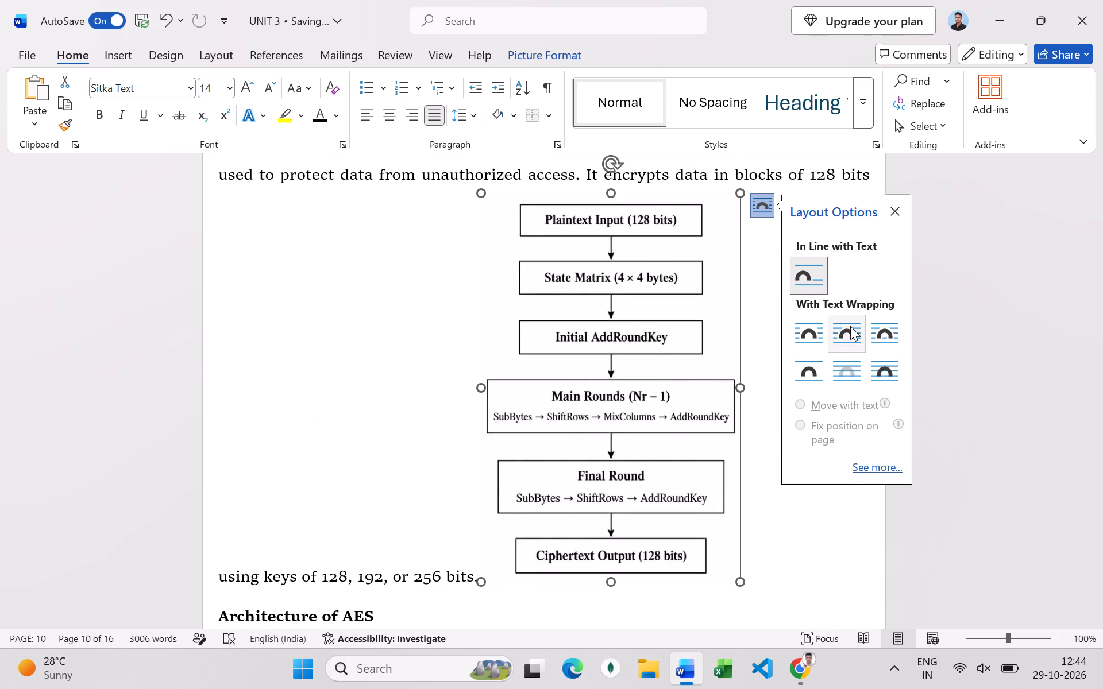
{"action": "left_click", "coordinate": [850, 326]}
{"action": "left_click_drag", "start_coordinate": [611, 350], "coordinate": [530, 502]}
Replace the paragraph starting "The Advanced Encryption Standard (AES) is" below the AES ARCHITECTURE heading with the label "Definition:".
{"action": "scroll", "coordinate": [497, 467], "scroll_direction": "up", "scroll_amount": 8}
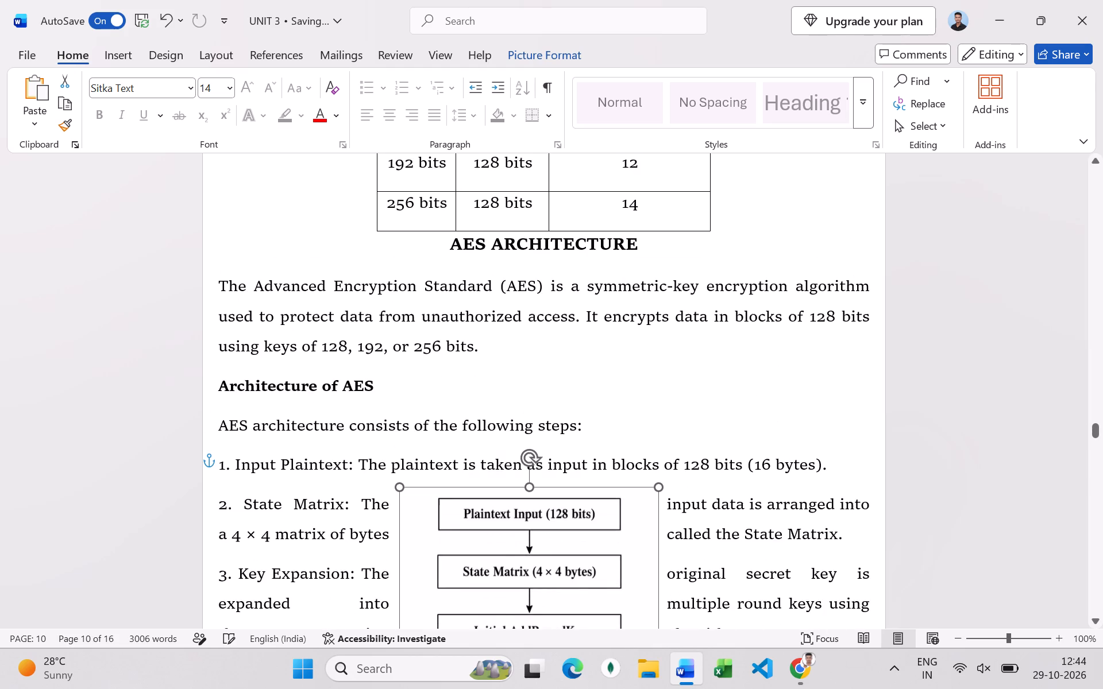
{"action": "left_click_drag", "start_coordinate": [485, 357], "coordinate": [121, 298]}
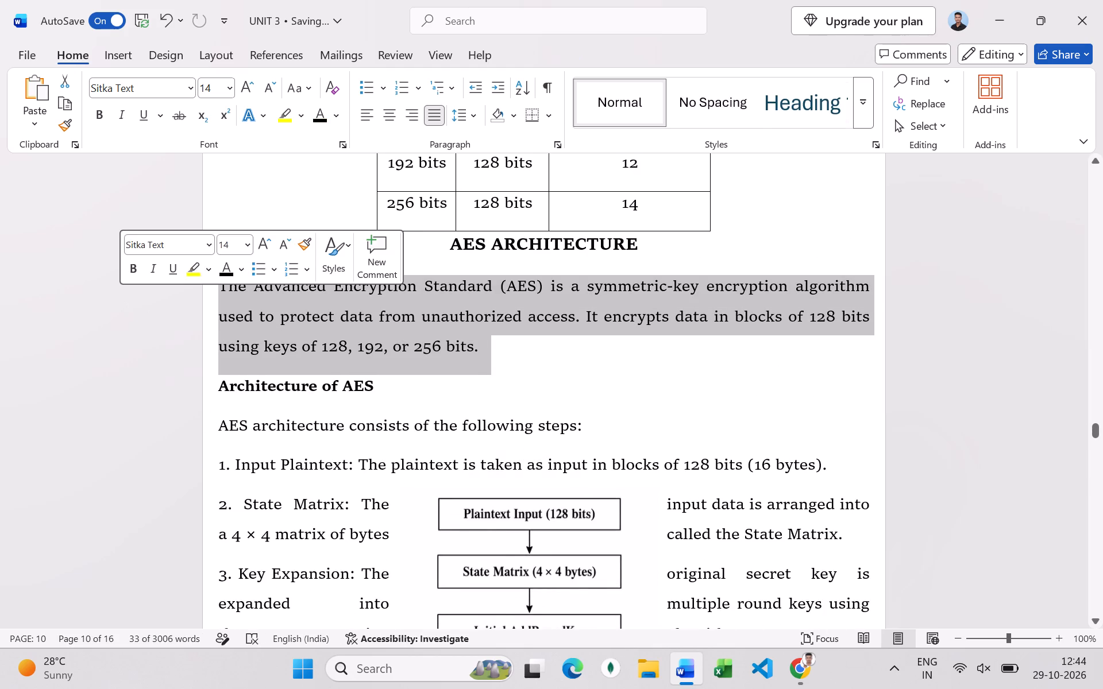
{"action": "type", "text": "Defination"}
{"action": "key", "text": "space"}
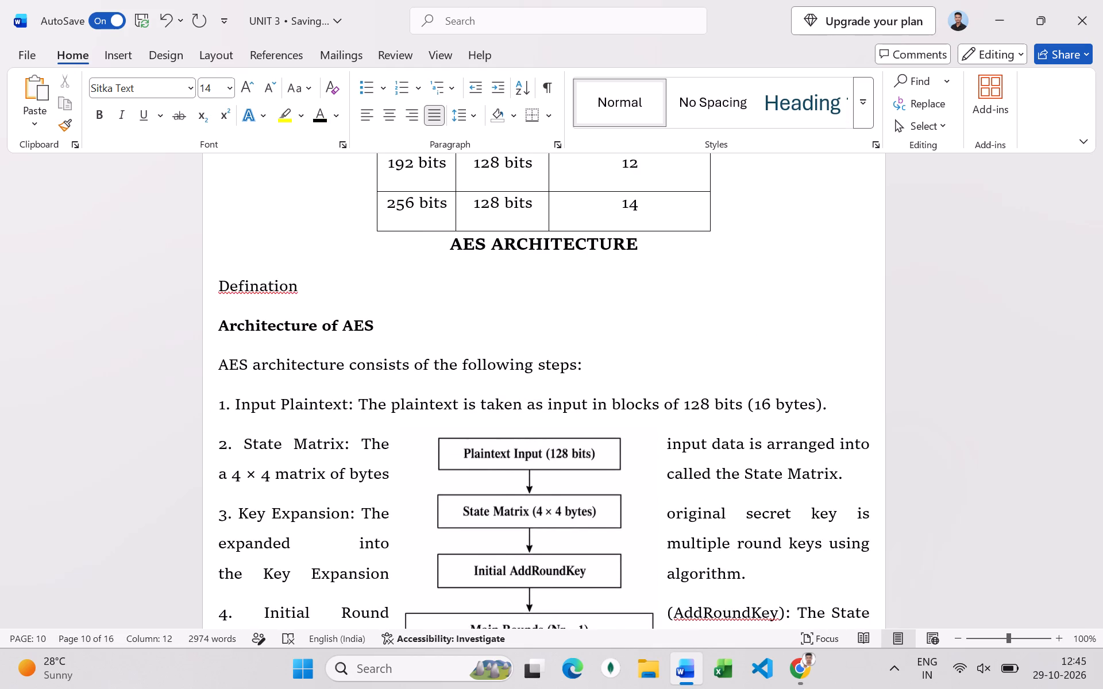
{"action": "key", "text": "BackSpace"}
{"action": "key", "text": "shift+colon"}
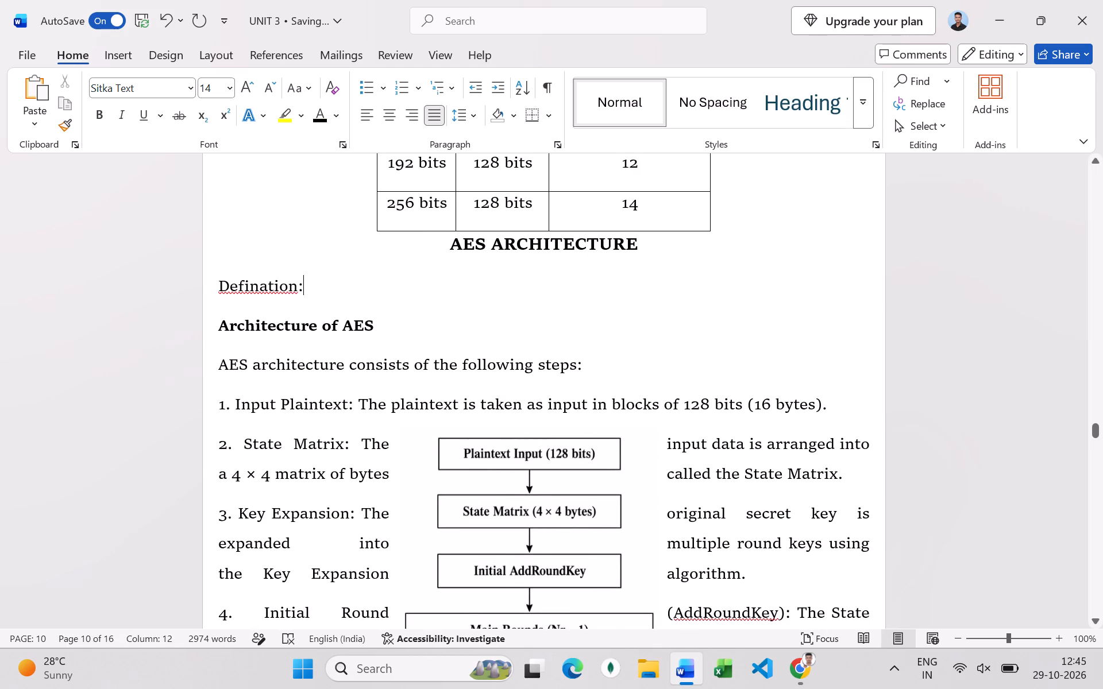
{"action": "right_click", "coordinate": [267, 291]}
{"action": "left_click", "coordinate": [122, 11]}
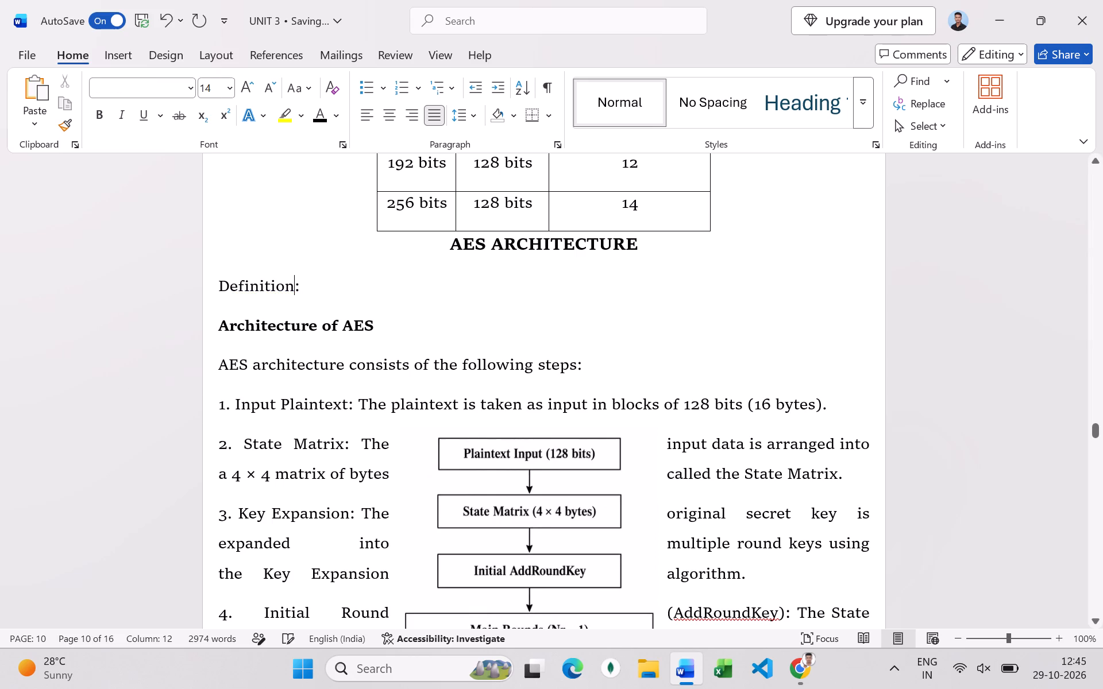
Shorten the "Architecture of AES" subheading to "Architecture:".
{"action": "left_click_drag", "start_coordinate": [385, 323], "coordinate": [319, 323]}
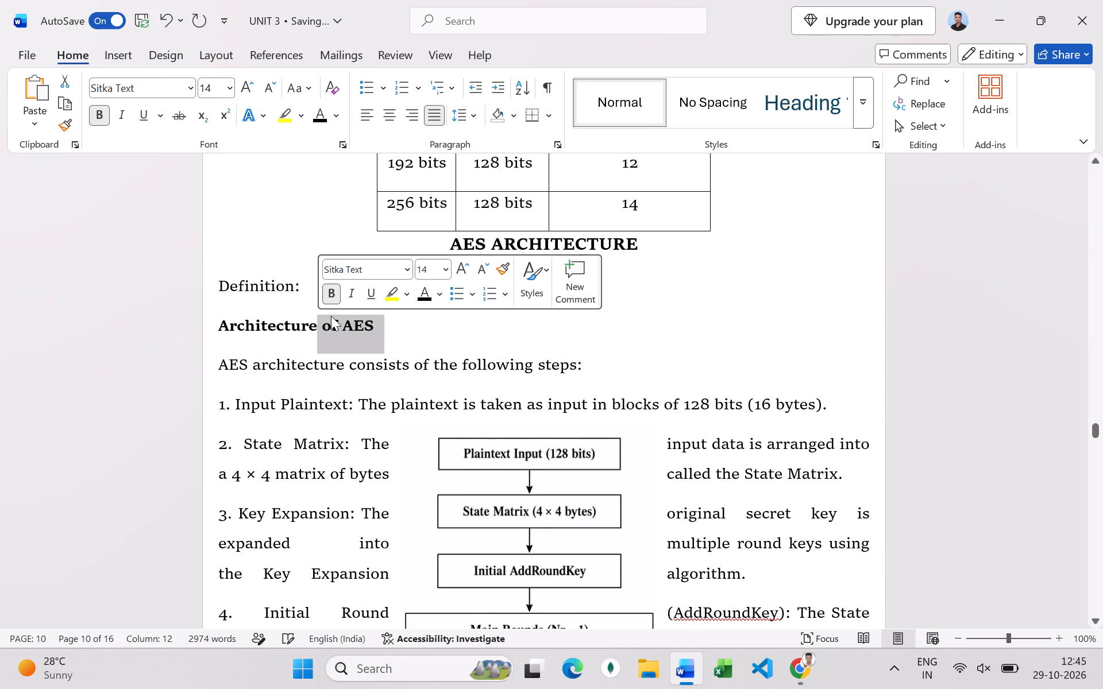
{"action": "key", "text": "shift+colon"}
Make the "Definition:" label below the AES ARCHITECTURE heading bold.
{"action": "left_click_drag", "start_coordinate": [318, 303], "coordinate": [295, 297]}
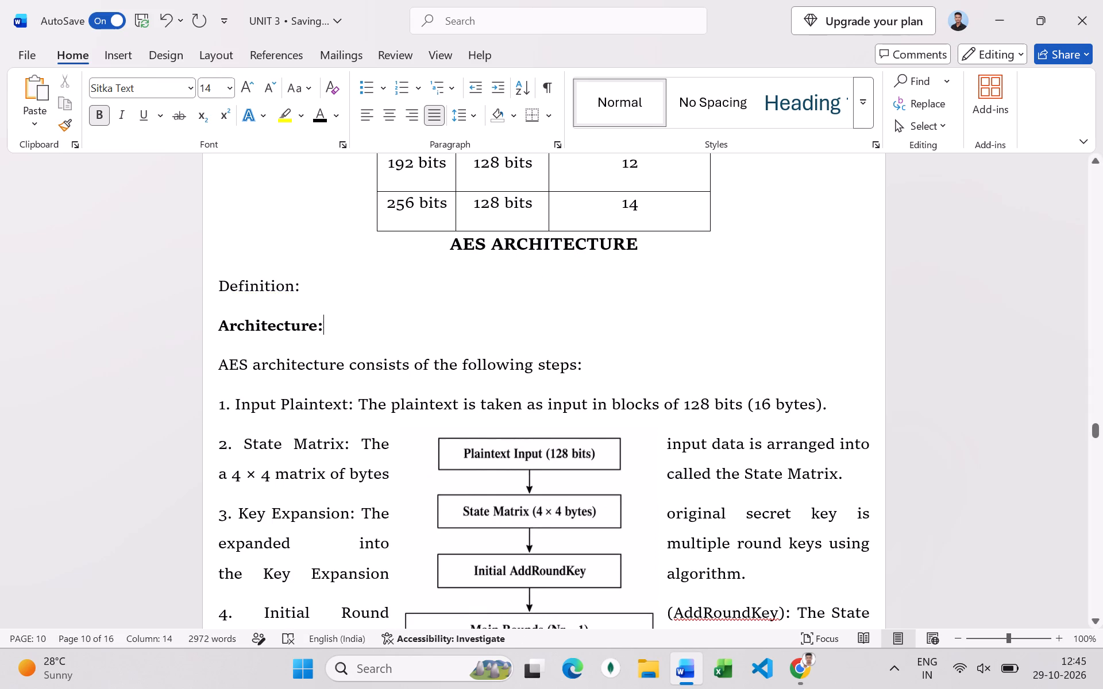
{"action": "left_click_drag", "start_coordinate": [295, 297], "coordinate": [207, 284]}
{"action": "key", "text": "ctrl+b"}
{"action": "left_click", "coordinate": [419, 336]}
Move the AES flowchart up beside the "Definition:" and "Architecture:" labels, just under the AES ARCHITECTURE heading.
{"action": "left_click_drag", "start_coordinate": [542, 593], "coordinate": [527, 548]}
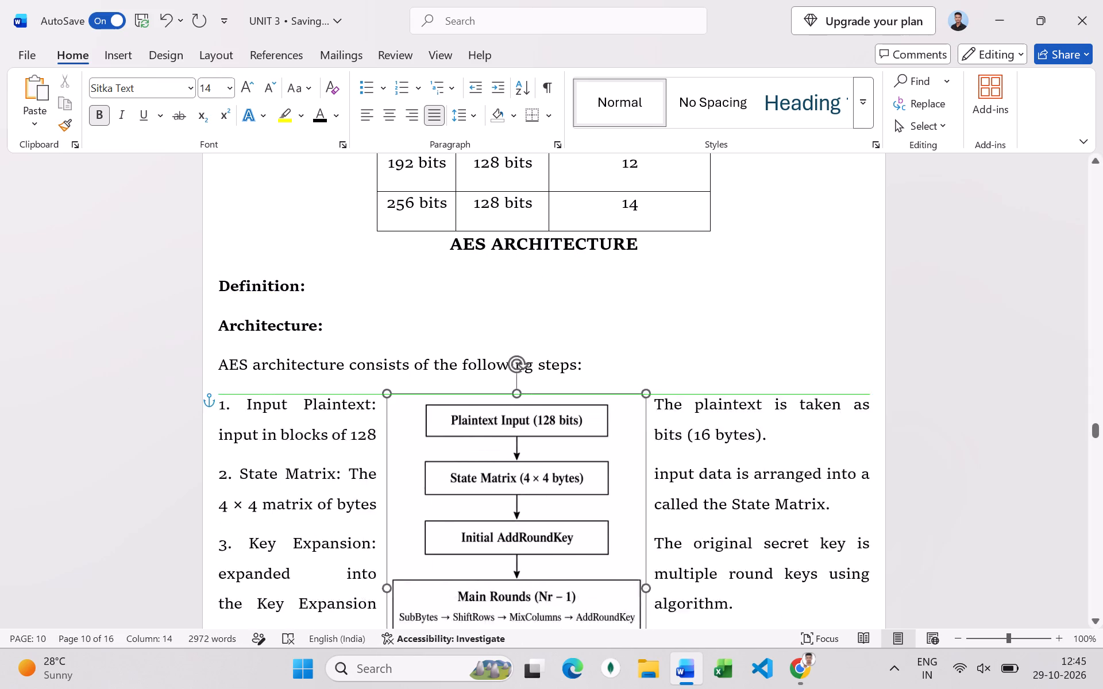
{"action": "left_click_drag", "start_coordinate": [527, 548], "coordinate": [567, 450]}
Insert nine line breaks after "Architecture:" to push the architecture steps text down to the bottom of the flowchart.
{"action": "left_click", "coordinate": [350, 344]}
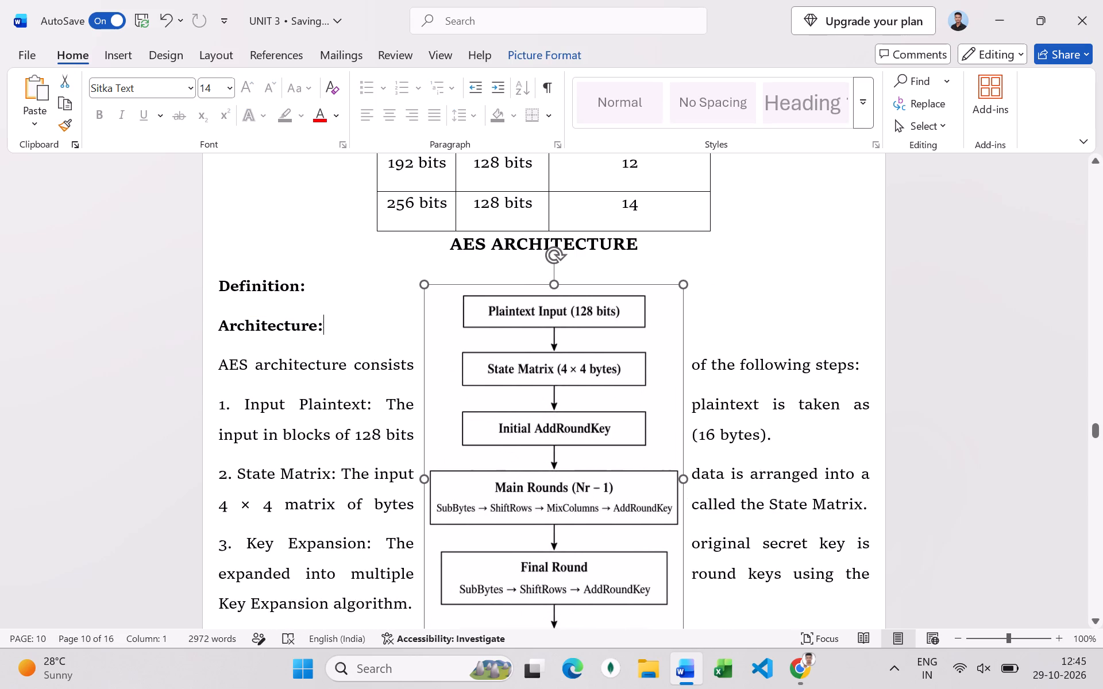
{"action": "key", "text": "Return"}
{"action": "key", "text": "Return"}
{"action": "key", "text": "Return"}
{"action": "key", "text": "Return"}
{"action": "key", "text": "Return"}
{"action": "key", "text": "Return"}
{"action": "key", "text": "Return"}
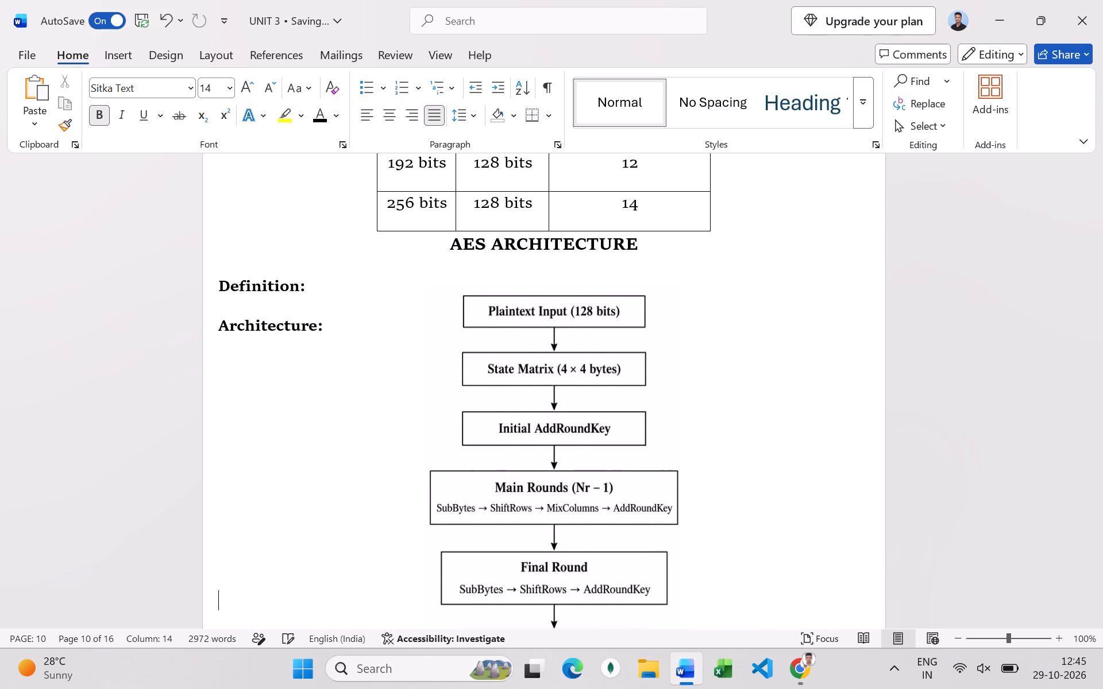
{"action": "scroll", "coordinate": [413, 371], "scroll_direction": "down", "scroll_amount": 6}
{"action": "key", "text": "Return"}
{"action": "key", "text": "Return"}
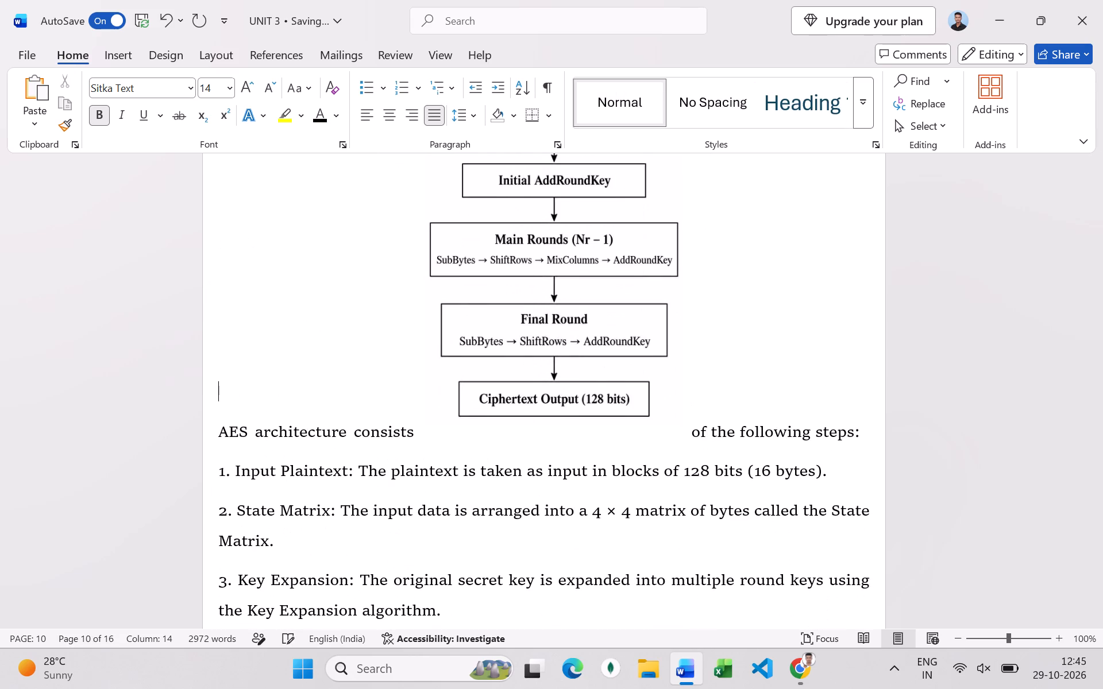
Stretch the AES flowchart slightly upward toward the AES ARCHITECTURE heading and widen it slightly on its right side.
{"action": "scroll", "coordinate": [354, 373], "scroll_direction": "up", "scroll_amount": 5}
{"action": "scroll", "coordinate": [354, 373], "scroll_direction": "down", "scroll_amount": 1}
{"action": "scroll", "coordinate": [354, 373], "scroll_direction": "up", "scroll_amount": 3}
{"action": "left_click", "coordinate": [518, 477]}
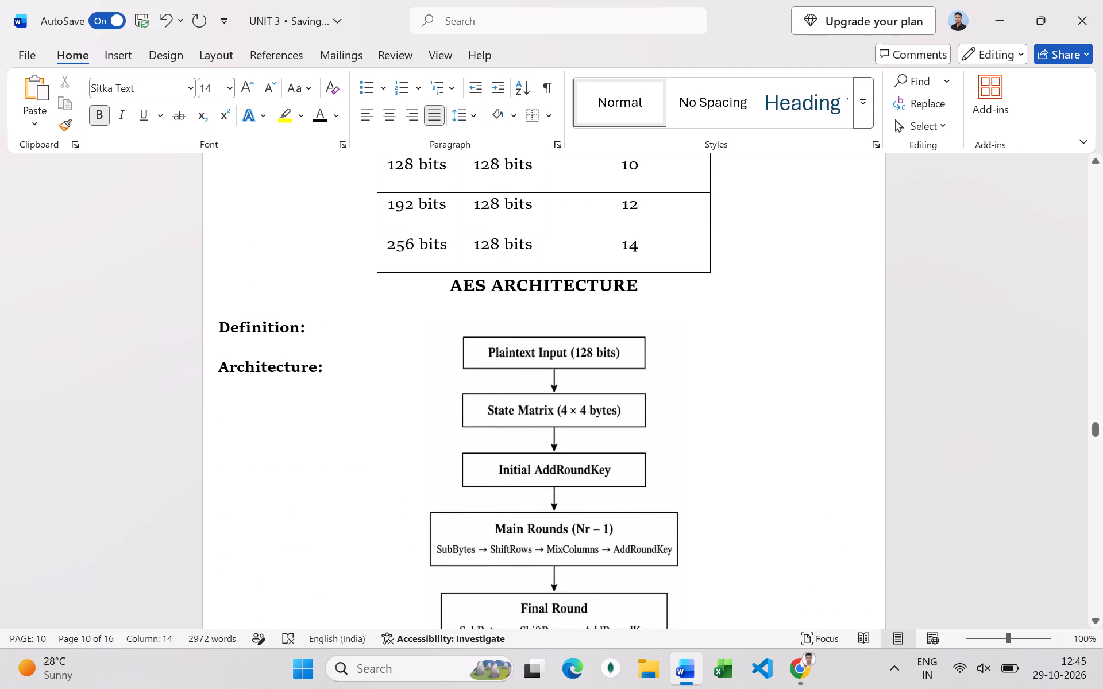
{"action": "left_click_drag", "start_coordinate": [556, 327], "coordinate": [550, 312]}
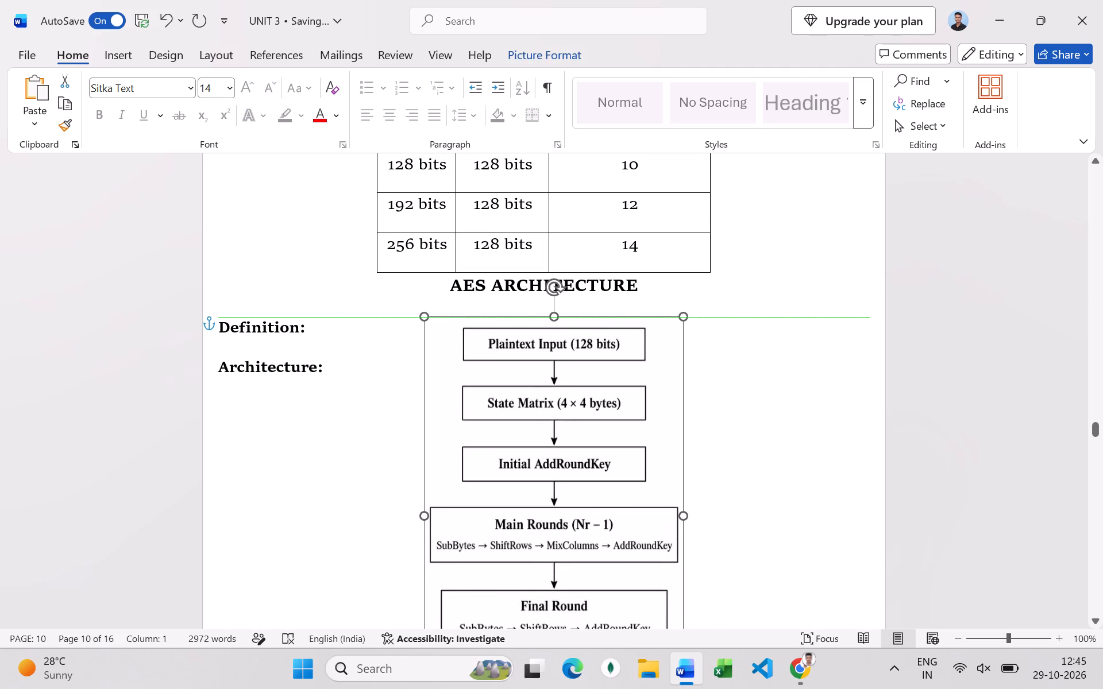
{"action": "left_click_drag", "start_coordinate": [550, 312], "coordinate": [549, 307]}
{"action": "scroll", "coordinate": [552, 386], "scroll_direction": "down", "scroll_amount": 3}
{"action": "left_click_drag", "start_coordinate": [686, 396], "coordinate": [703, 397]}
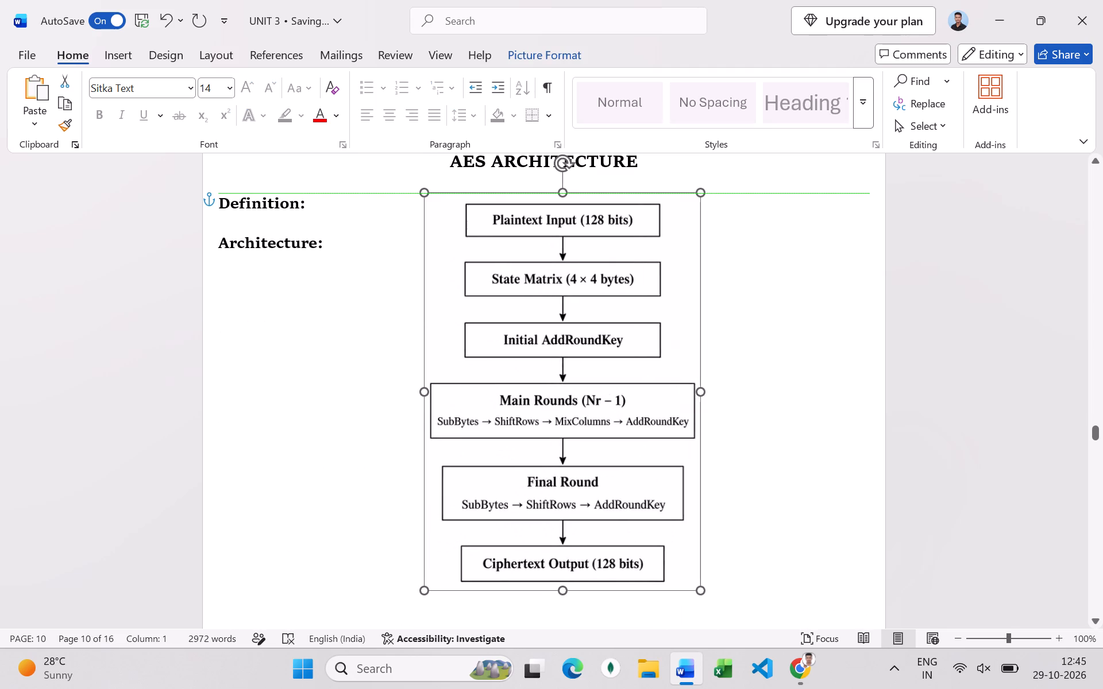
{"action": "left_click_drag", "start_coordinate": [703, 397], "coordinate": [709, 397]}
Remove the empty line above "AES architecture consists of the following steps:".
{"action": "scroll", "coordinate": [614, 478], "scroll_direction": "down", "scroll_amount": 5}
{"action": "left_click", "coordinate": [399, 417]}
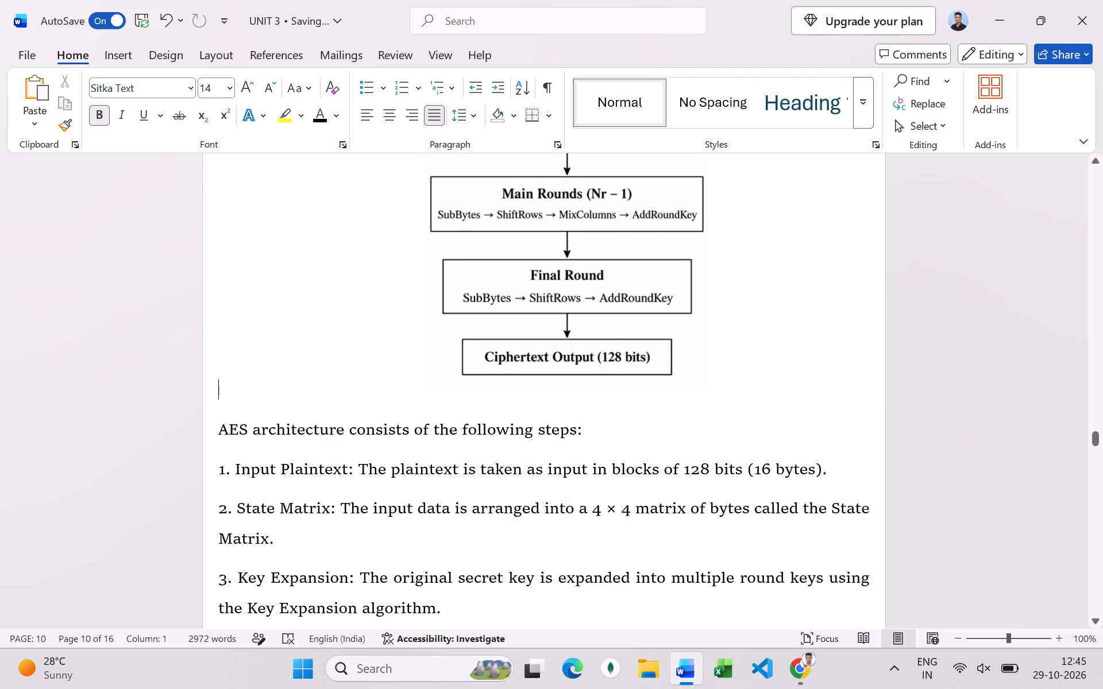
{"action": "key", "text": "BackSpace"}
Shrink the flowchart slightly from its lower-left corner and move it up a little, clear of the "AES architecture consists" sentence.
{"action": "left_click", "coordinate": [499, 354]}
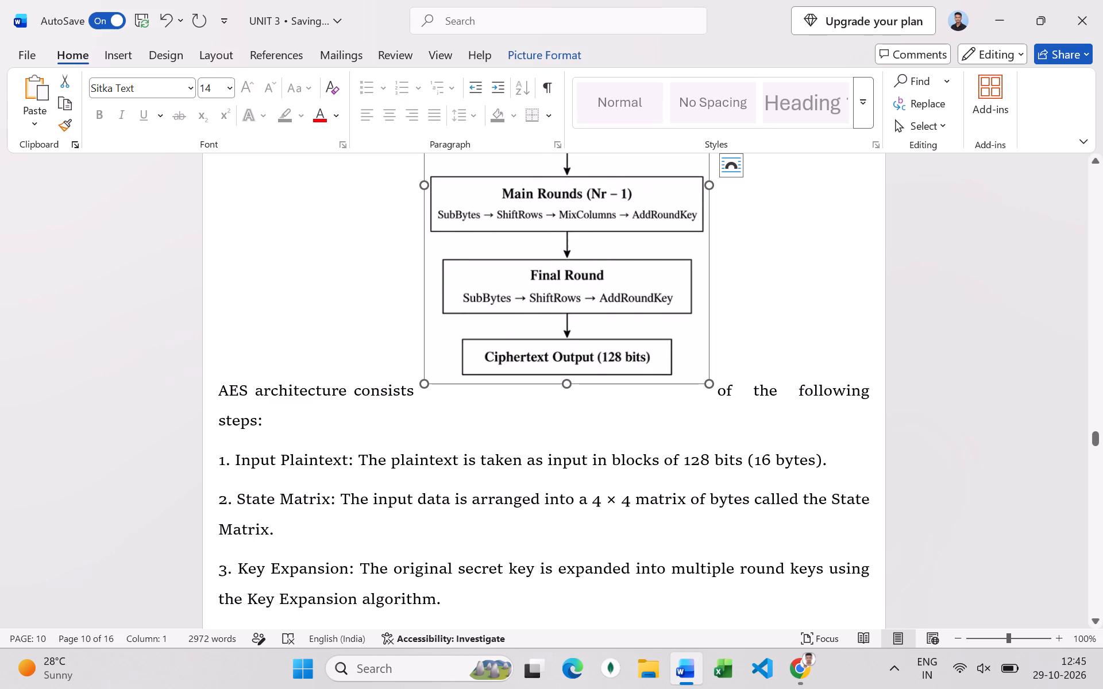
{"action": "left_click_drag", "start_coordinate": [421, 385], "coordinate": [430, 367]}
{"action": "left_click", "coordinate": [440, 462]}
{"action": "scroll", "coordinate": [281, 500], "scroll_direction": "up", "scroll_amount": 4}
{"action": "left_click", "coordinate": [308, 551]}
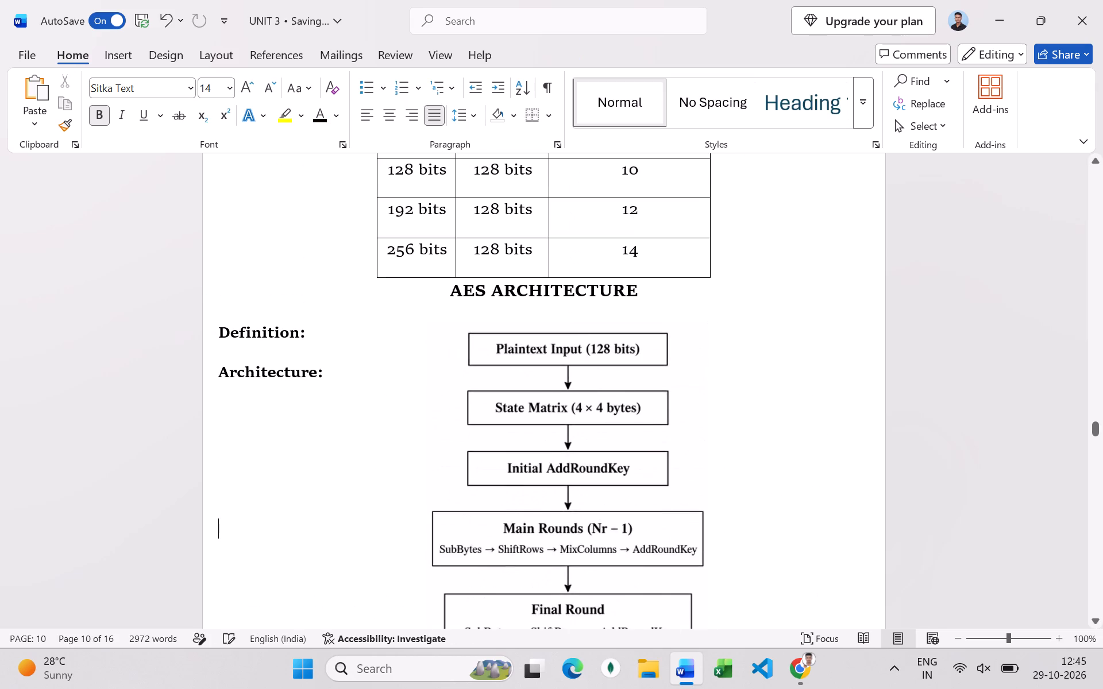
{"action": "left_click", "coordinate": [509, 529]}
{"action": "left_click_drag", "start_coordinate": [532, 518], "coordinate": [526, 497]}
{"action": "scroll", "coordinate": [524, 505], "scroll_direction": "down", "scroll_amount": 10}
{"action": "left_click", "coordinate": [414, 461]}
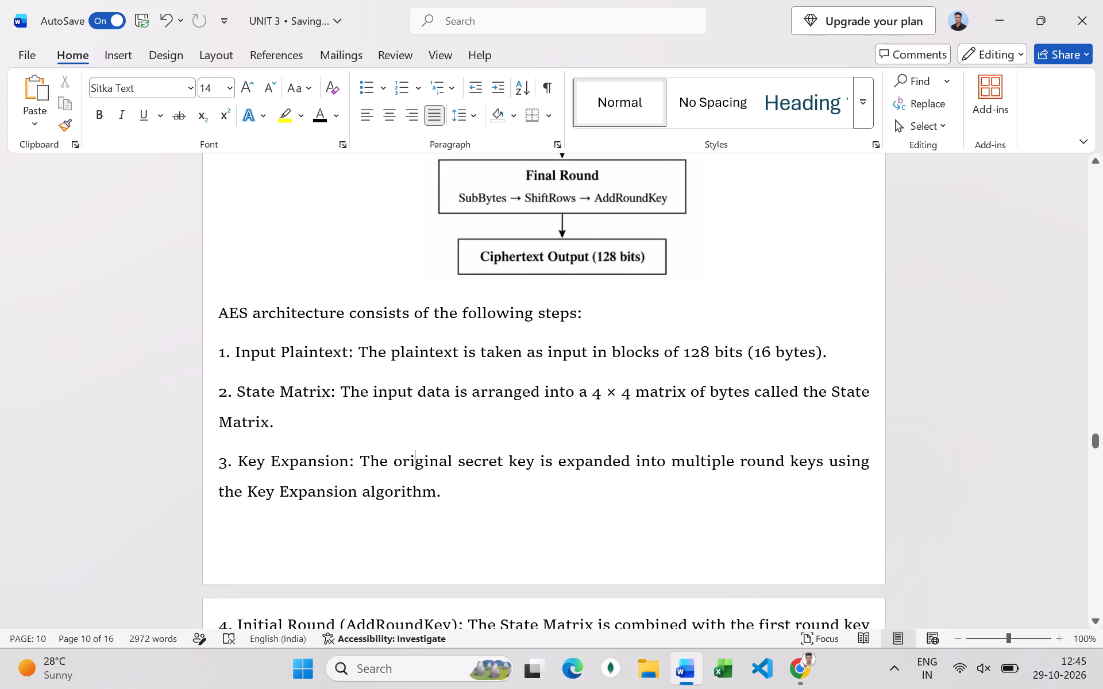
Remove the "1." number in front of "Input Plaintext:" in the architecture steps.
{"action": "left_click", "coordinate": [361, 347]}
{"action": "left_click_drag", "start_coordinate": [360, 347], "coordinate": [251, 350]}
{"action": "left_click", "coordinate": [289, 375]}
{"action": "left_click", "coordinate": [234, 353]}
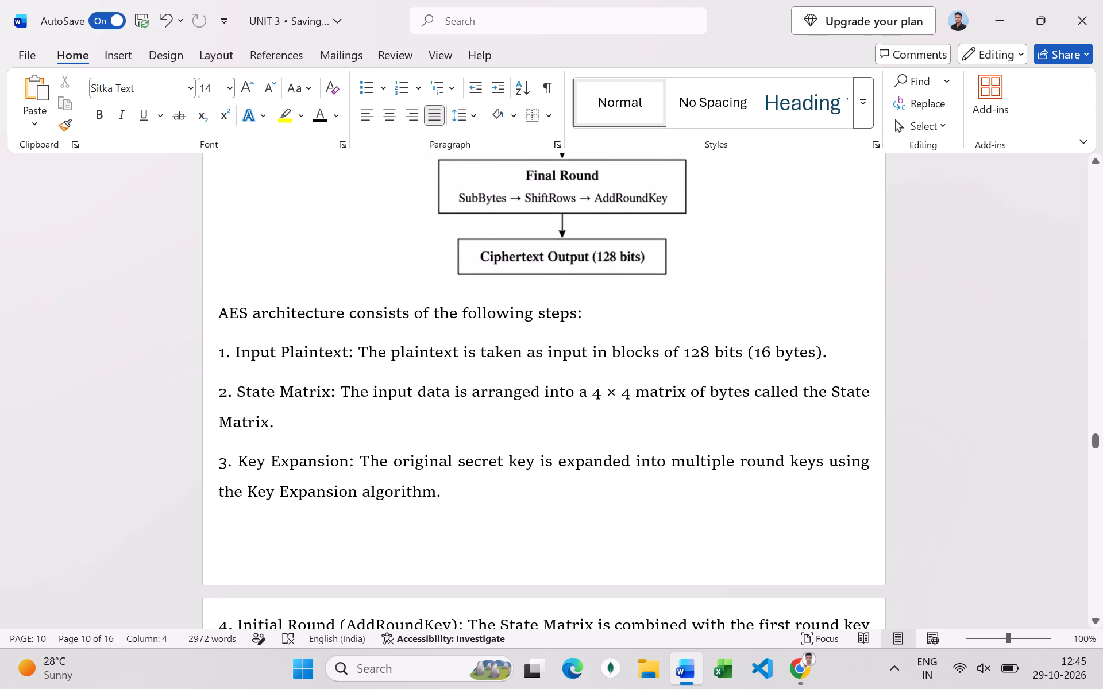
{"action": "key", "text": "BackSpace"}
{"action": "key", "text": "BackSpace"}
{"action": "key", "text": "BackSpace"}
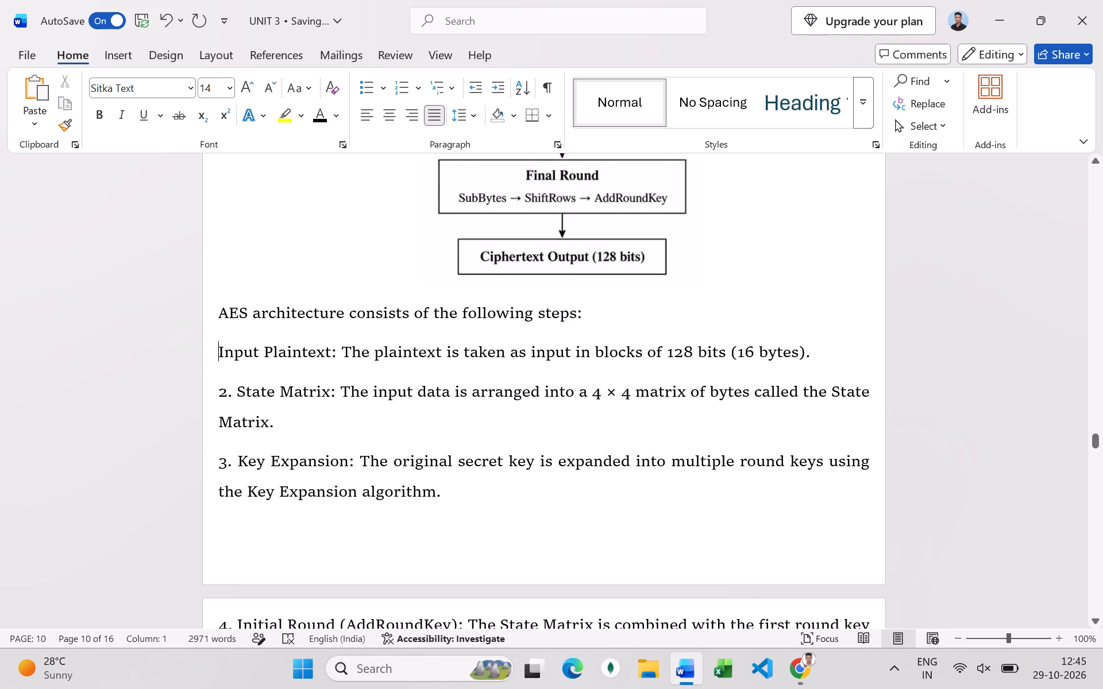
Make the "Input Plaintext:" label in the architecture steps bold.
{"action": "left_click_drag", "start_coordinate": [338, 351], "coordinate": [234, 343]}
{"action": "key", "text": "ctrl+b"}
{"action": "left_click", "coordinate": [327, 421]}
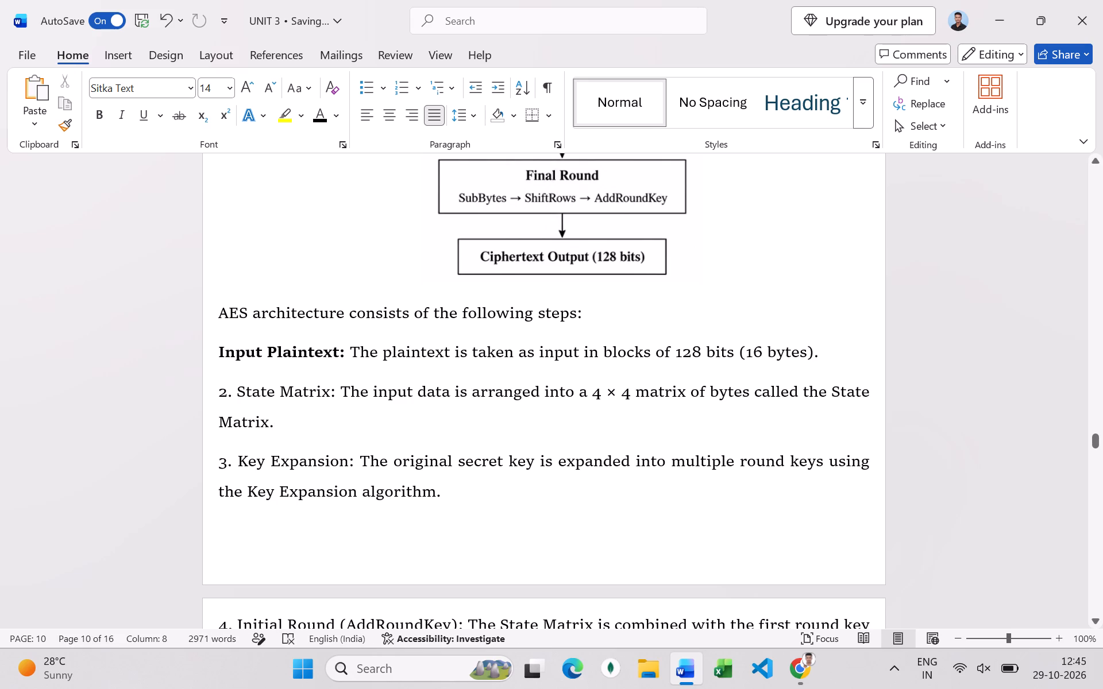
Remove the "2." number in front of "State Matrix:" and make that label bold.
{"action": "left_click", "coordinate": [236, 391]}
{"action": "key", "text": "BackSpace"}
{"action": "key", "text": "BackSpace"}
{"action": "key", "text": "BackSpace"}
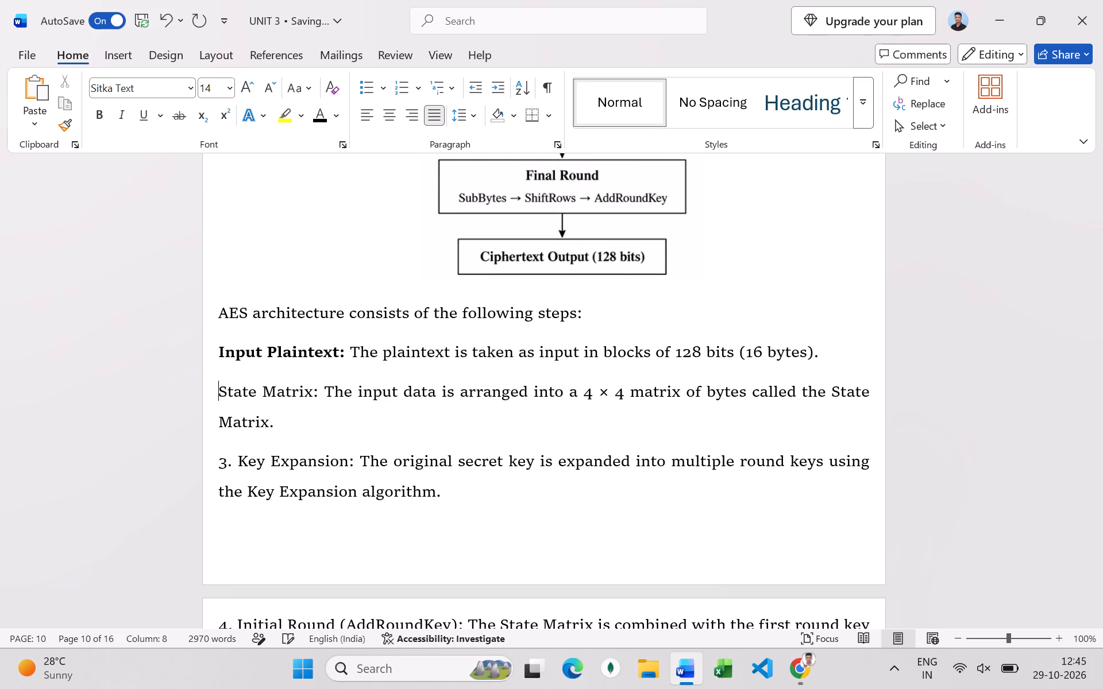
{"action": "key", "text": "ctrl+shift+Right"}
{"action": "key", "text": "ctrl+shift+Right"}
{"action": "key", "text": "ctrl+shift+Right"}
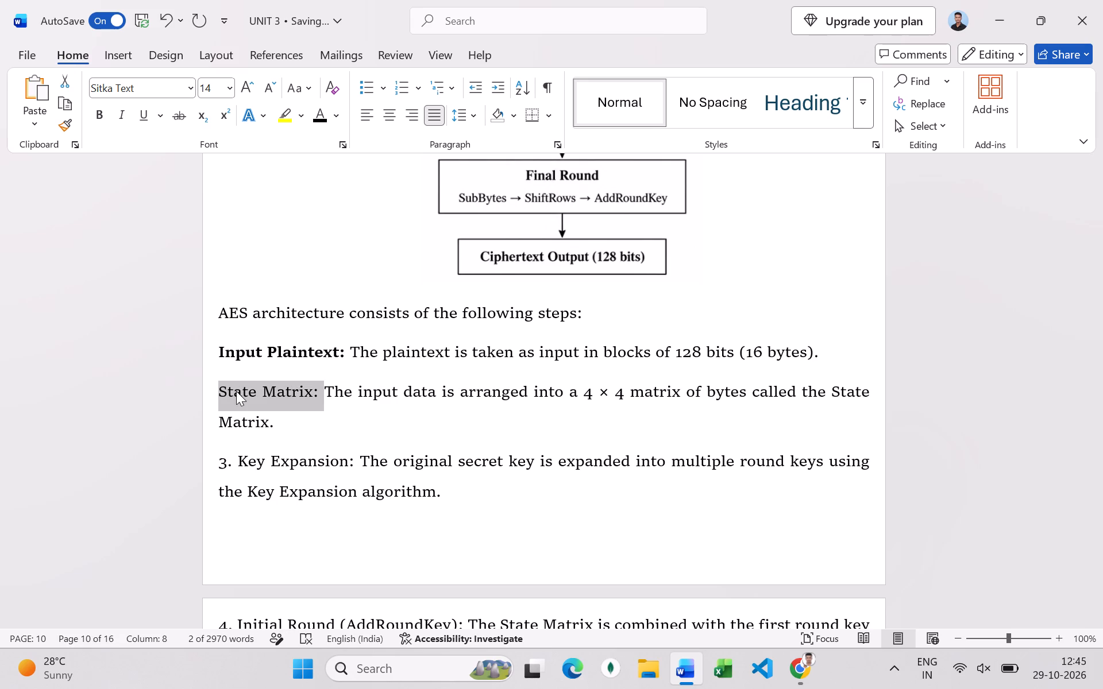
{"action": "key", "text": "ctrl+b"}
{"action": "left_click", "coordinate": [574, 402]}
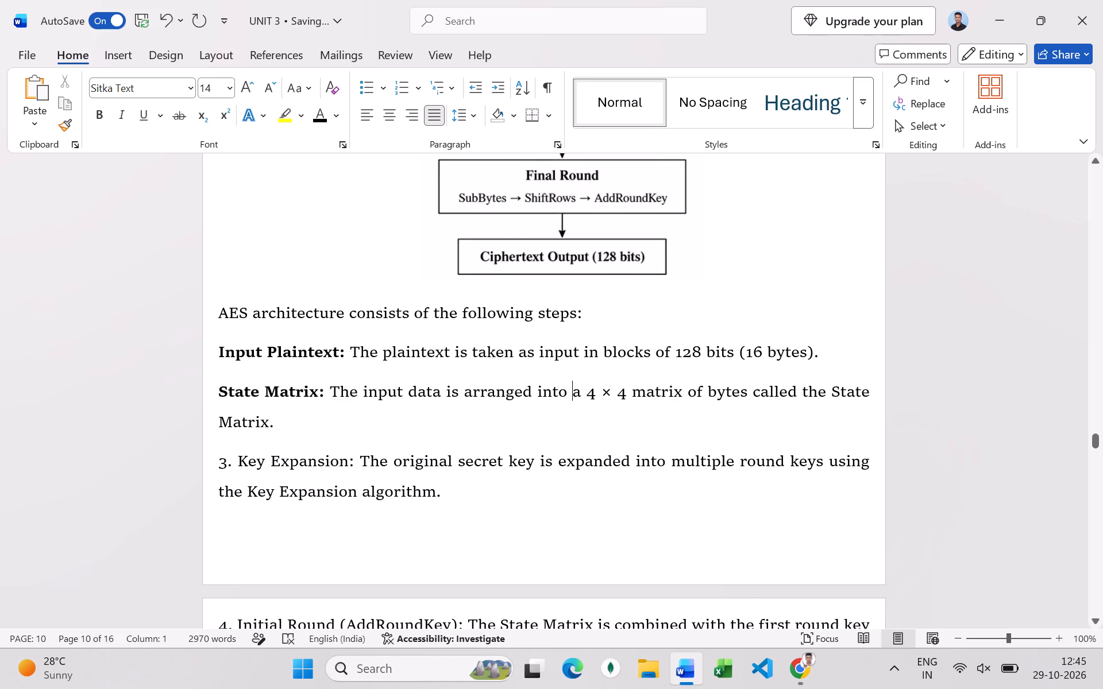
Replace the words "State Matrix." at the end of the State Matrix step with ".......".
{"action": "left_click_drag", "start_coordinate": [833, 392], "coordinate": [836, 404]}
{"action": "left_click_drag", "start_coordinate": [836, 404], "coordinate": [839, 415]}
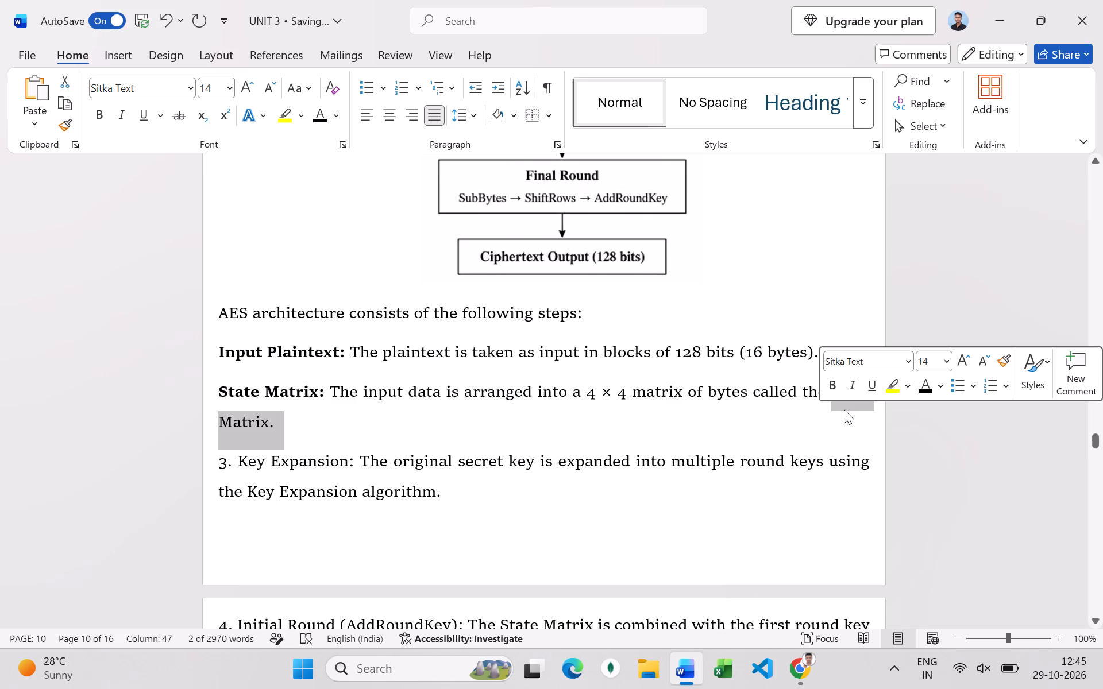
{"action": "key", "text": "BackSpace"}
{"action": "key", "text": "BackSpace"}
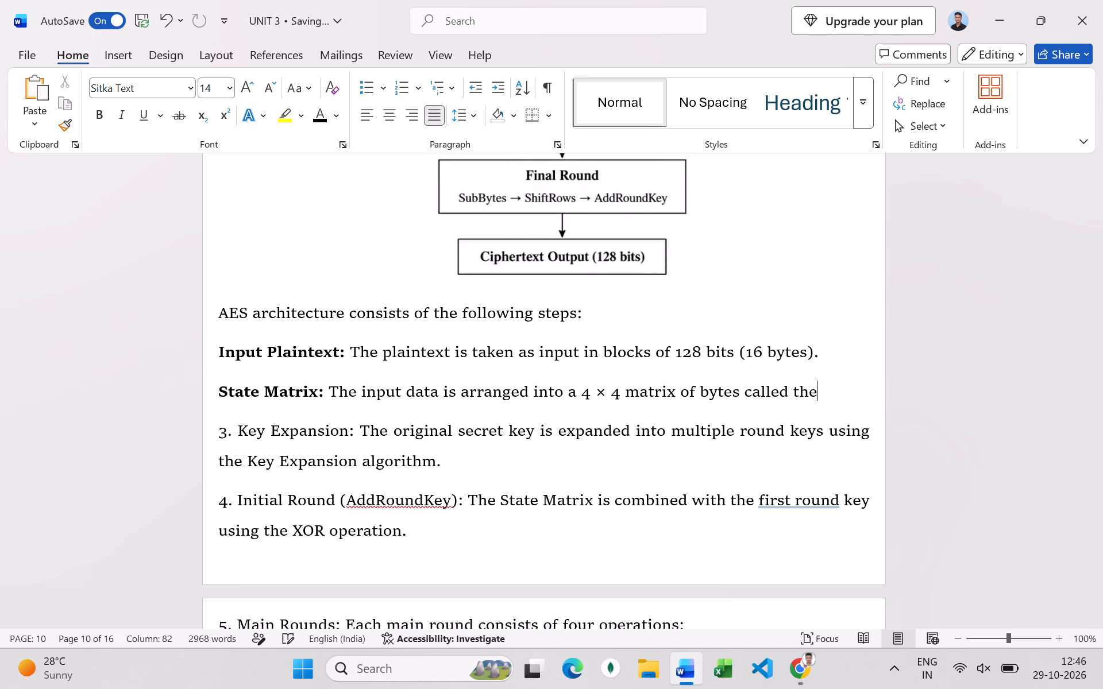
{"action": "key", "text": "space"}
{"action": "type", "text": "...."}
{"action": "type", "text": "..."}
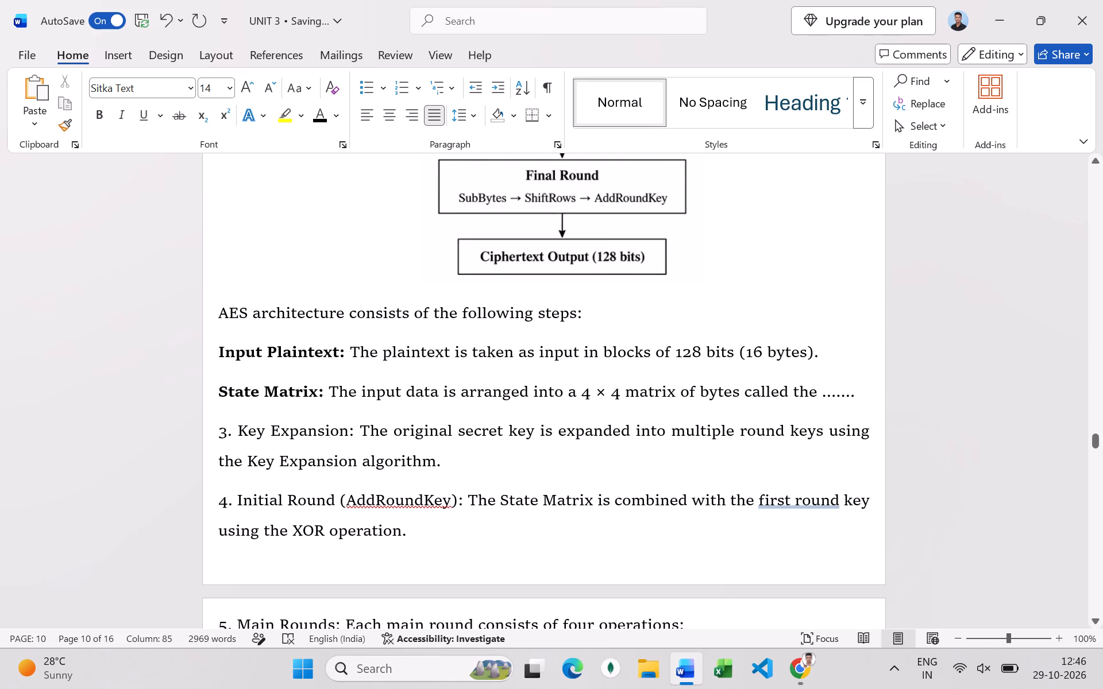
Remove the "3." number in front of "Key Expansion:" and make that label bold.
{"action": "left_click", "coordinate": [237, 433]}
{"action": "key", "text": "BackSpace"}
{"action": "key", "text": "BackSpace"}
{"action": "key", "text": "BackSpace"}
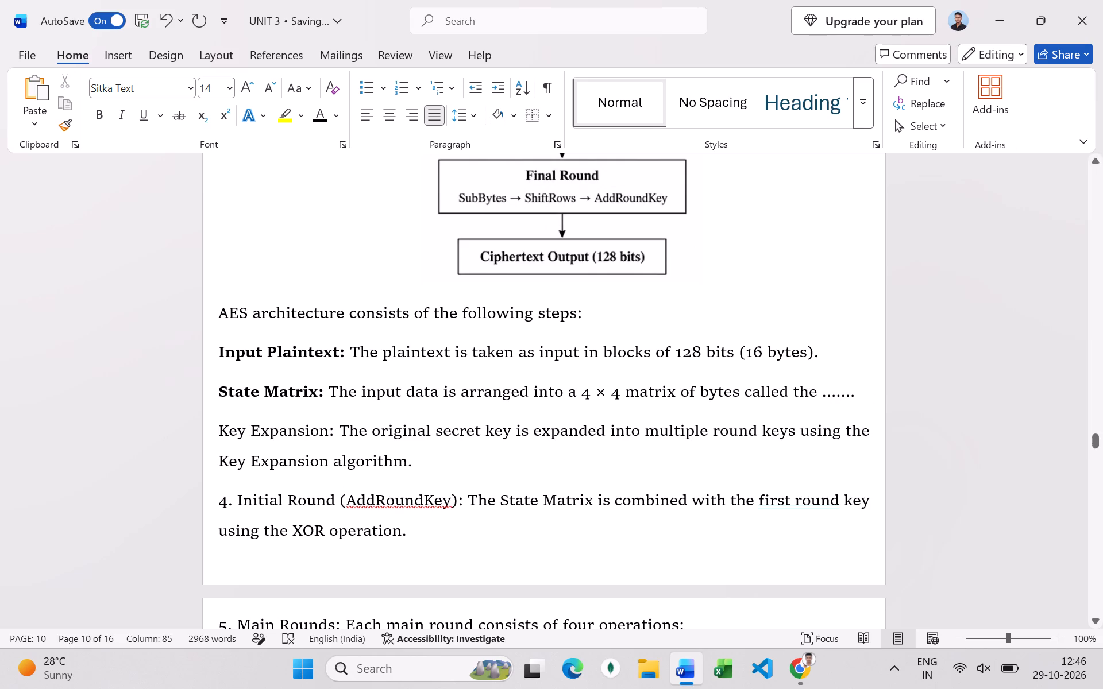
{"action": "left_click_drag", "start_coordinate": [340, 431], "coordinate": [234, 421]}
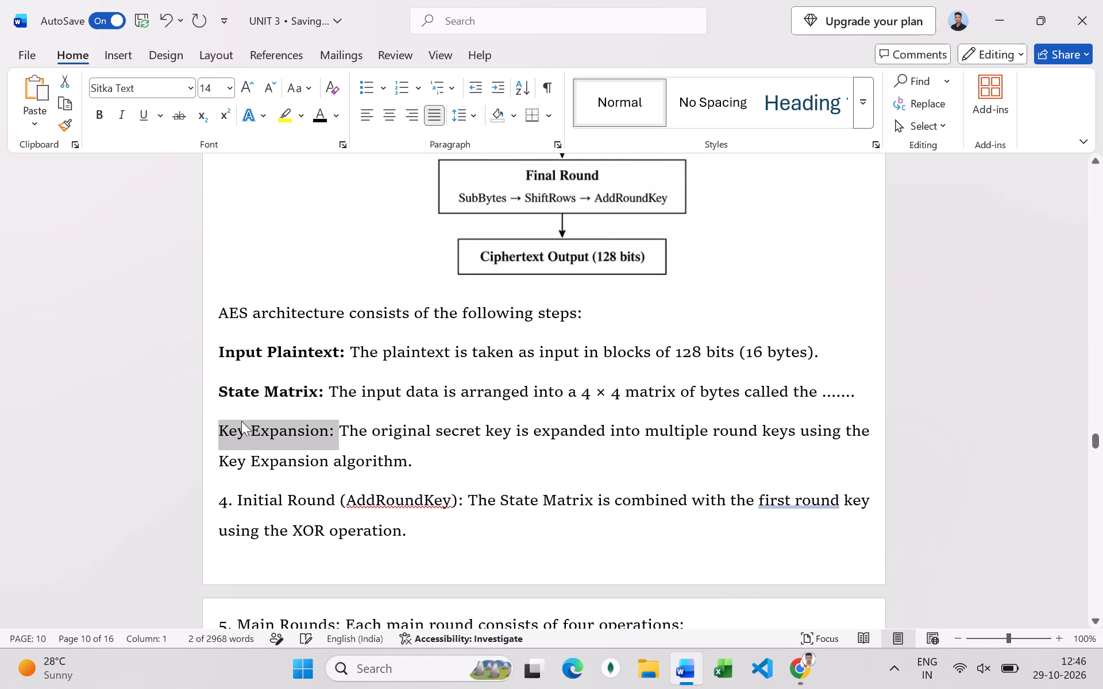
{"action": "key", "text": "ctrl+b"}
{"action": "left_click", "coordinate": [441, 491]}
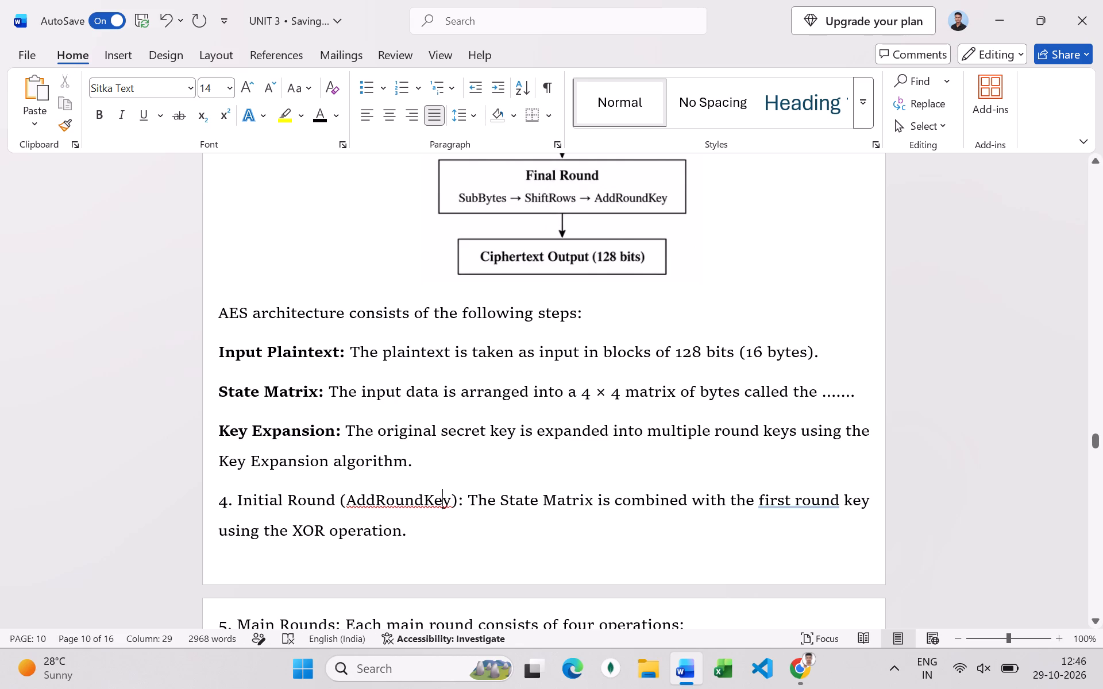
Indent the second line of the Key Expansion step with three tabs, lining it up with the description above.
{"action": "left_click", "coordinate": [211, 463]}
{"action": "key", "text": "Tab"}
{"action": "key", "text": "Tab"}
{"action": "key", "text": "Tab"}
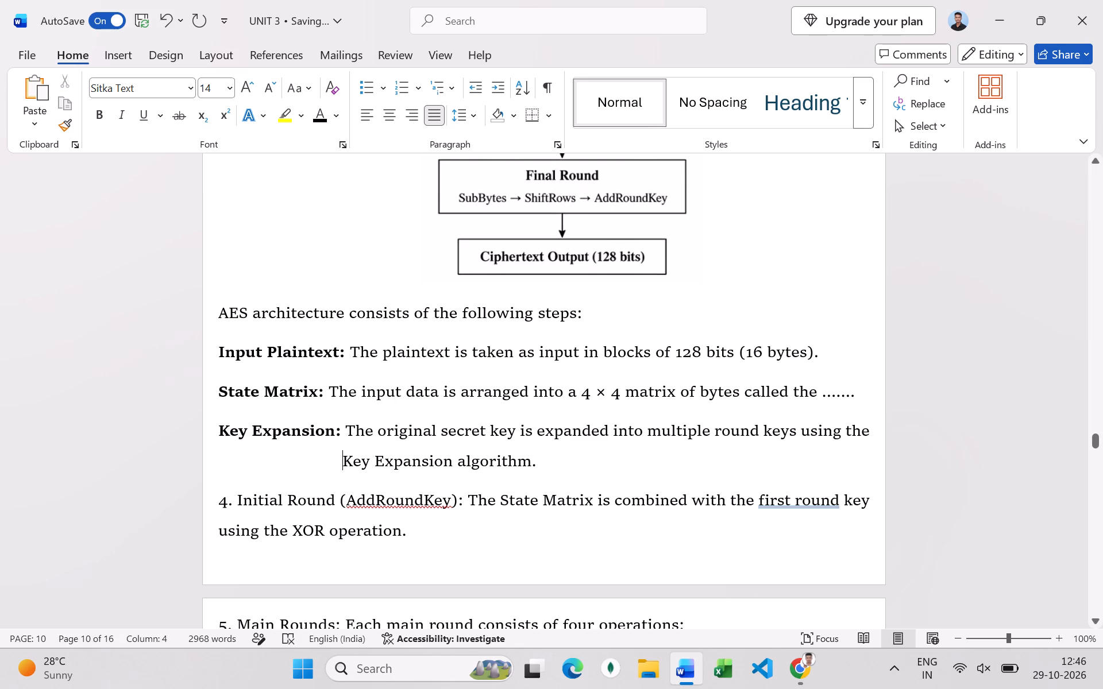
Insert a tab before the colon of the "State Matrix" label to align it with the "Input Plaintext" colon.
{"action": "left_click", "coordinate": [319, 394]}
{"action": "key", "text": "Tab"}
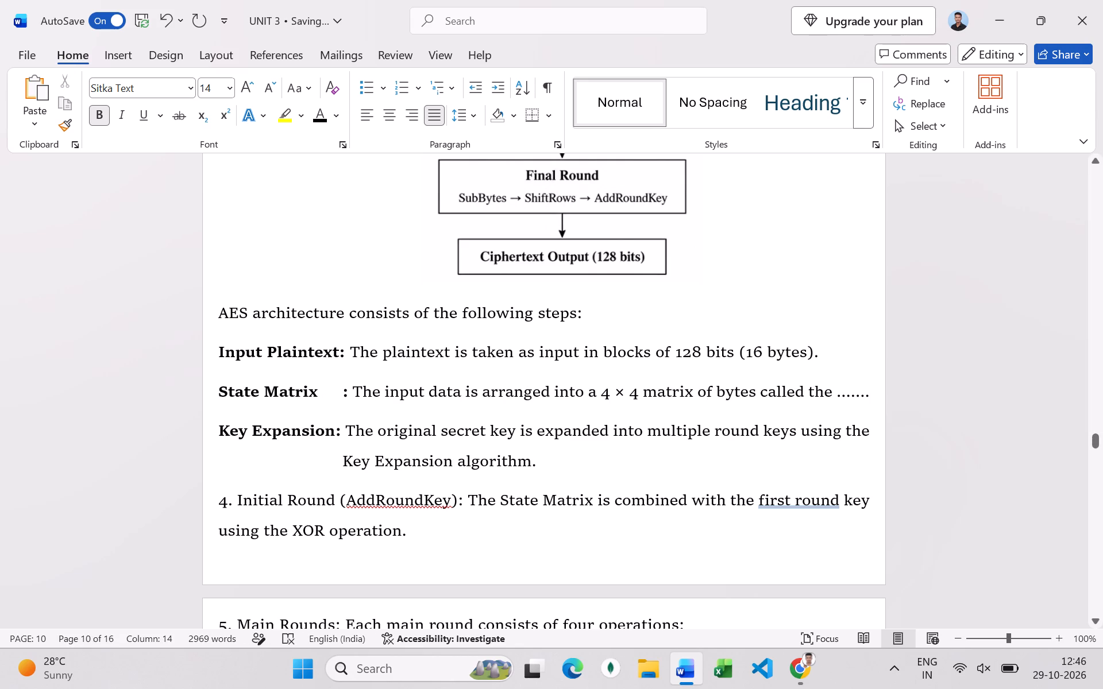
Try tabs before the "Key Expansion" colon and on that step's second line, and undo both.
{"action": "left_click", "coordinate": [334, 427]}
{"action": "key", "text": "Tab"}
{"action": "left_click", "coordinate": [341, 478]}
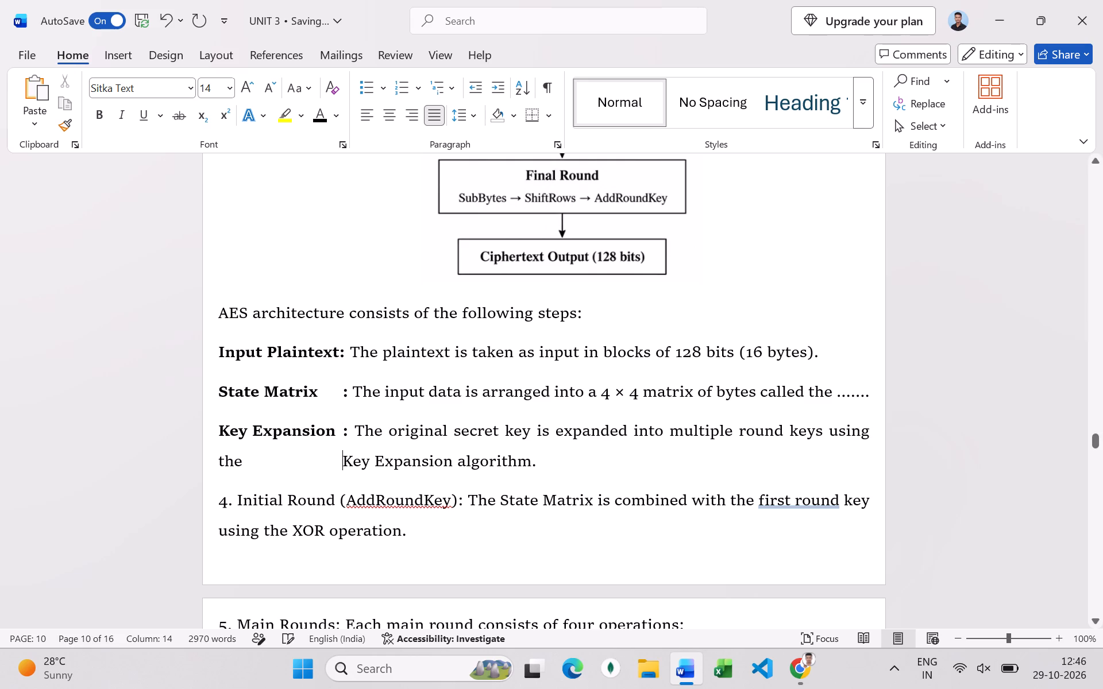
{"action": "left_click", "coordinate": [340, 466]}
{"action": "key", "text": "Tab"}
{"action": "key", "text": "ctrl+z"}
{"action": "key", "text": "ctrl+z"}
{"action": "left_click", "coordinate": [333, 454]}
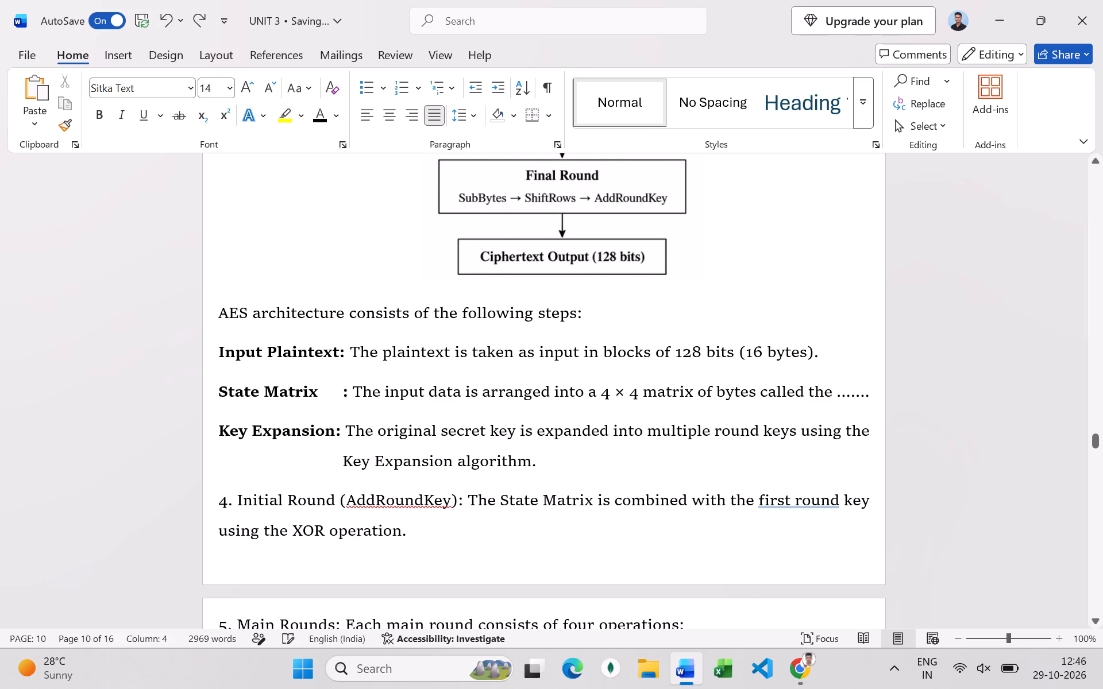
Make the "Initial Round (AddRoundKey):" label bold.
{"action": "left_click_drag", "start_coordinate": [464, 504], "coordinate": [250, 495]}
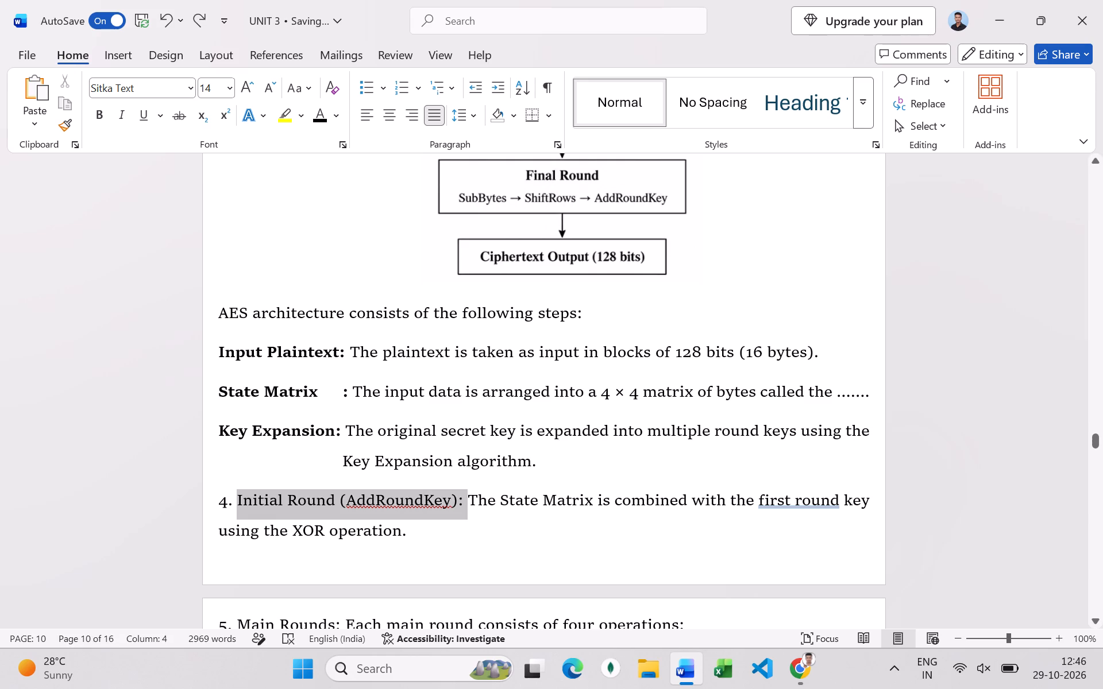
{"action": "key", "text": "ctrl+b"}
{"action": "left_click", "coordinate": [423, 529]}
Resolve the proofing marks in the Initial Round step: ignore all for "AddRoundKey" and accept "first-round".
{"action": "right_click", "coordinate": [405, 511]}
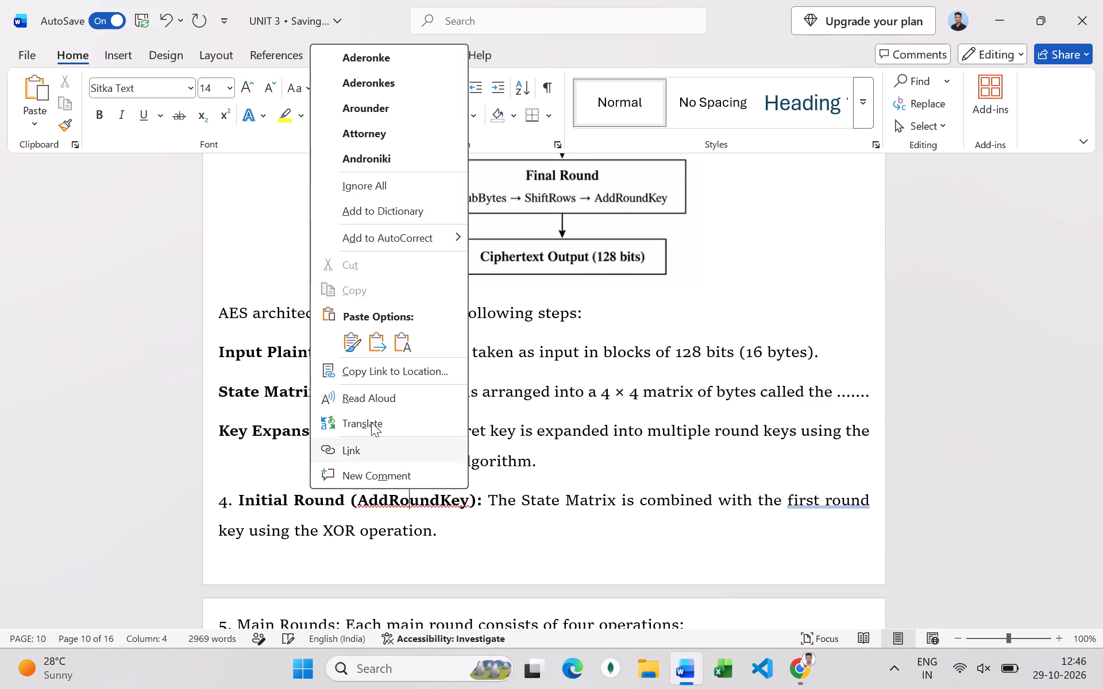
{"action": "left_click", "coordinate": [380, 185]}
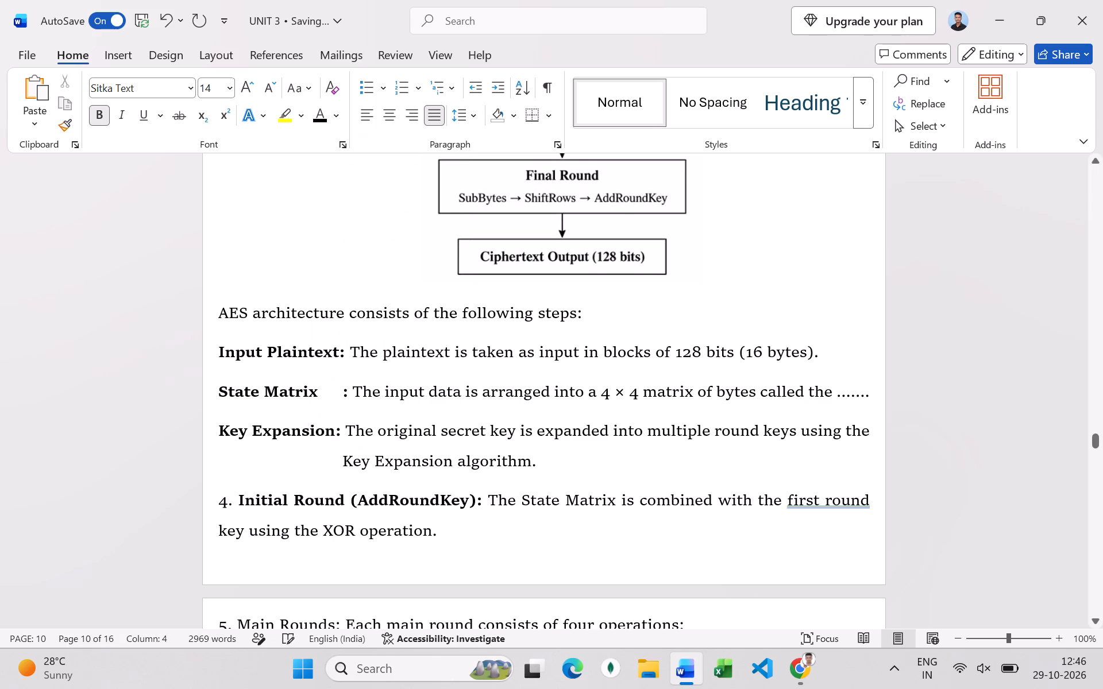
{"action": "right_click", "coordinate": [822, 509]}
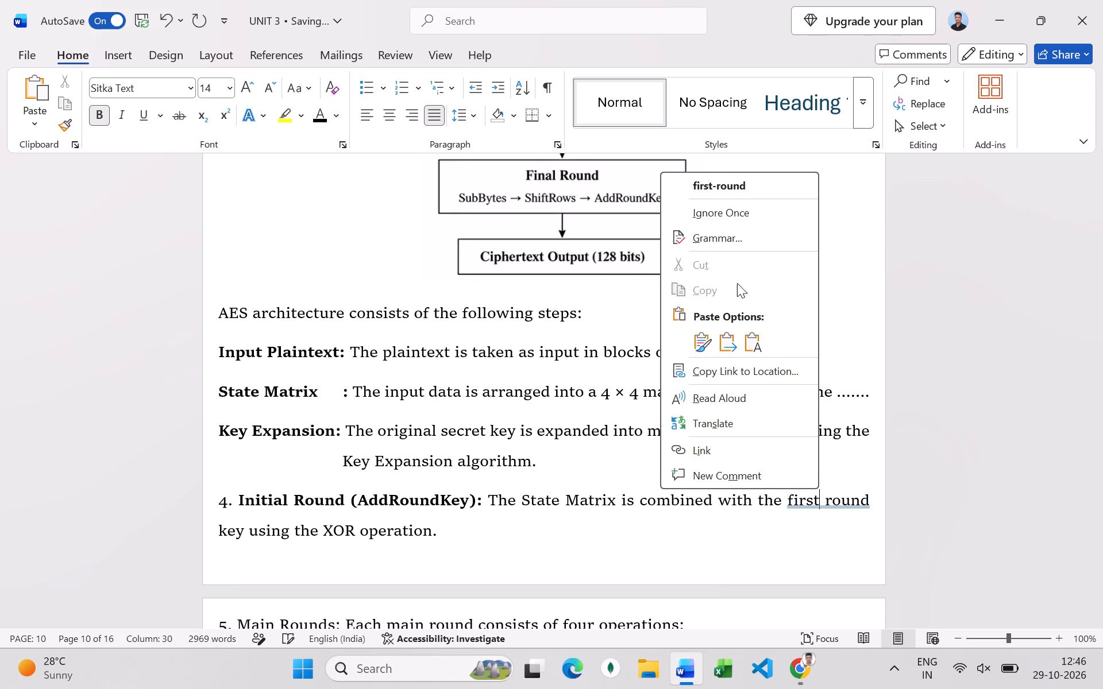
{"action": "left_click", "coordinate": [729, 193]}
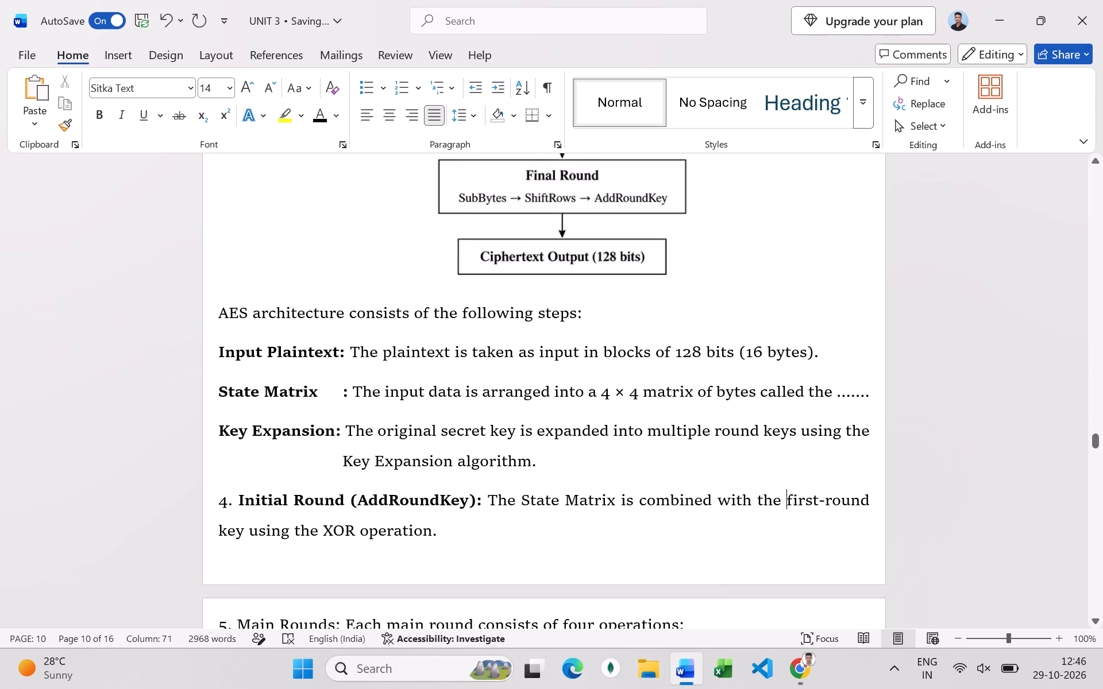
Remove the "4." number in front of "Initial Round (AddRoundKey):".
{"action": "left_click", "coordinate": [237, 498]}
{"action": "key", "text": "BackSpace"}
{"action": "key", "text": "BackSpace"}
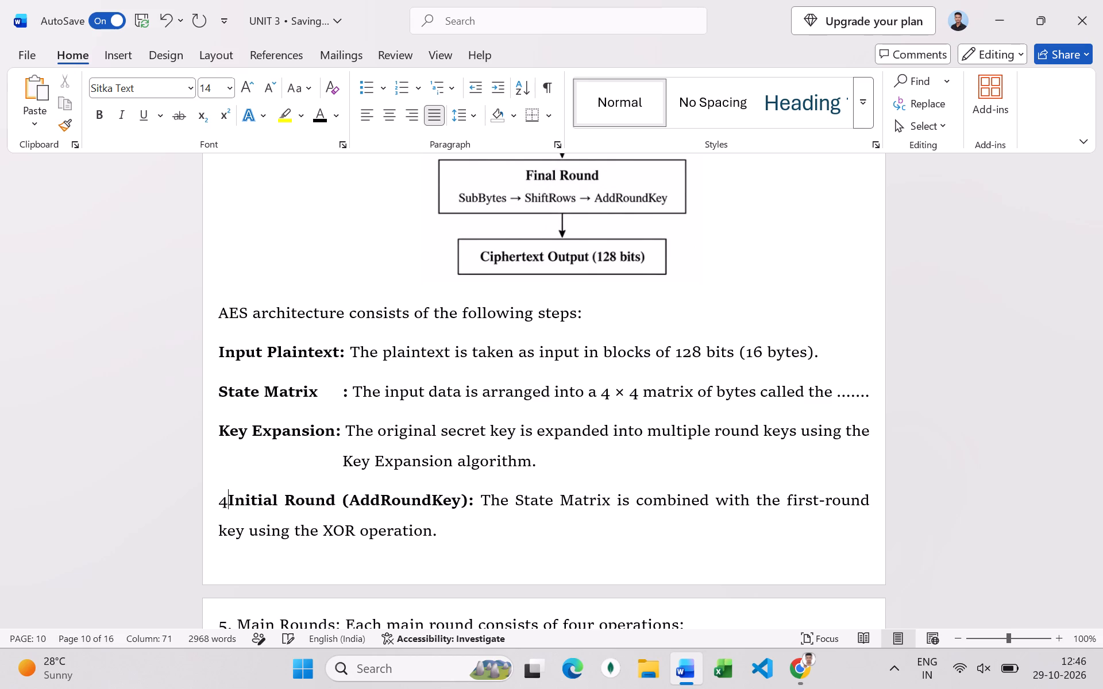
{"action": "key", "text": "BackSpace"}
Turn the four steps from Input Plaintext to Initial Round into a bulleted list and decrease its indent to the page margin.
{"action": "left_click_drag", "start_coordinate": [448, 547], "coordinate": [181, 390]}
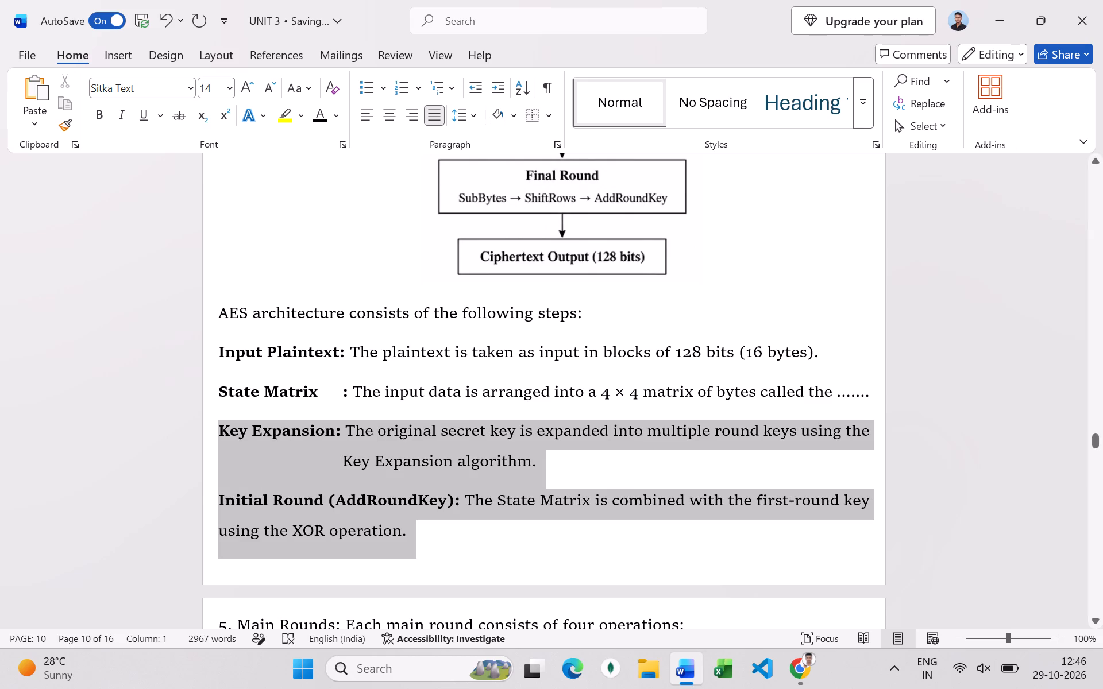
{"action": "left_click_drag", "start_coordinate": [181, 390], "coordinate": [179, 366]}
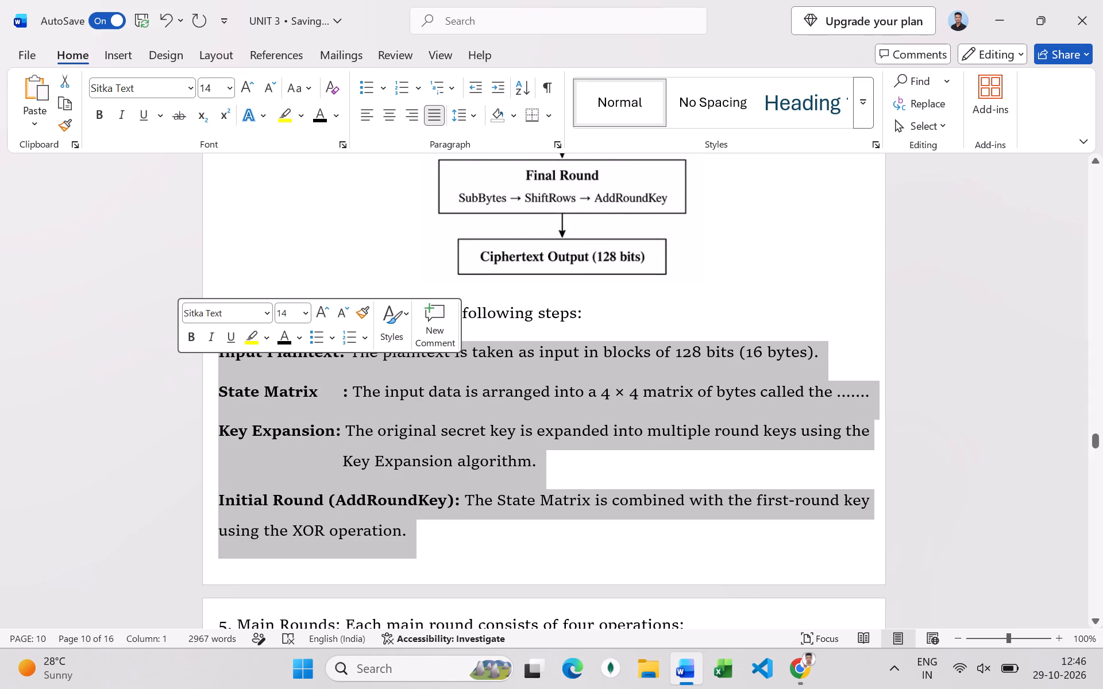
{"action": "left_click", "coordinate": [363, 90]}
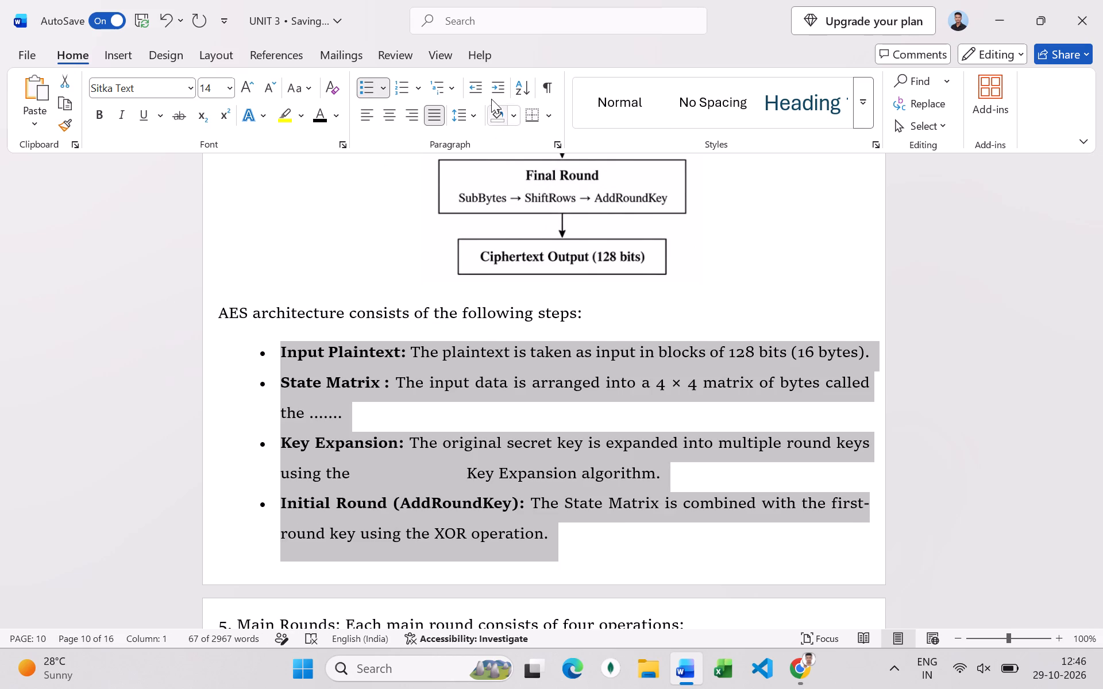
{"action": "triple_click", "coordinate": [473, 84]}
{"action": "double_click", "coordinate": [473, 84]}
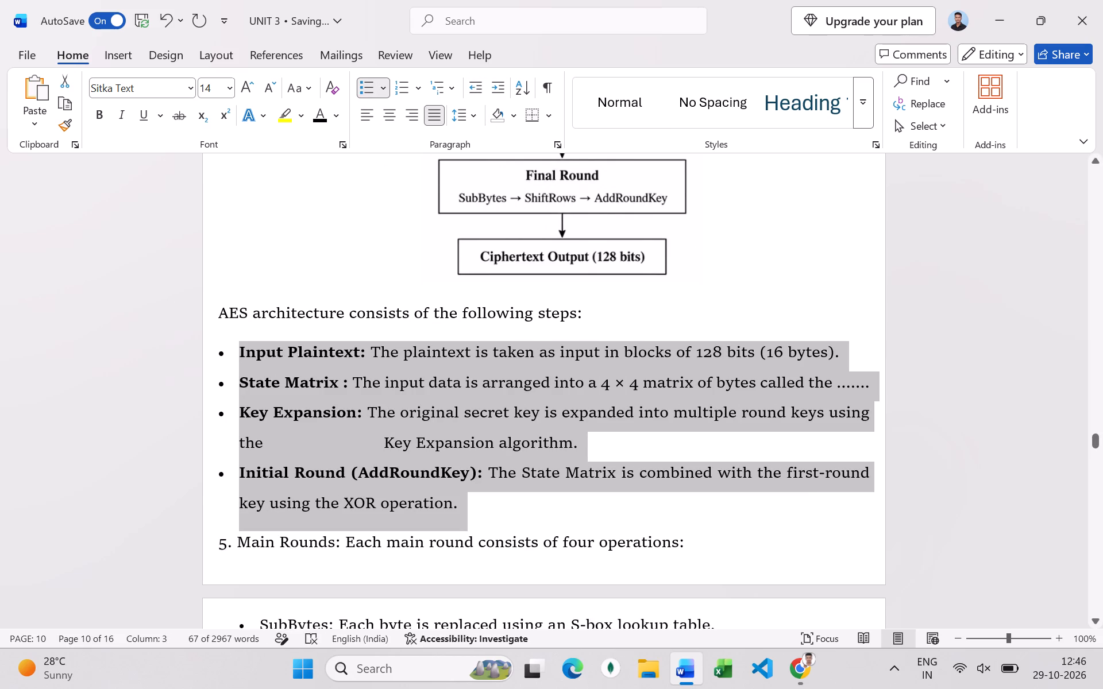
Delete the three tabs before "Key Expansion algorithm" in the Key Expansion bullet.
{"action": "left_click", "coordinate": [341, 454]}
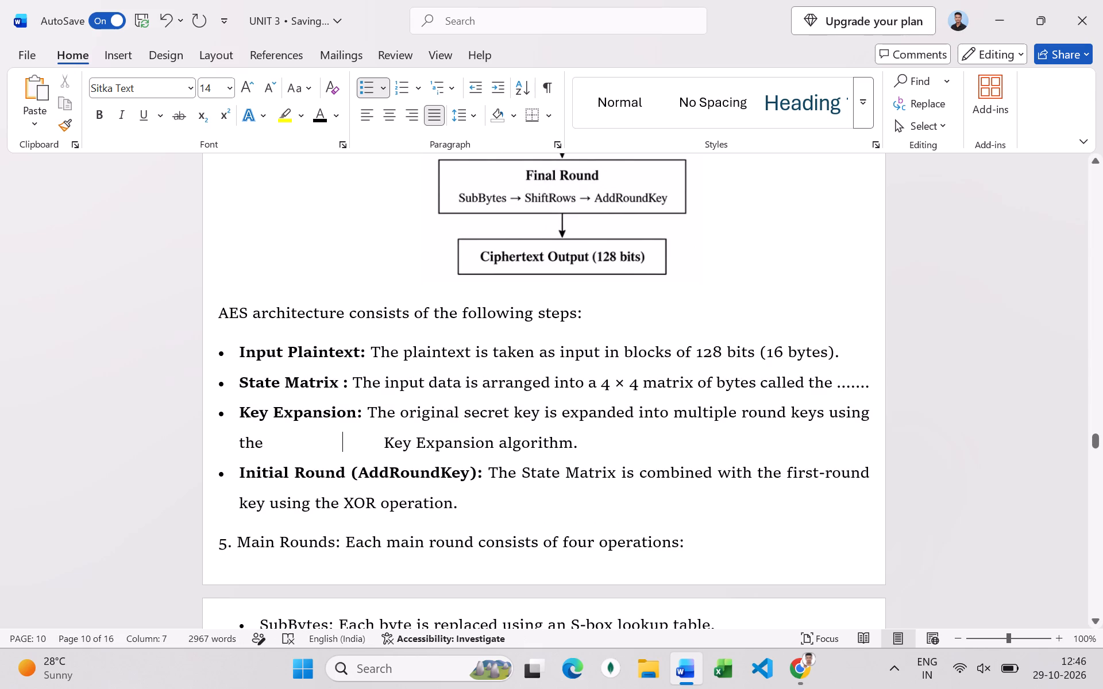
{"action": "left_click", "coordinate": [384, 448]}
{"action": "key", "text": "BackSpace"}
{"action": "key", "text": "BackSpace"}
{"action": "key", "text": "BackSpace"}
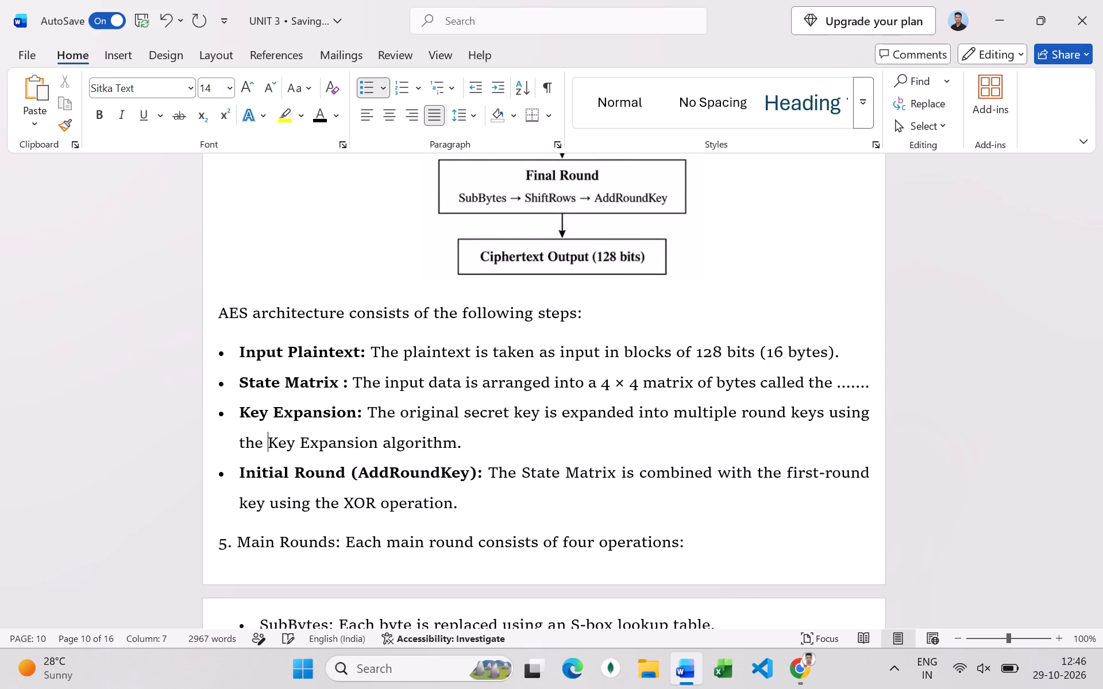
Replace the "5." number in front of "Main Rounds:" with a bullet.
{"action": "scroll", "coordinate": [434, 447], "scroll_direction": "down", "scroll_amount": 4}
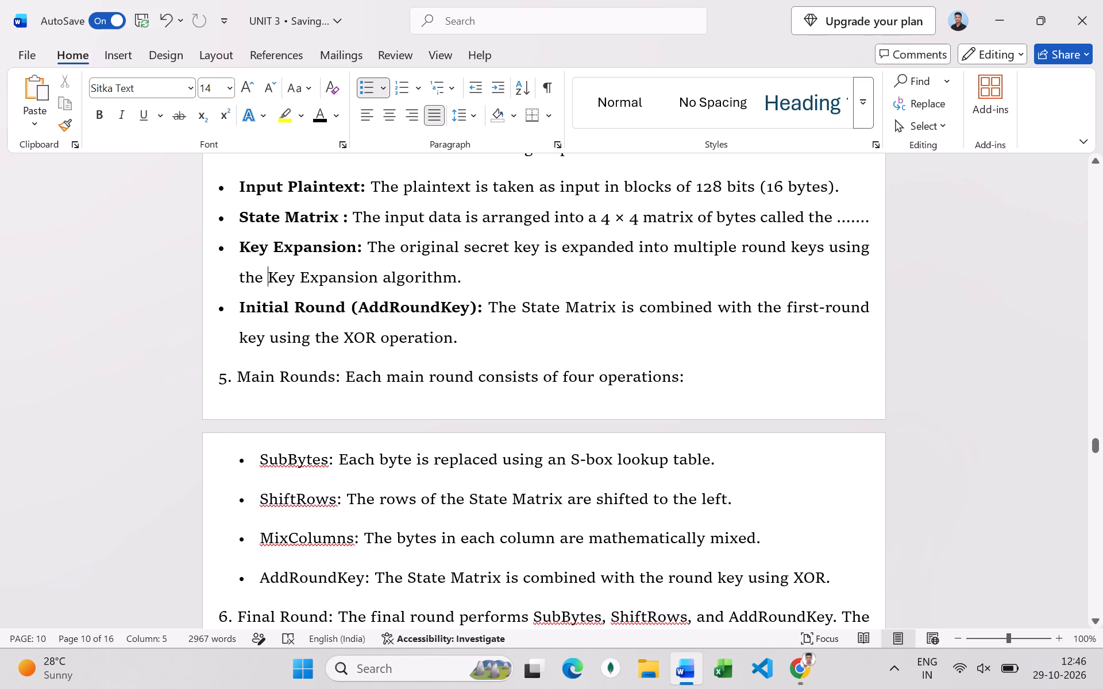
{"action": "scroll", "coordinate": [311, 446], "scroll_direction": "up", "scroll_amount": 3}
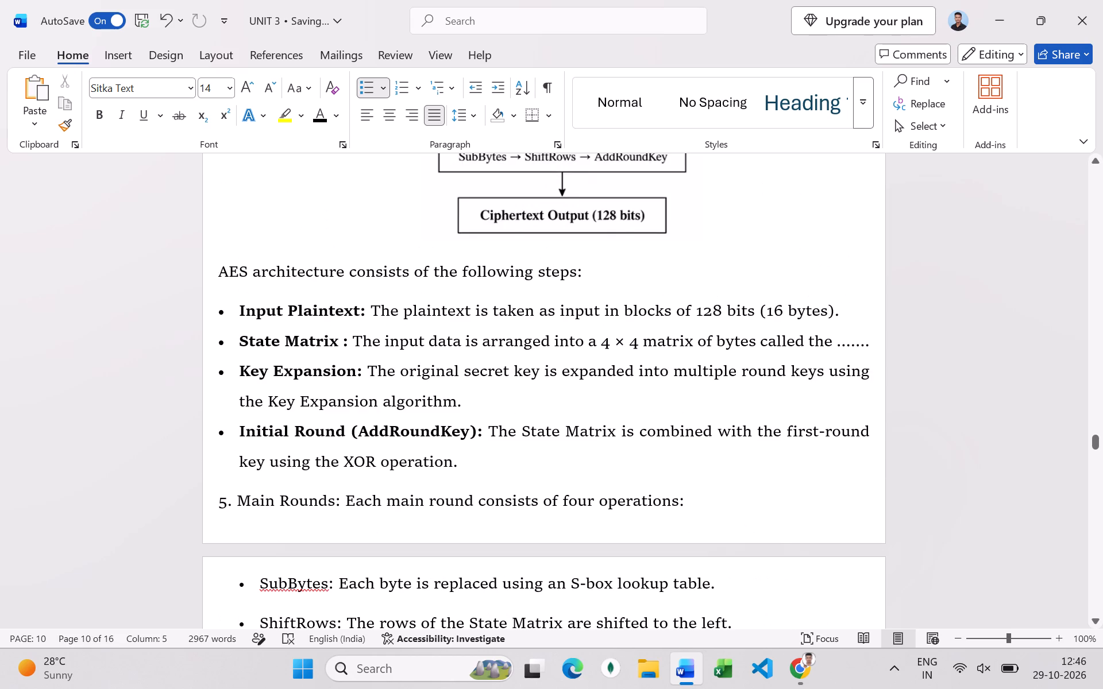
{"action": "scroll", "coordinate": [311, 446], "scroll_direction": "down", "scroll_amount": 4}
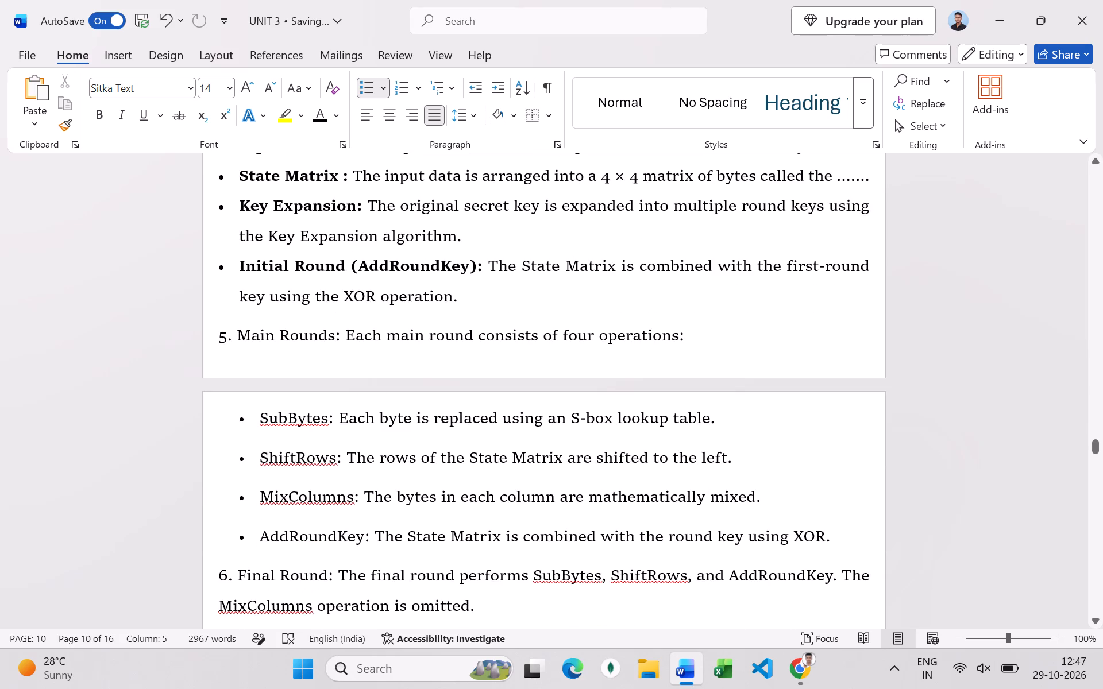
{"action": "left_click", "coordinate": [234, 332]}
{"action": "left_click", "coordinate": [373, 93]}
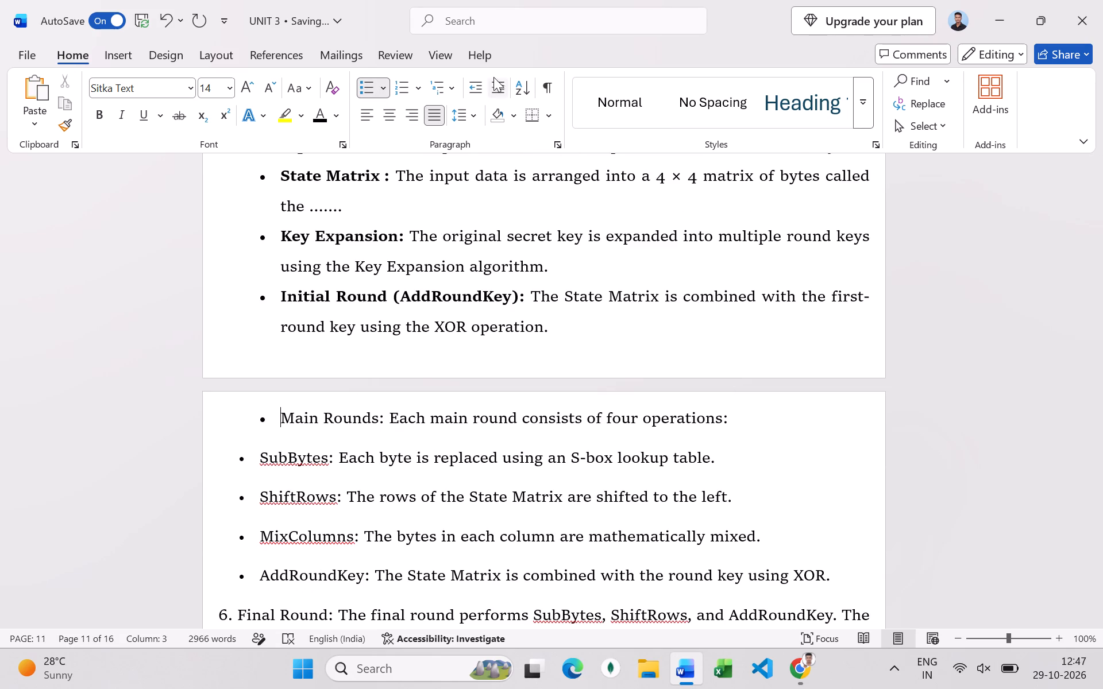
Decrease the indent of the five bullets from Input Plaintext to Main Rounds to the page margin.
{"action": "triple_click", "coordinate": [481, 91]}
{"action": "left_click", "coordinate": [481, 91]}
{"action": "scroll", "coordinate": [367, 382], "scroll_direction": "up", "scroll_amount": 4}
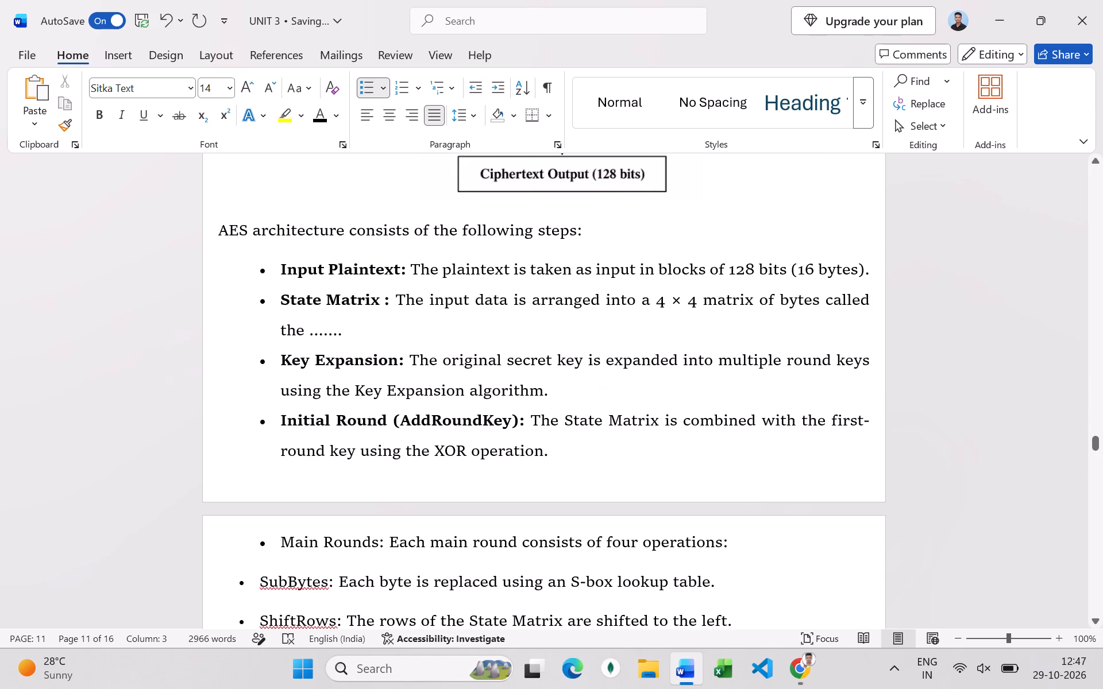
{"action": "left_click_drag", "start_coordinate": [738, 580], "coordinate": [300, 308]}
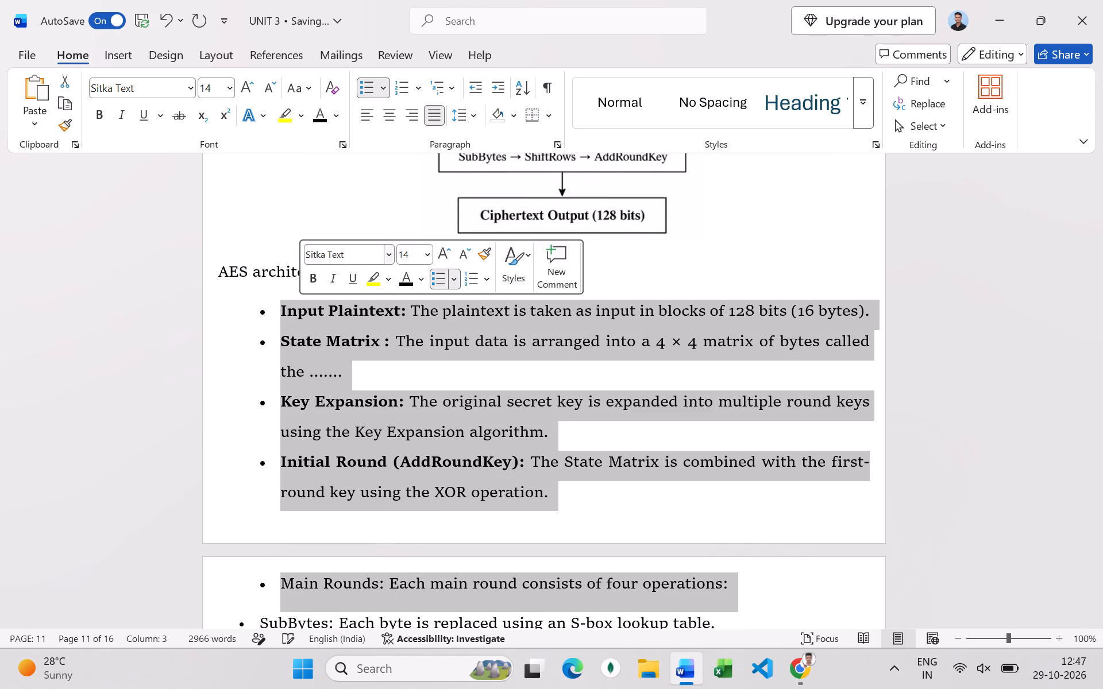
{"action": "triple_click", "coordinate": [470, 89]}
{"action": "left_click", "coordinate": [470, 89]}
{"action": "scroll", "coordinate": [358, 347], "scroll_direction": "down", "scroll_amount": 5}
{"action": "left_click", "coordinate": [348, 366]}
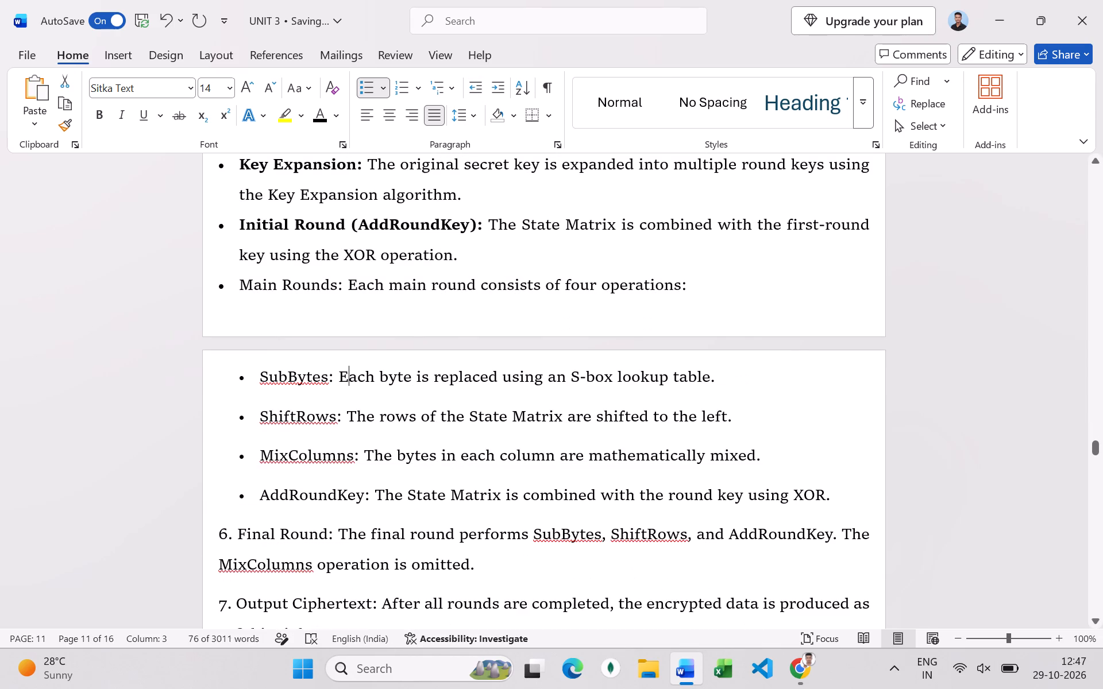
Make the "Main Rounds:" label bold.
{"action": "left_click_drag", "start_coordinate": [346, 281], "coordinate": [252, 281]}
{"action": "key", "text": "ctrl+b"}
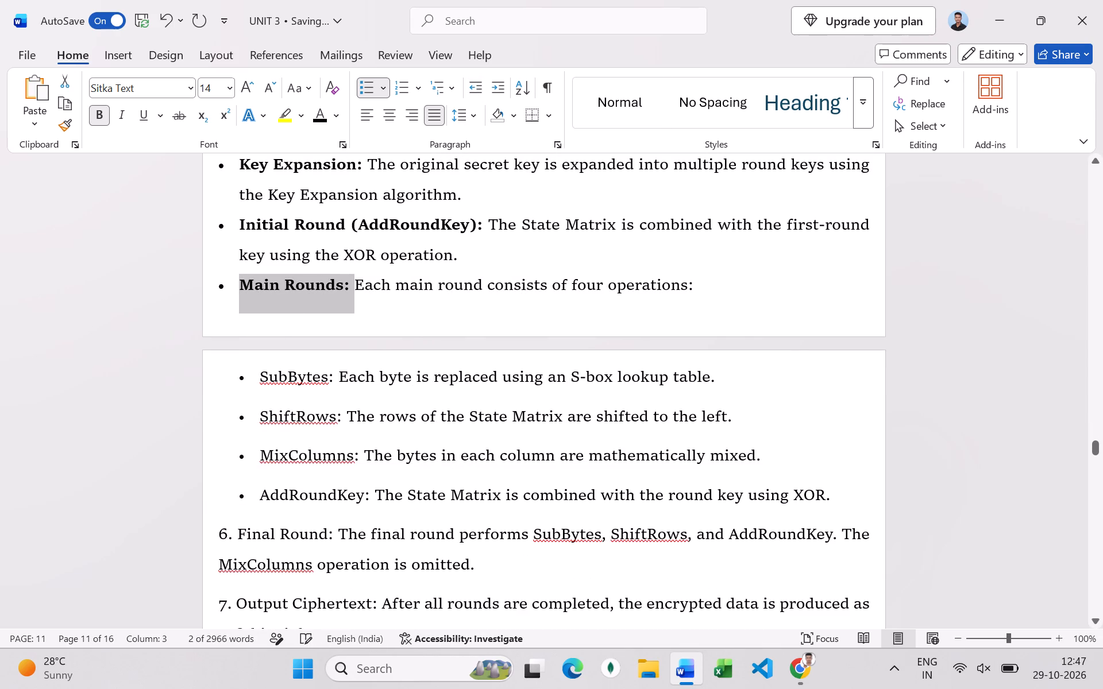
{"action": "left_click", "coordinate": [376, 367]}
Remove the bullets from the four operations SubBytes to AddRoundKey under Main Rounds and indent those lines further.
{"action": "left_click_drag", "start_coordinate": [845, 487], "coordinate": [579, 454]}
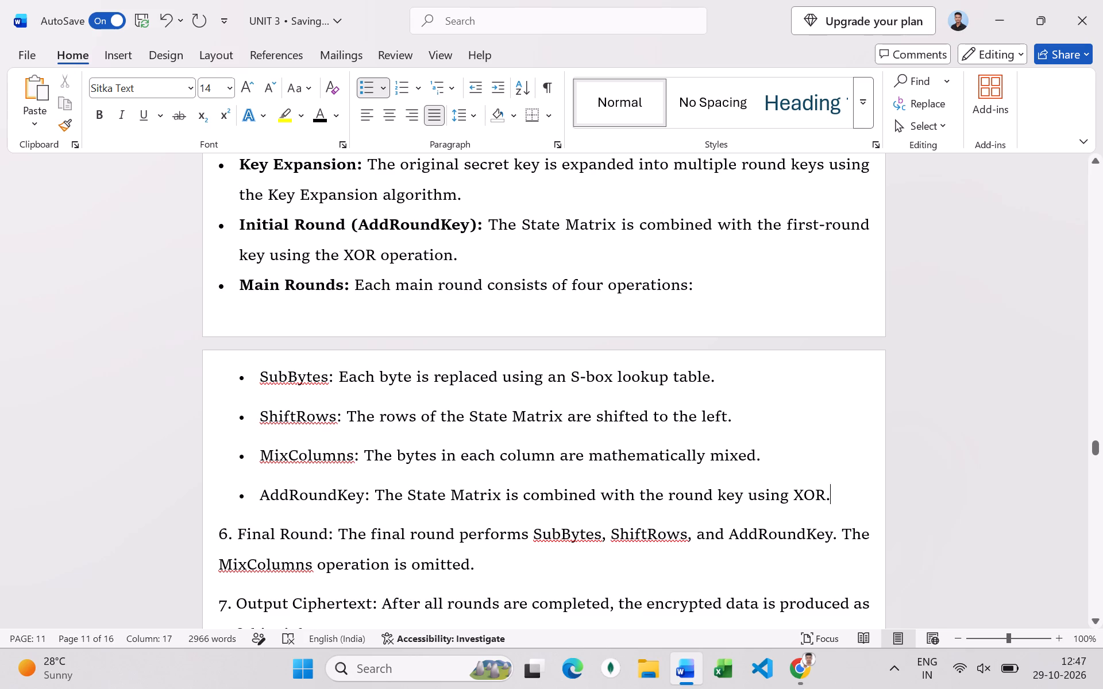
{"action": "left_click_drag", "start_coordinate": [579, 454], "coordinate": [168, 379]}
{"action": "left_click", "coordinate": [371, 79]}
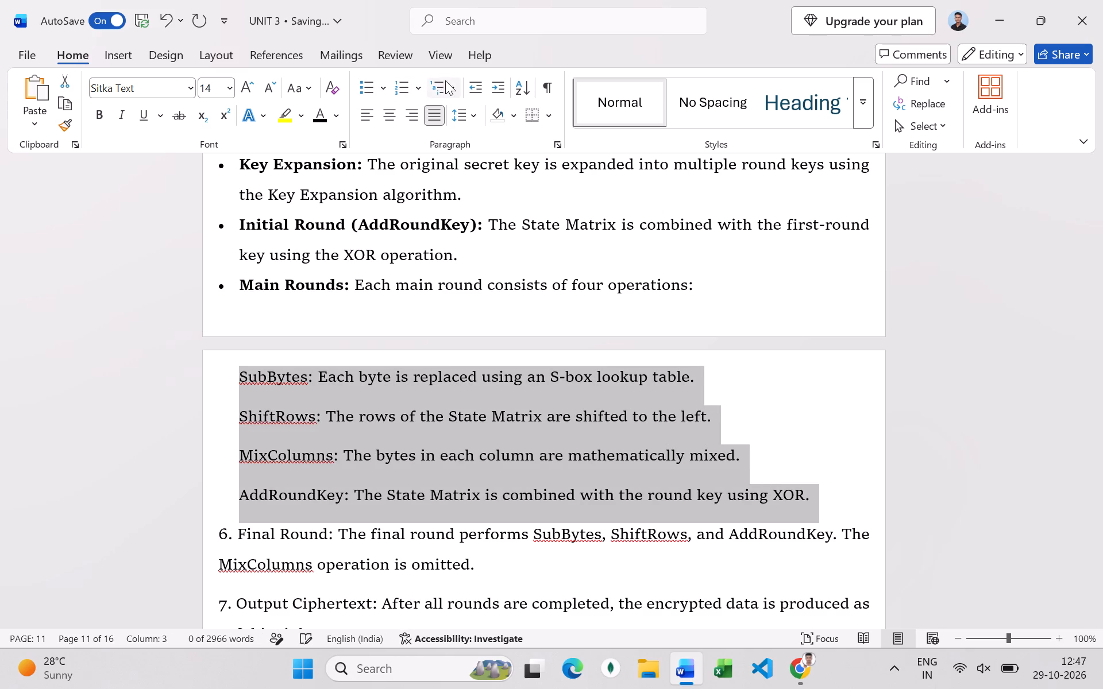
{"action": "double_click", "coordinate": [495, 87]}
{"action": "left_click", "coordinate": [342, 353]}
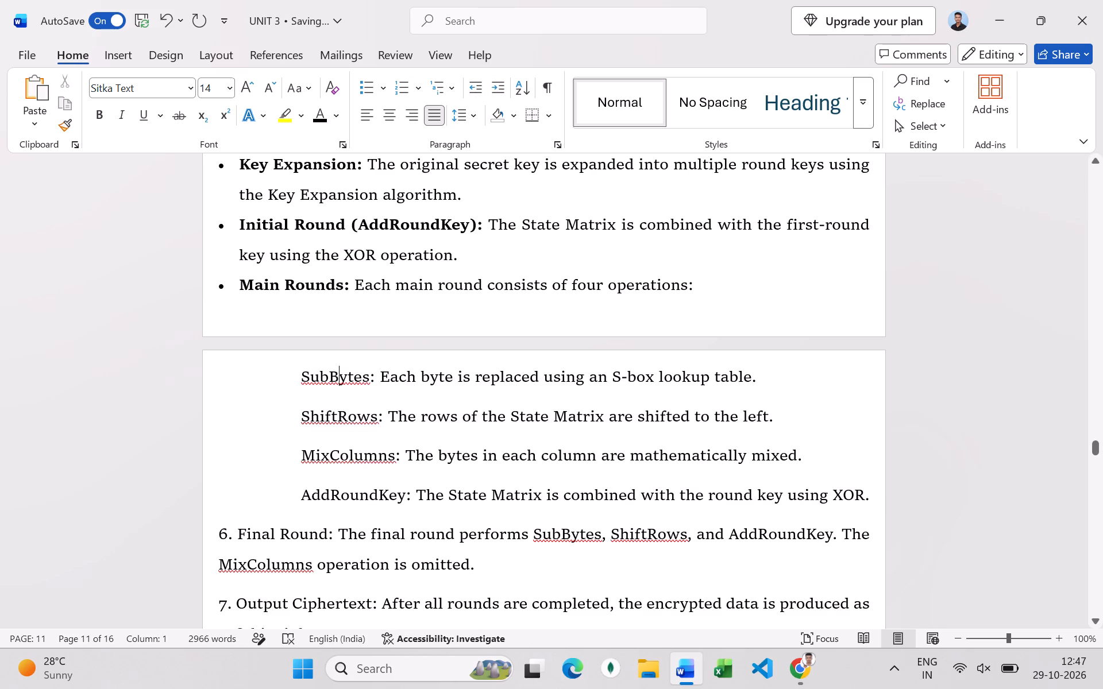
Turn the numbered Final Round and Output Ciphertext steps into bullets aligned with the page margin.
{"action": "scroll", "coordinate": [371, 402], "scroll_direction": "down", "scroll_amount": 4}
{"action": "left_click_drag", "start_coordinate": [376, 477], "coordinate": [168, 398]}
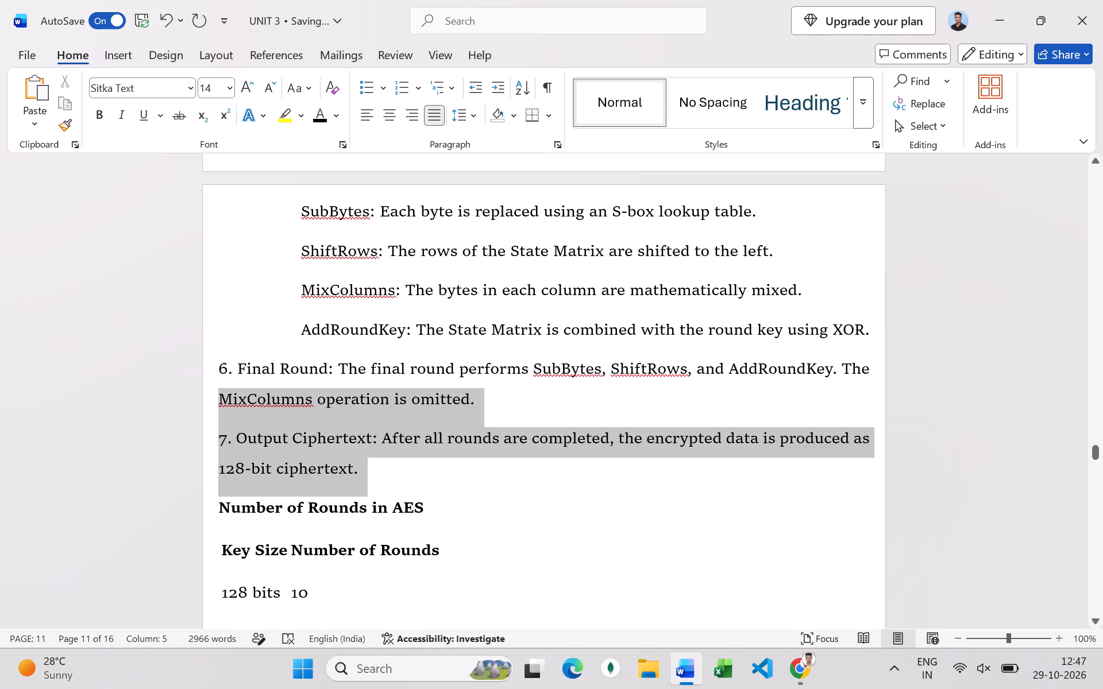
{"action": "left_click_drag", "start_coordinate": [168, 398], "coordinate": [153, 377]}
{"action": "left_click", "coordinate": [365, 81]}
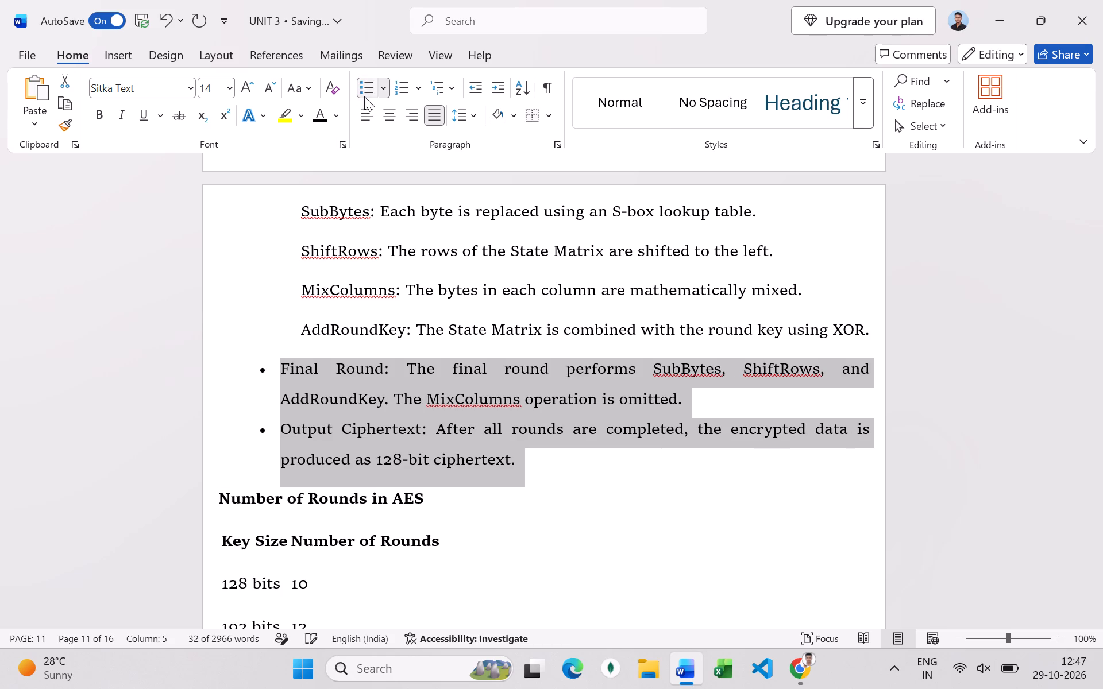
{"action": "double_click", "coordinate": [479, 87]}
{"action": "left_click", "coordinate": [337, 383]}
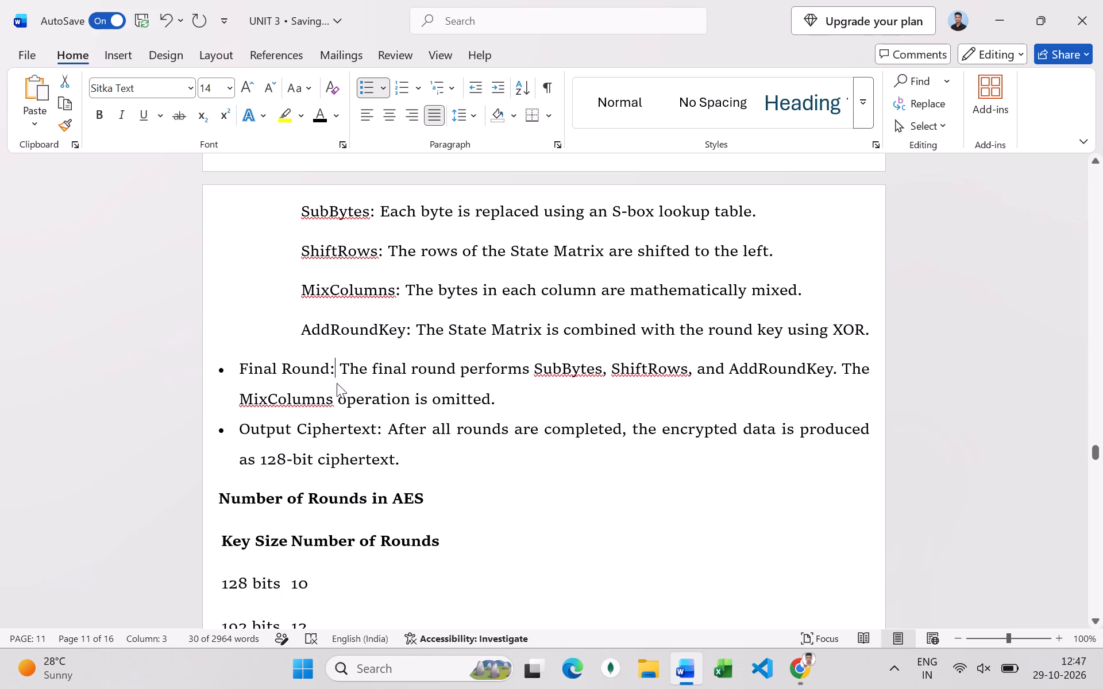
Make the labels "Final Round:" and "Output Ciphertext:" bold.
{"action": "left_click_drag", "start_coordinate": [335, 373], "coordinate": [252, 373]}
{"action": "key", "text": "ctrl+b"}
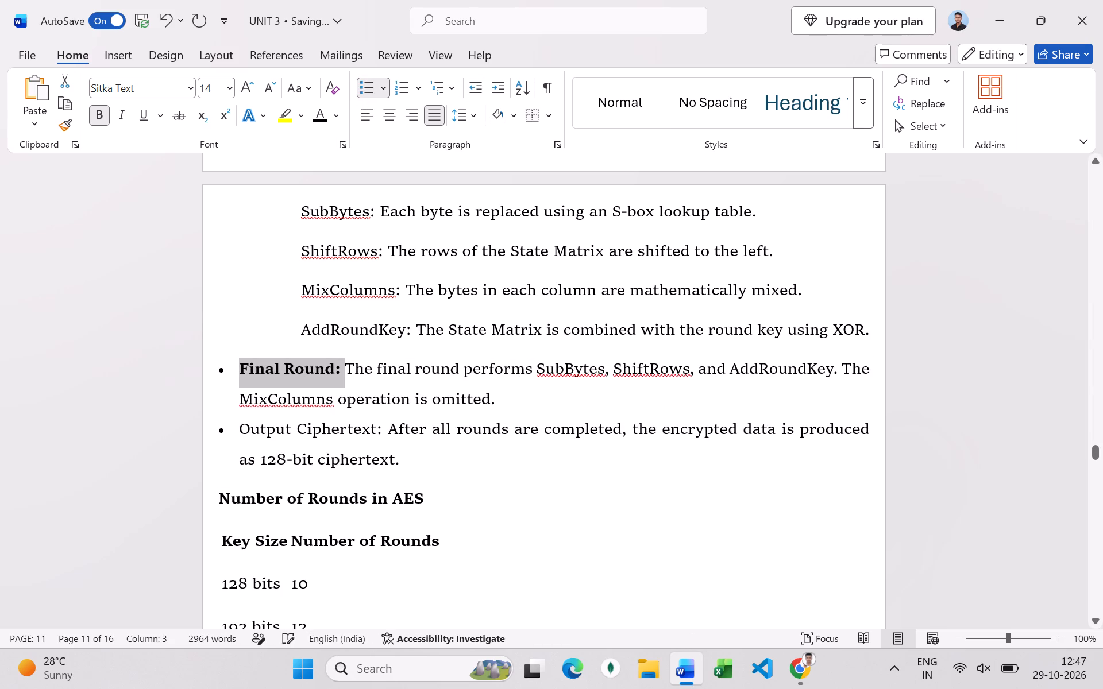
{"action": "left_click_drag", "start_coordinate": [385, 442], "coordinate": [216, 443]}
{"action": "key", "text": "ctrl+b"}
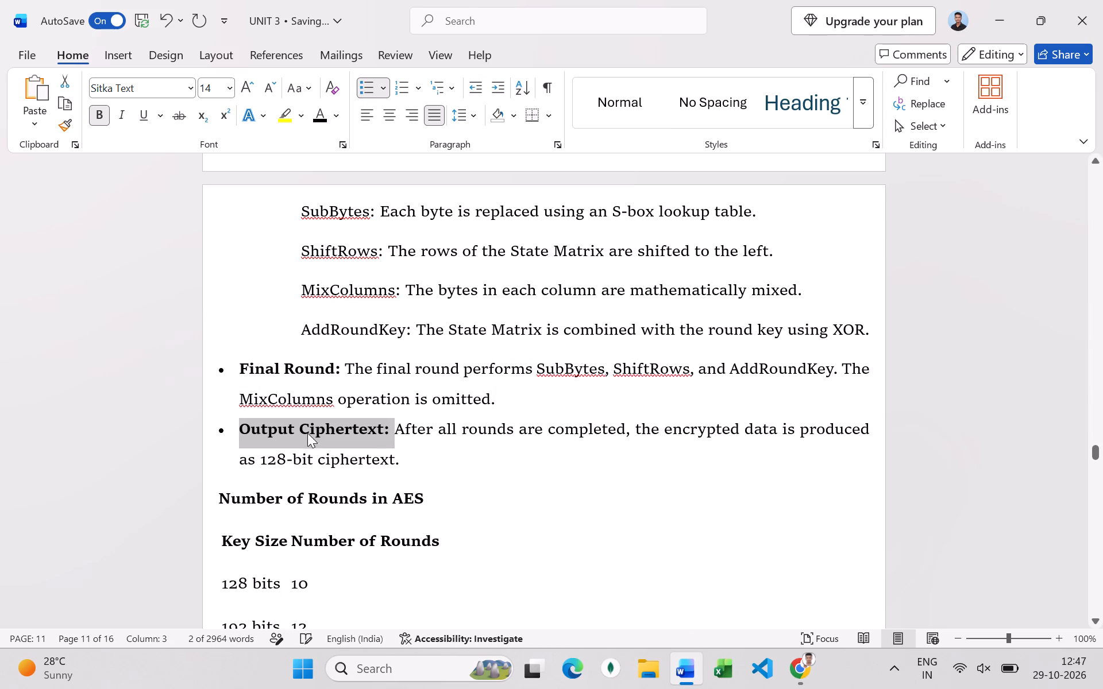
{"action": "left_click", "coordinate": [473, 483]}
Delete everything from the "Number of Rounds in AES" heading through the Conclusion paragraph before Key Expansion (Key Schedule).
{"action": "scroll", "coordinate": [424, 429], "scroll_direction": "down", "scroll_amount": 11}
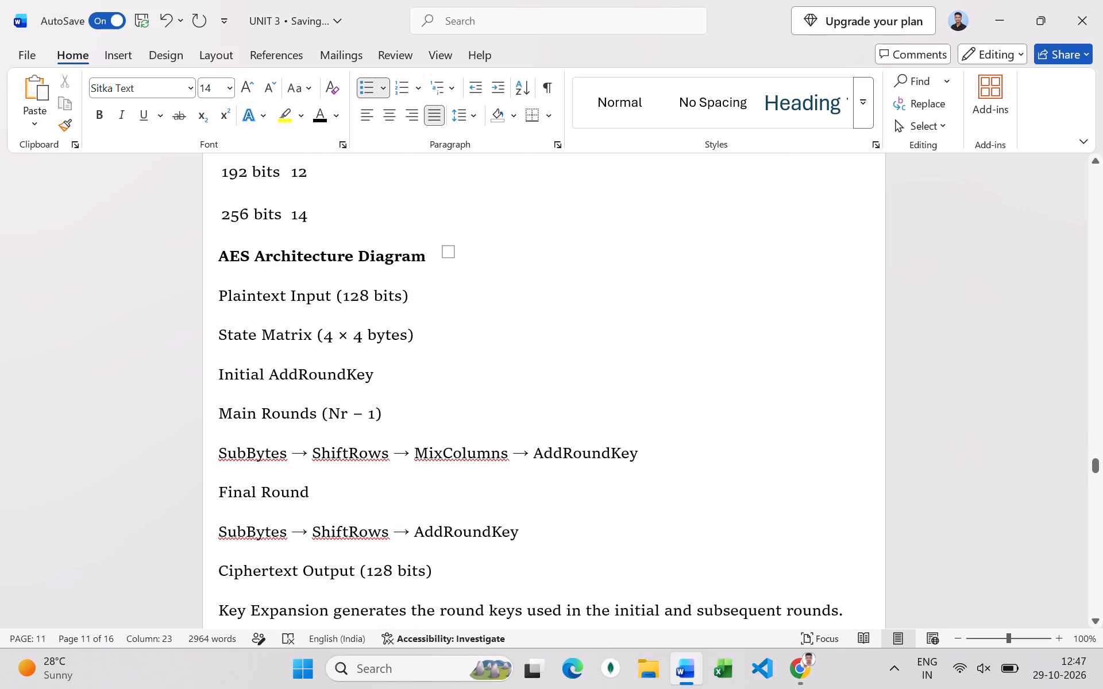
{"action": "scroll", "coordinate": [385, 409], "scroll_direction": "down", "scroll_amount": 8}
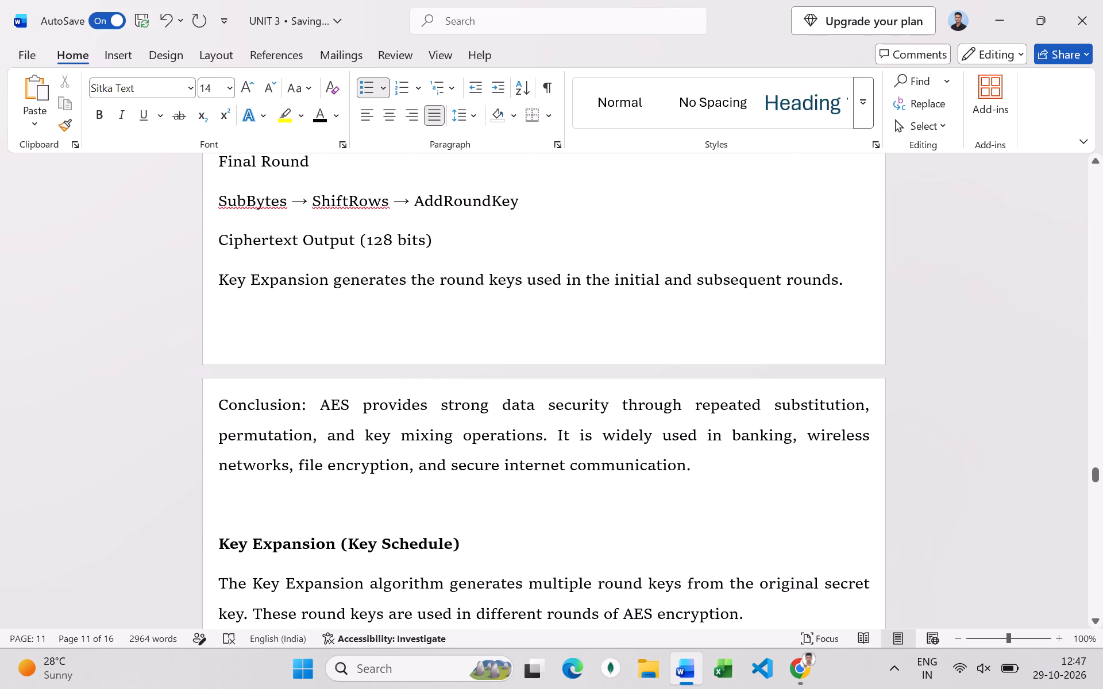
{"action": "left_click_drag", "start_coordinate": [738, 470], "coordinate": [200, 172]}
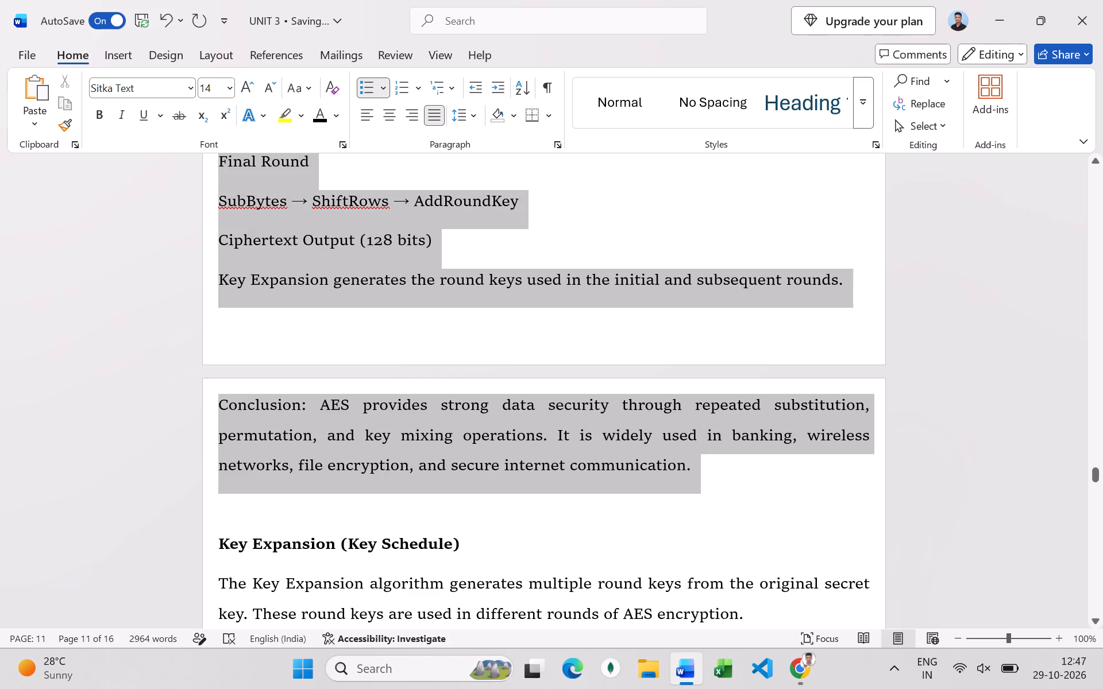
{"action": "left_click_drag", "start_coordinate": [200, 172], "coordinate": [211, 332]}
{"action": "key", "text": "BackSpace"}
{"action": "key", "text": "BackSpace"}
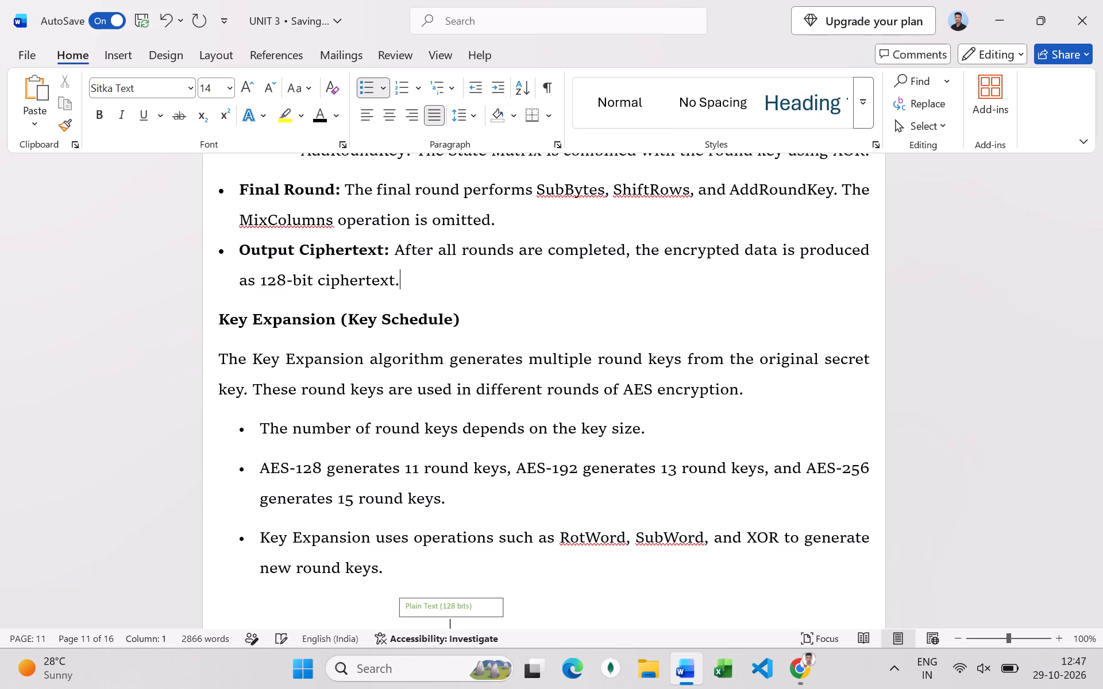
Review the AES notes from the key size table and architecture diagram through to the Encryption Process section.
{"action": "scroll", "coordinate": [218, 335], "scroll_direction": "up", "scroll_amount": 7}
{"action": "scroll", "coordinate": [253, 344], "scroll_direction": "down", "scroll_amount": 7}
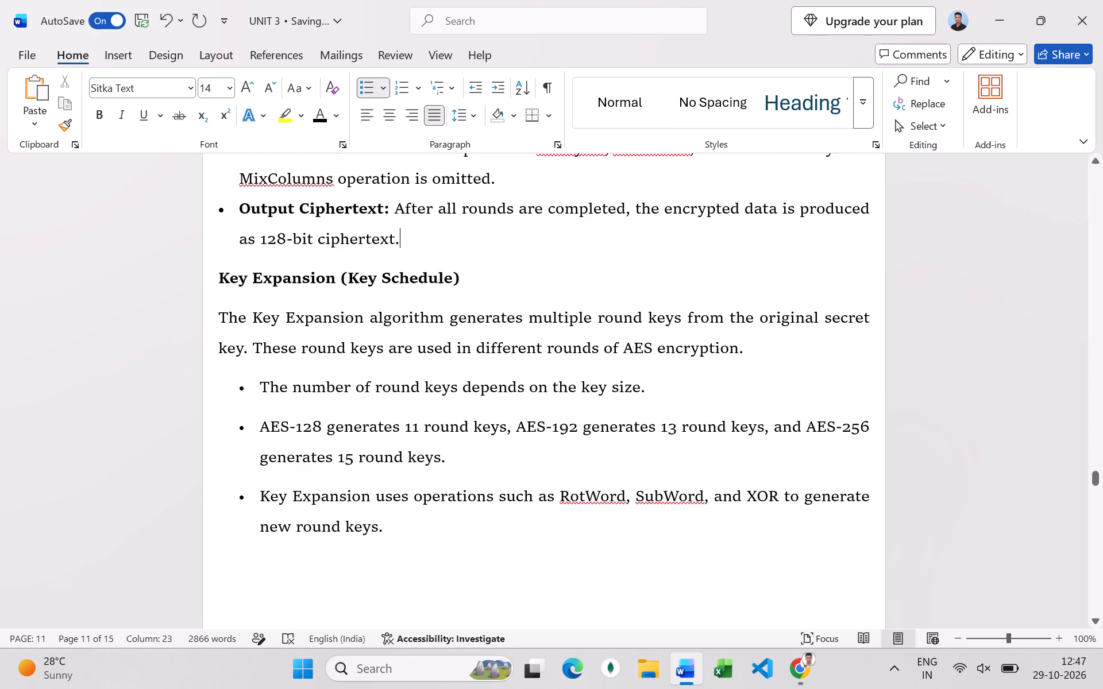
{"action": "scroll", "coordinate": [253, 344], "scroll_direction": "down", "scroll_amount": 17}
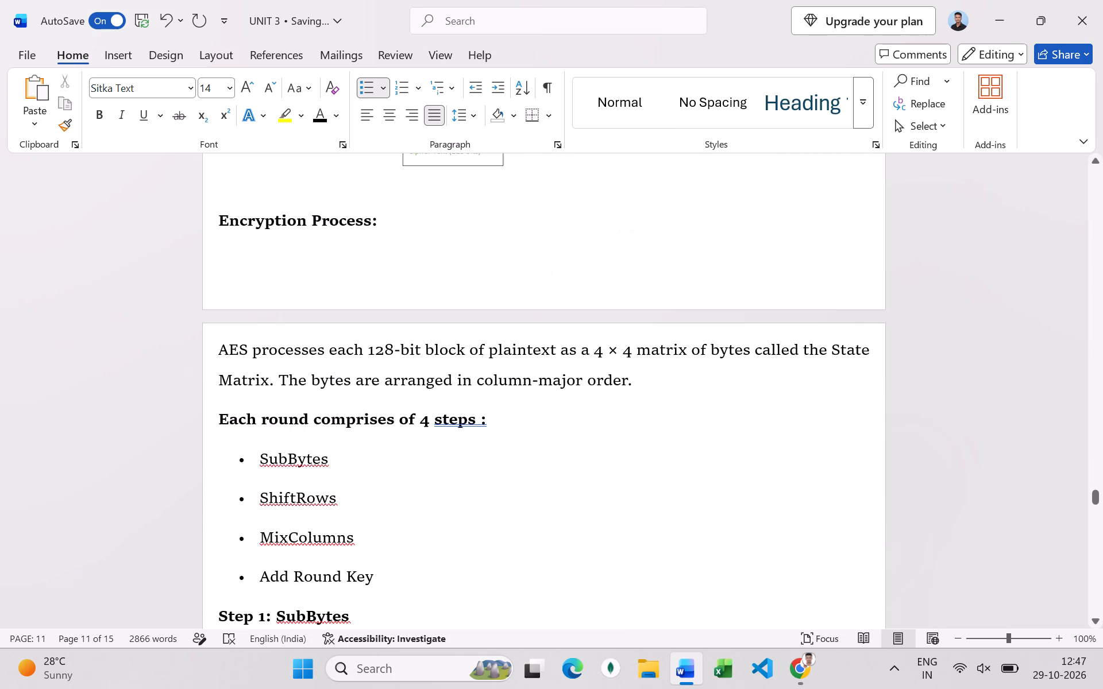
{"action": "scroll", "coordinate": [268, 349], "scroll_direction": "up", "scroll_amount": 16}
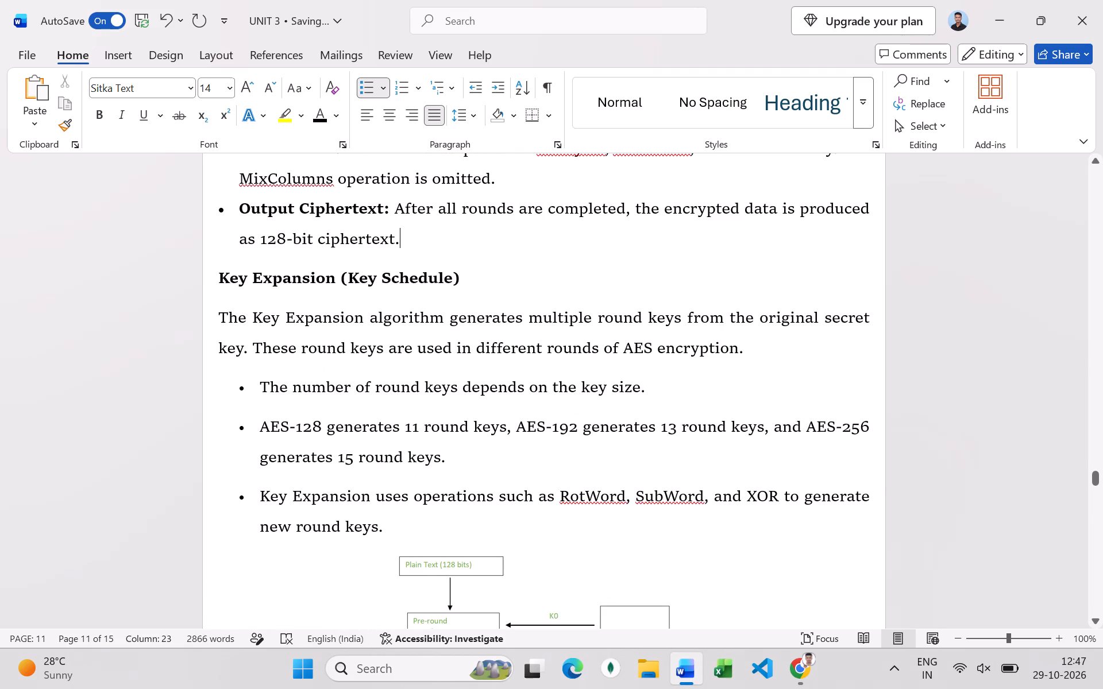
{"action": "scroll", "coordinate": [276, 351], "scroll_direction": "down", "scroll_amount": 3}
{"action": "scroll", "coordinate": [276, 351], "scroll_direction": "up", "scroll_amount": 17}
{"action": "scroll", "coordinate": [294, 351], "scroll_direction": "down", "scroll_amount": 1}
{"action": "scroll", "coordinate": [294, 351], "scroll_direction": "up", "scroll_amount": 16}
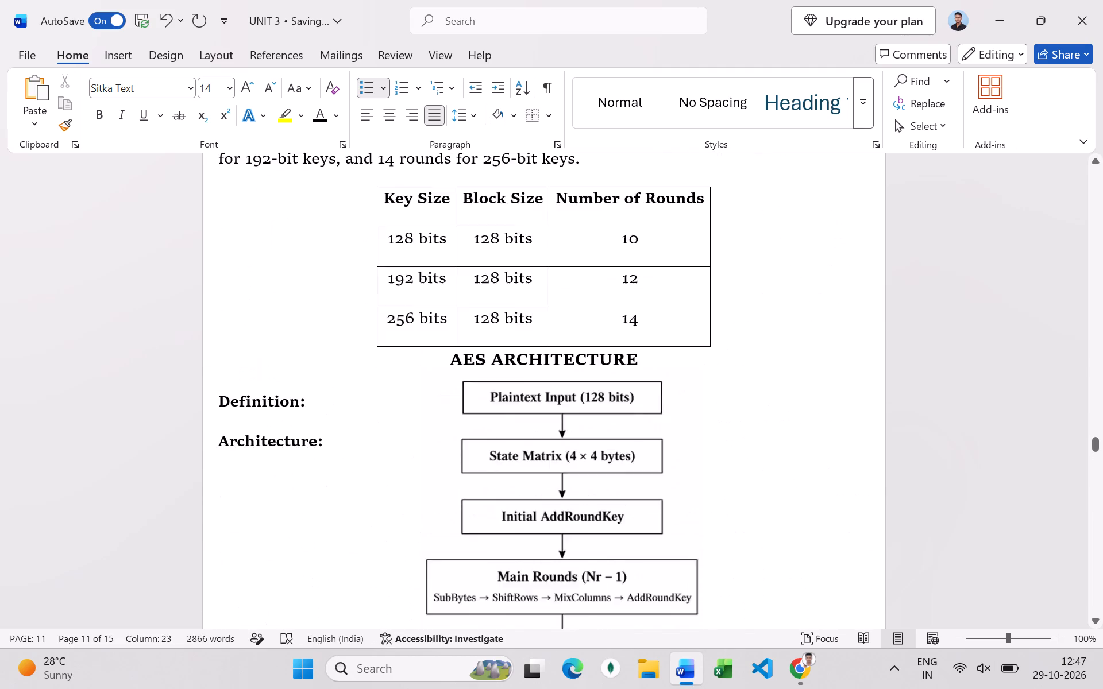
{"action": "scroll", "coordinate": [294, 351], "scroll_direction": "up", "scroll_amount": 15}
{"action": "scroll", "coordinate": [302, 356], "scroll_direction": "down", "scroll_amount": 11}
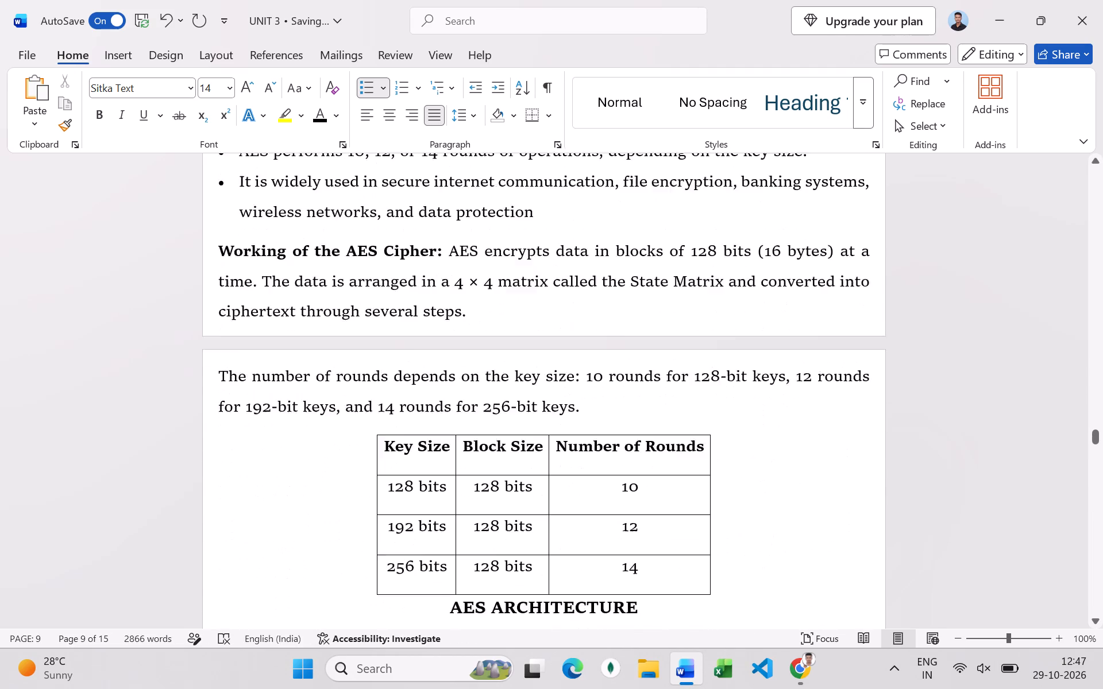
{"action": "scroll", "coordinate": [318, 363], "scroll_direction": "down", "scroll_amount": 10}
{"action": "scroll", "coordinate": [323, 367], "scroll_direction": "up", "scroll_amount": 2}
Enlarge the "AES ARCHITECTURE" heading to 18 pt, keeping it directly below the key size table.
{"action": "left_click", "coordinate": [427, 270]}
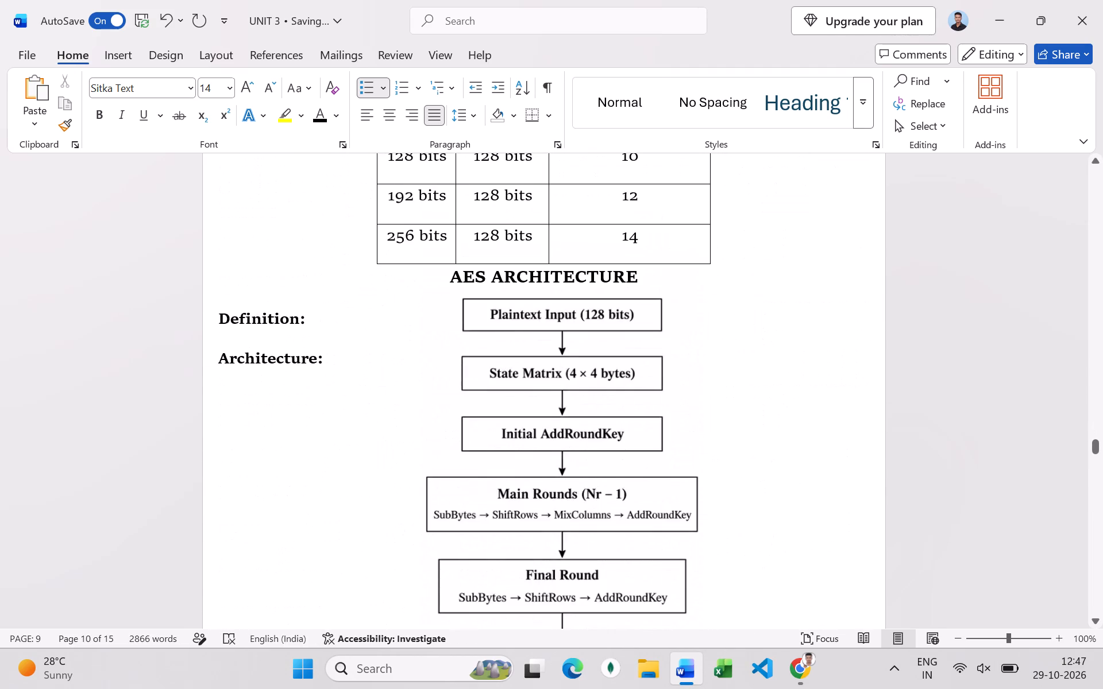
{"action": "key", "text": "Return"}
{"action": "left_click_drag", "start_coordinate": [673, 309], "coordinate": [431, 316]}
{"action": "left_click", "coordinate": [241, 86]}
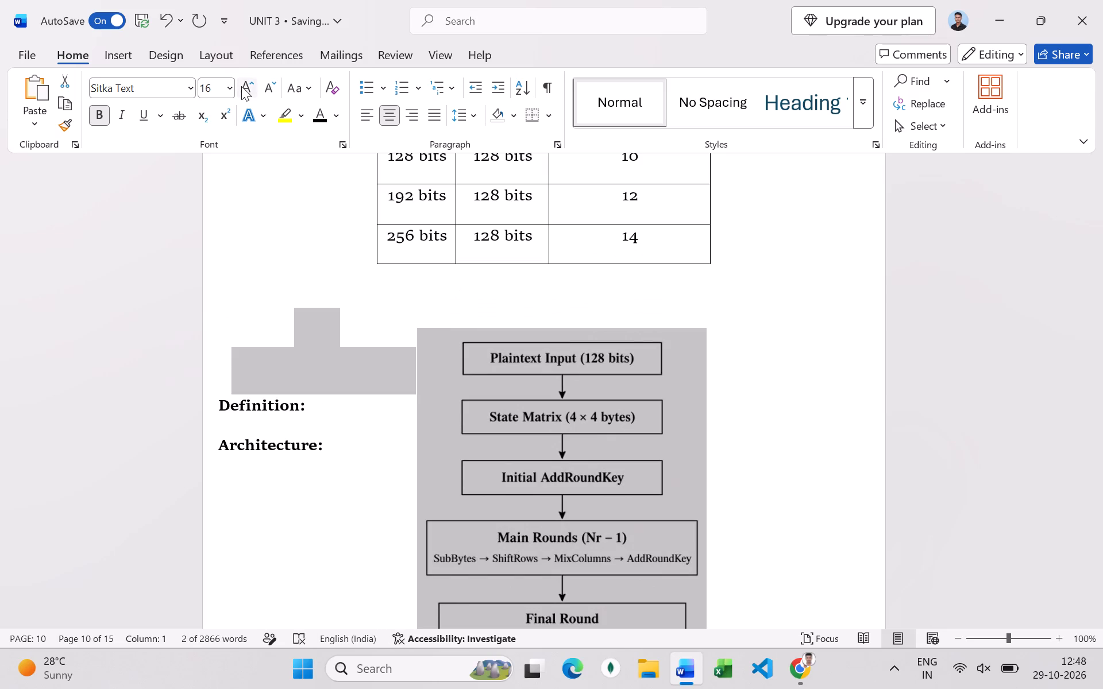
{"action": "left_click", "coordinate": [281, 322]}
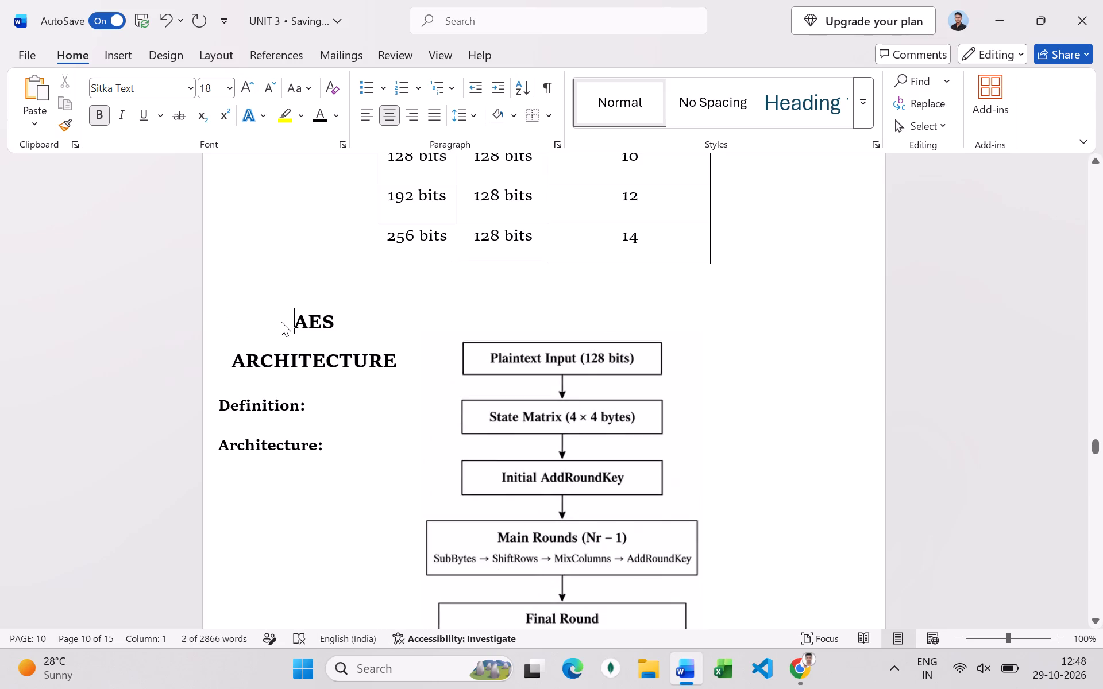
{"action": "key", "text": "BackSpace"}
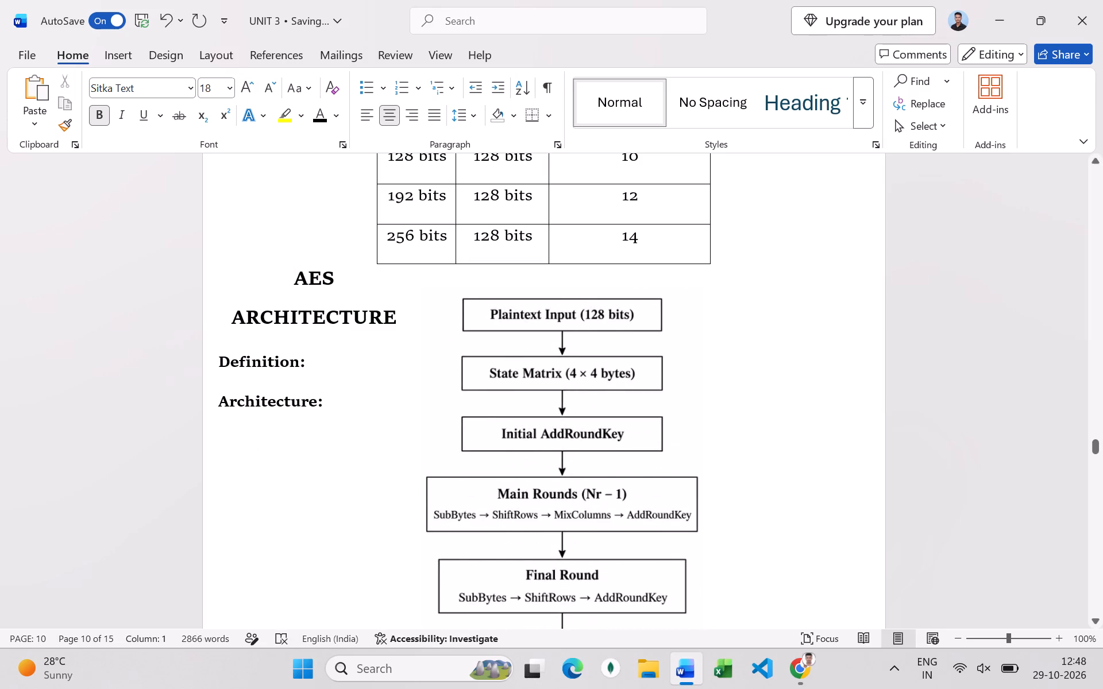
Move the AES architecture diagram slightly down so the heading above it fits on one centred line.
{"action": "left_click", "coordinate": [521, 362]}
{"action": "left_click_drag", "start_coordinate": [530, 374], "coordinate": [534, 389]}
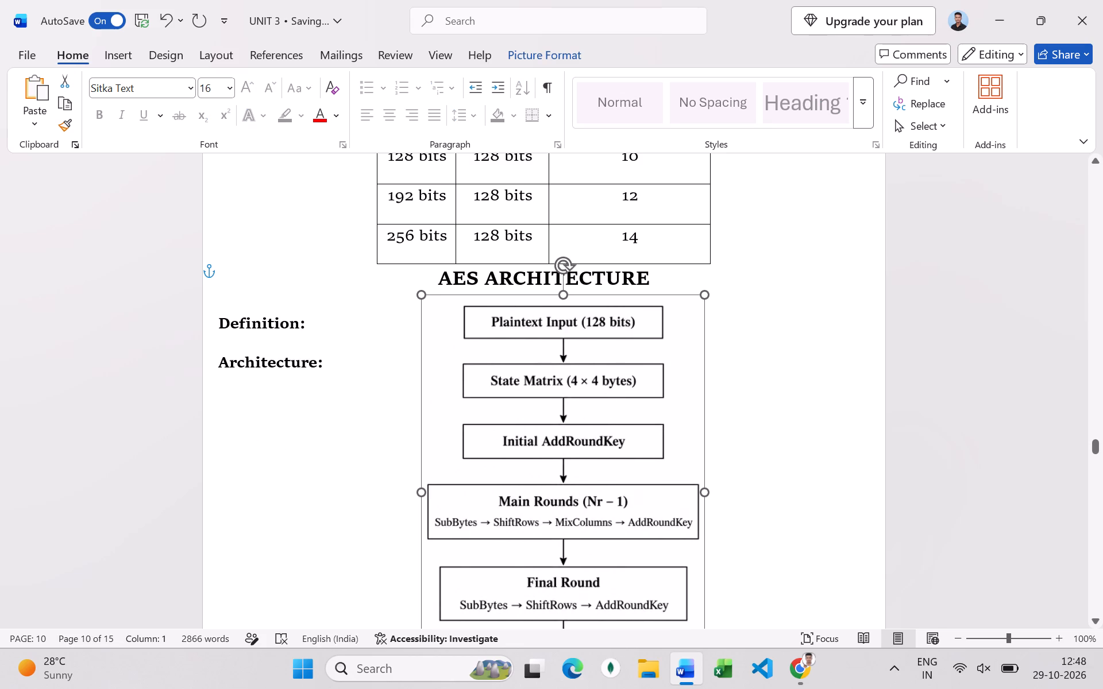
{"action": "left_click_drag", "start_coordinate": [534, 389], "coordinate": [534, 390]}
{"action": "left_click", "coordinate": [783, 424]}
Move the Key Expansion round diagram up and slightly to the right, close beneath the last Key Expansion bullet.
{"action": "scroll", "coordinate": [576, 441], "scroll_direction": "down", "scroll_amount": 6}
{"action": "scroll", "coordinate": [528, 441], "scroll_direction": "down", "scroll_amount": 9}
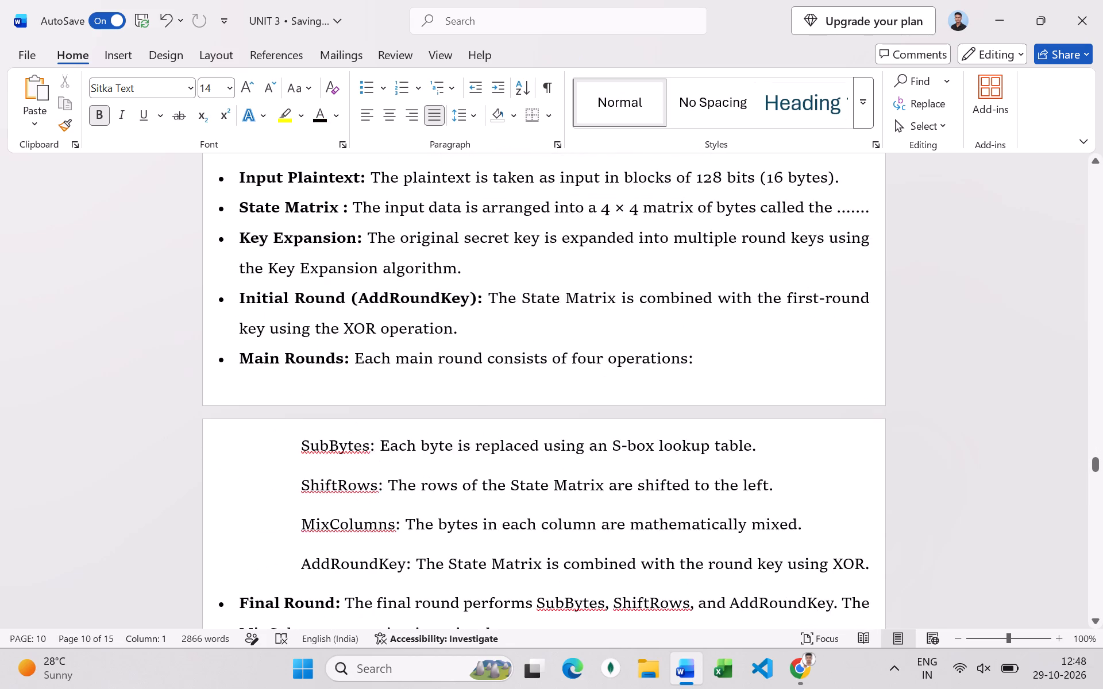
{"action": "scroll", "coordinate": [524, 437], "scroll_direction": "down", "scroll_amount": 7}
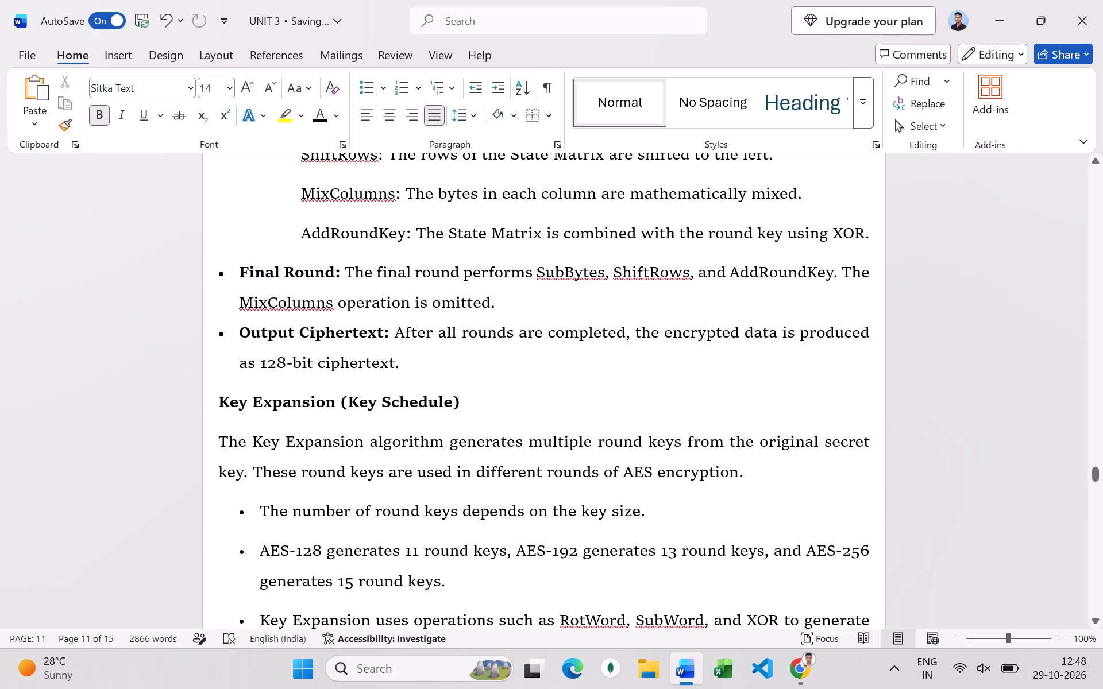
{"action": "scroll", "coordinate": [456, 408], "scroll_direction": "down", "scroll_amount": 5}
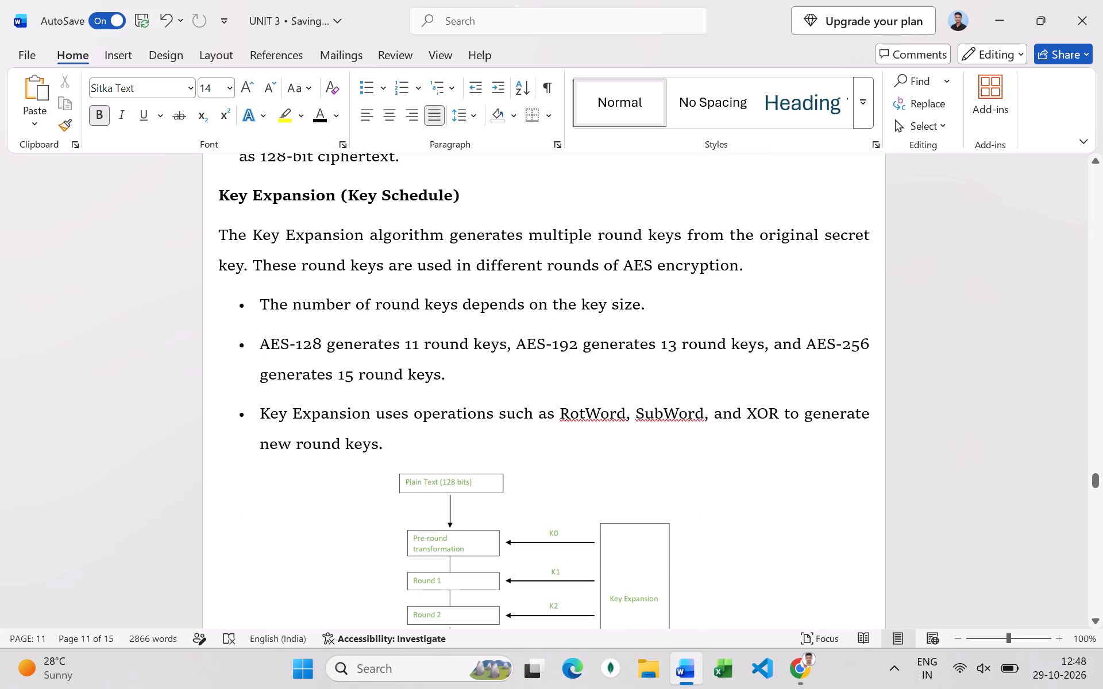
{"action": "scroll", "coordinate": [485, 475], "scroll_direction": "down", "scroll_amount": 6}
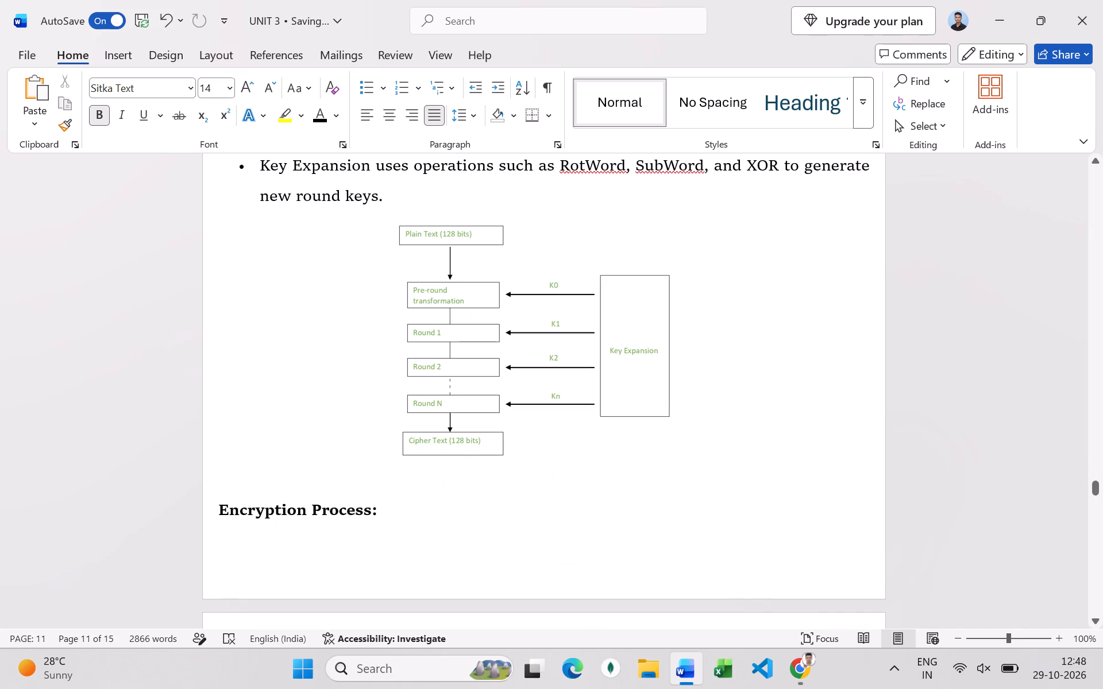
{"action": "left_click", "coordinate": [456, 405]}
{"action": "left_click_drag", "start_coordinate": [457, 401], "coordinate": [496, 366]}
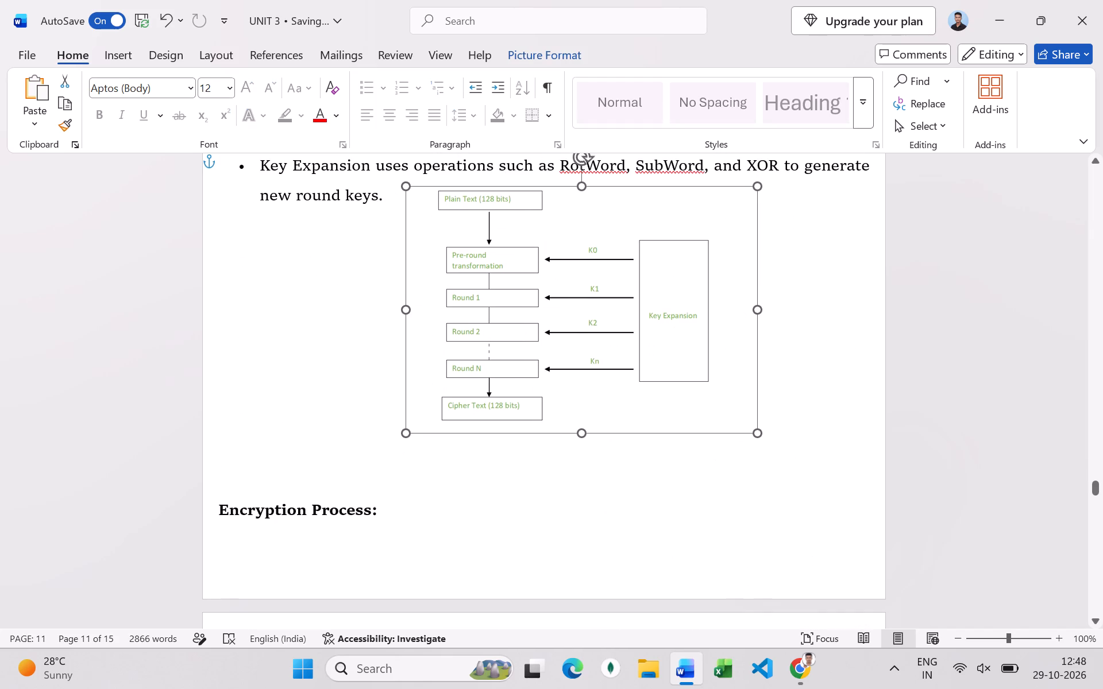
{"action": "left_click_drag", "start_coordinate": [496, 366], "coordinate": [485, 373]}
Reduce the bullet symbols in front of Final Round and Output Ciphertext to 11 pt.
{"action": "scroll", "coordinate": [487, 446], "scroll_direction": "up", "scroll_amount": 9}
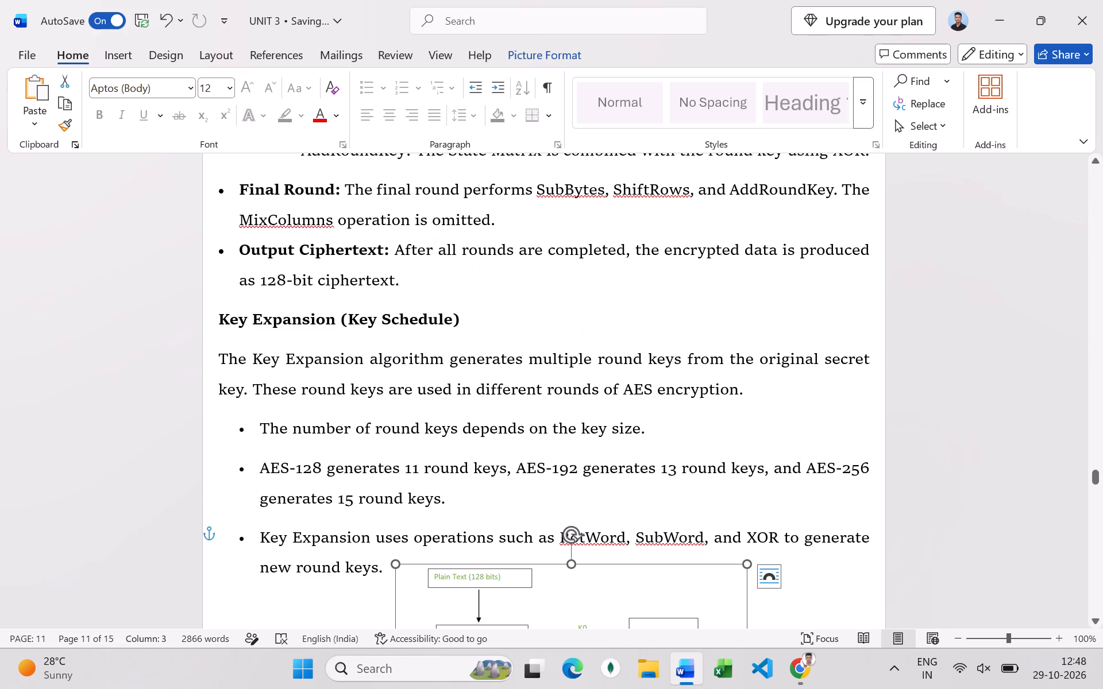
{"action": "left_click", "coordinate": [218, 249]}
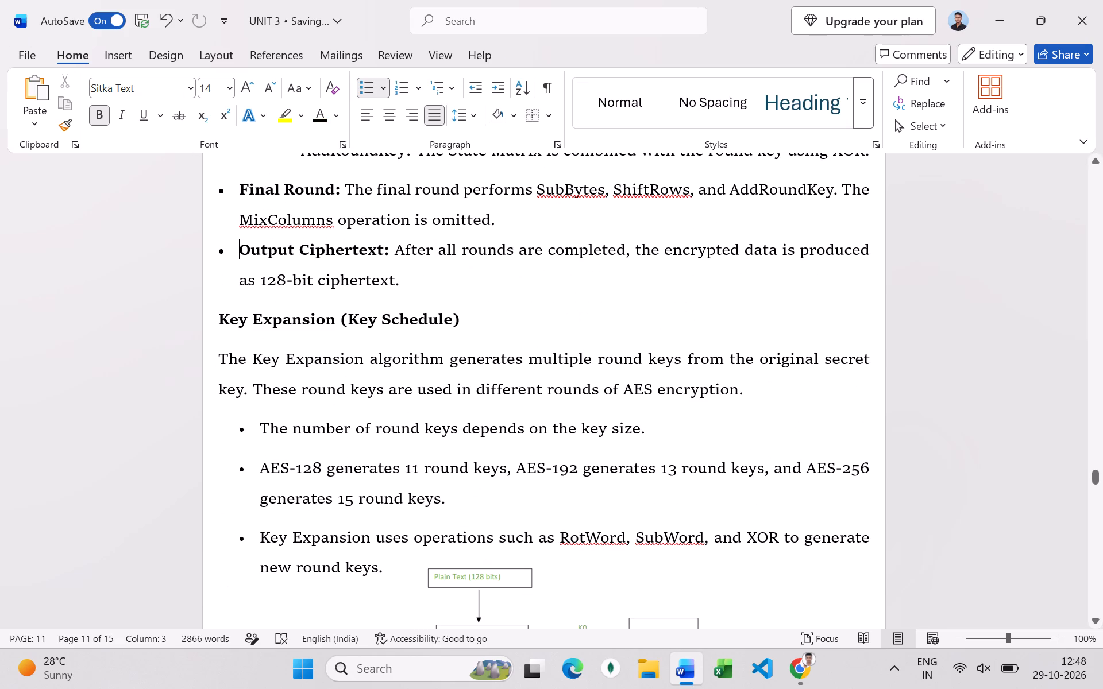
{"action": "left_click", "coordinate": [217, 247]}
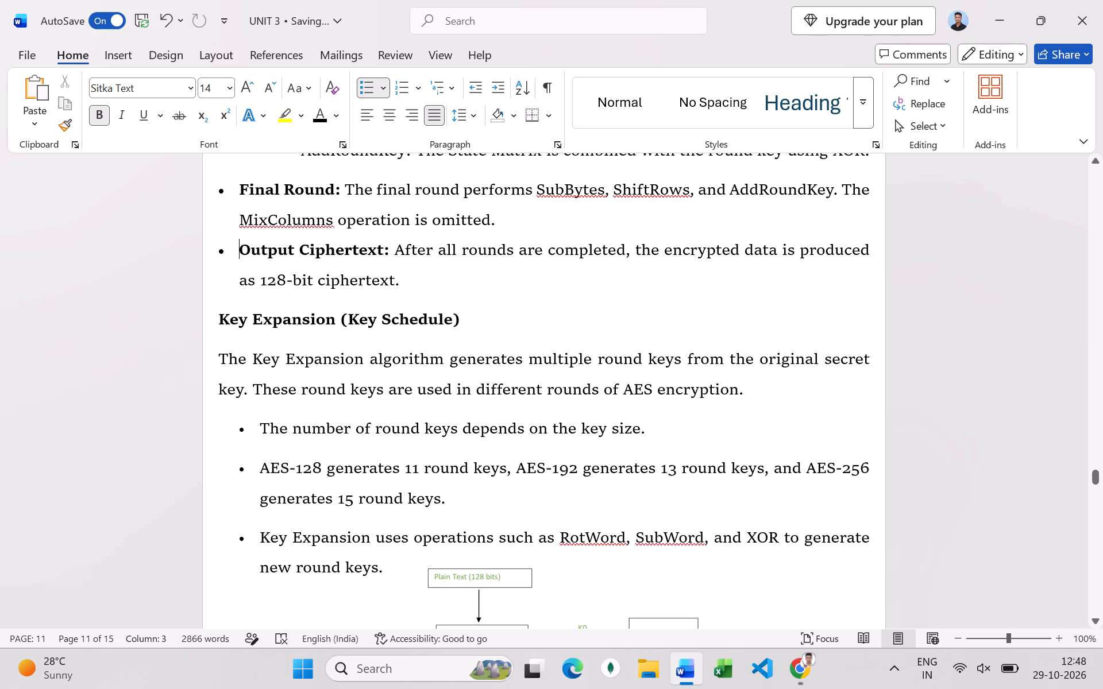
{"action": "left_click", "coordinate": [222, 252]}
{"action": "left_click", "coordinate": [271, 87]}
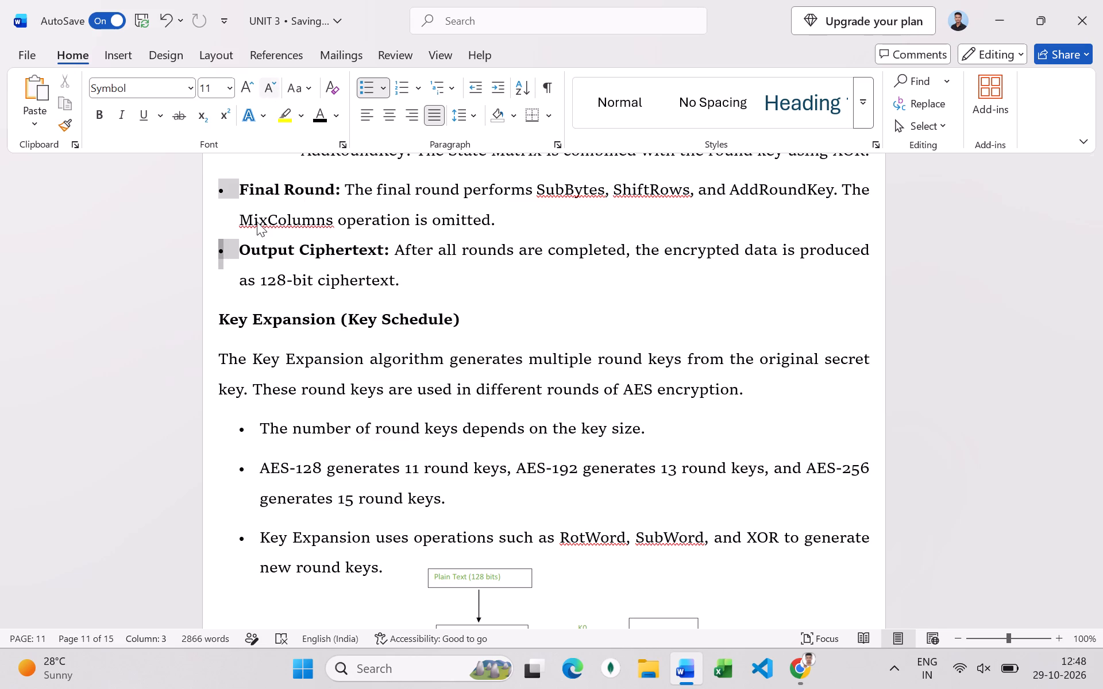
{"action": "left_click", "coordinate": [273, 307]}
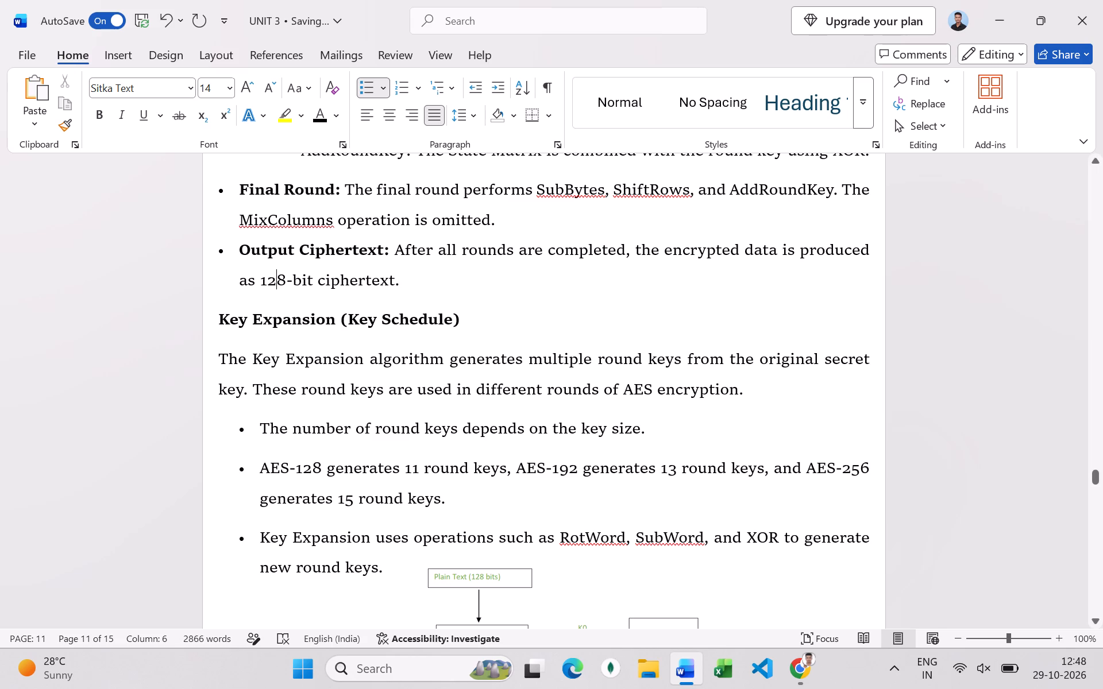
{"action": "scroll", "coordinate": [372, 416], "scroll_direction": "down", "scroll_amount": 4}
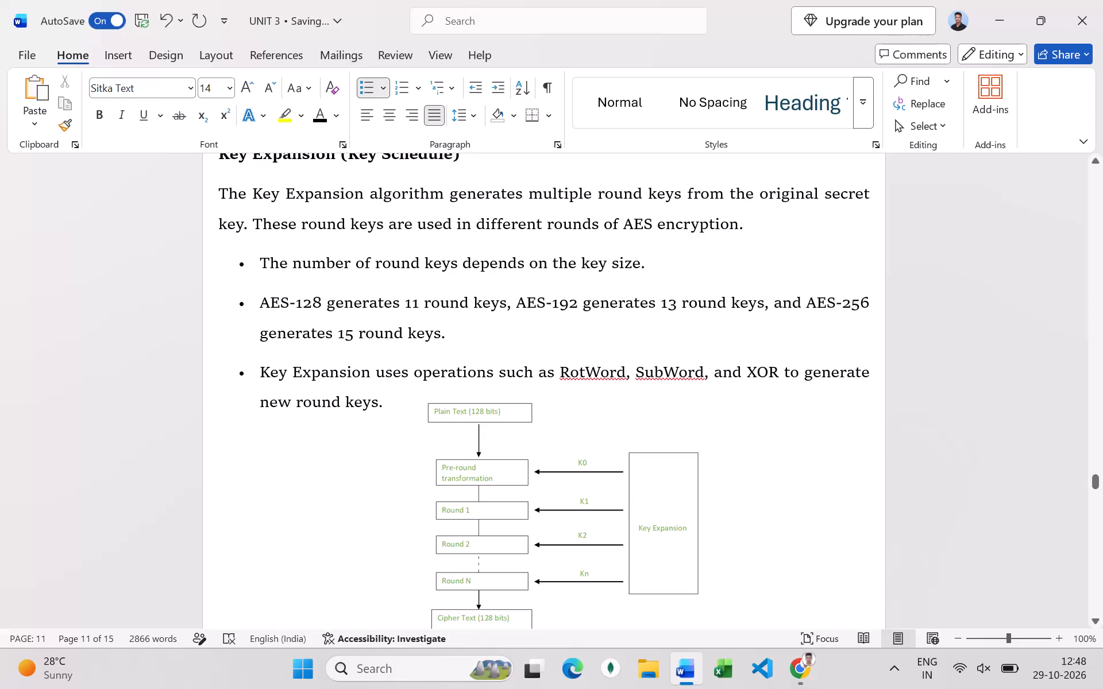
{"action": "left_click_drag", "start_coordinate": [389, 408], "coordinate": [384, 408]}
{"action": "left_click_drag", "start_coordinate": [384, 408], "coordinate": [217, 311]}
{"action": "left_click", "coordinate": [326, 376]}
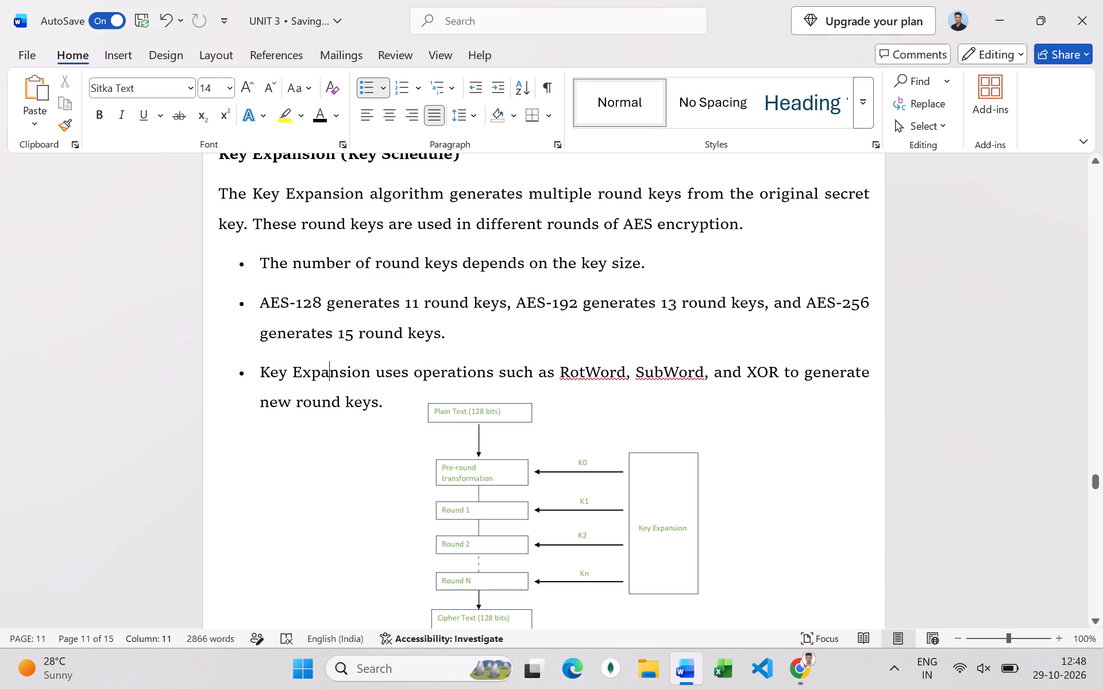
Stretch the Key Expansion round diagram downward so it fills more of the gap above the "Encryption Process:" heading.
{"action": "scroll", "coordinate": [352, 311], "scroll_direction": "down", "scroll_amount": 8}
{"action": "left_click", "coordinate": [497, 241]}
{"action": "scroll", "coordinate": [472, 280], "scroll_direction": "up", "scroll_amount": 3}
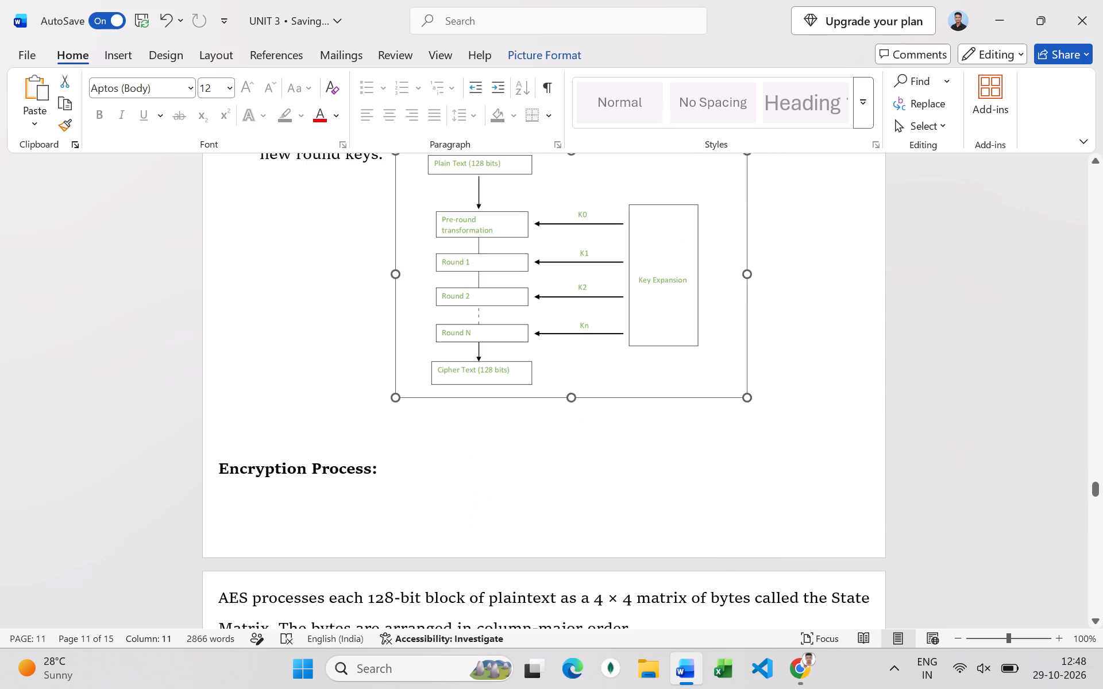
{"action": "left_click_drag", "start_coordinate": [572, 441], "coordinate": [584, 484]}
{"action": "left_click", "coordinate": [324, 402]}
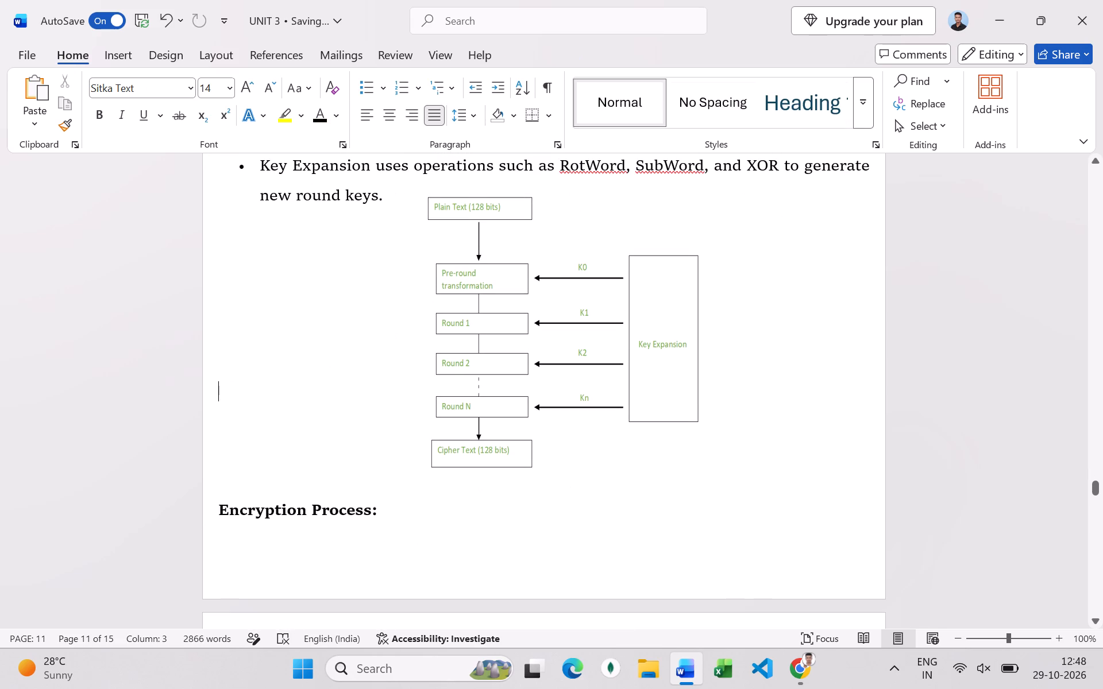
Join the paragraph starting "AES processes each 128-bit block" onto the "Encryption Process:" heading line.
{"action": "scroll", "coordinate": [313, 433], "scroll_direction": "down", "scroll_amount": 4}
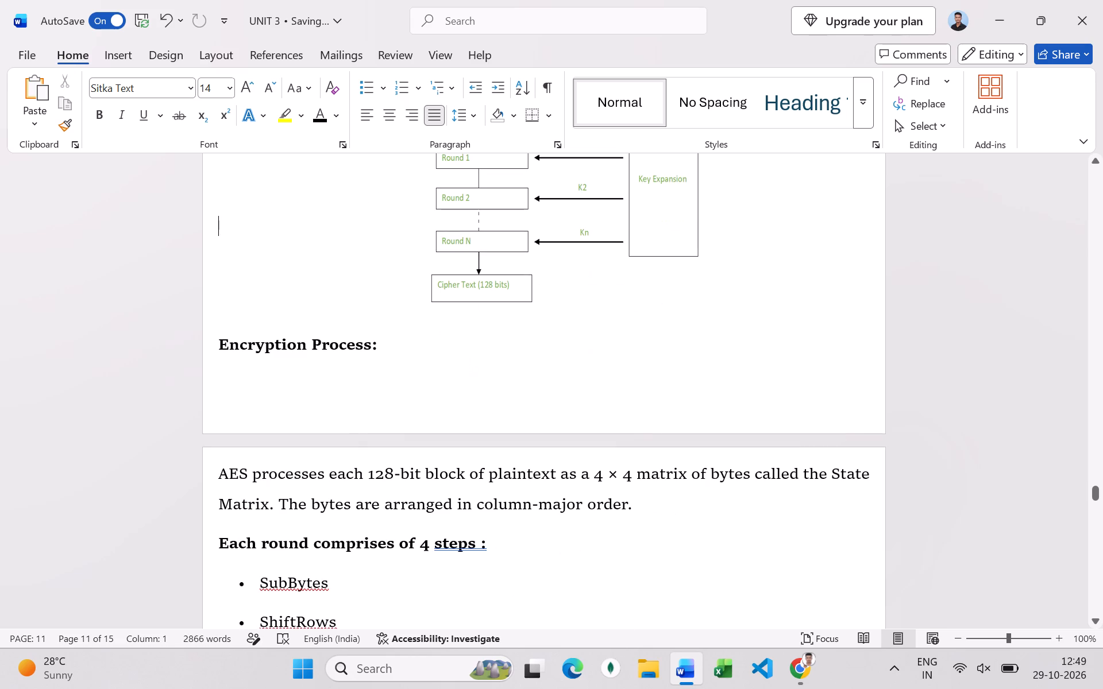
{"action": "left_click", "coordinate": [218, 466]}
{"action": "key", "text": "BackSpace"}
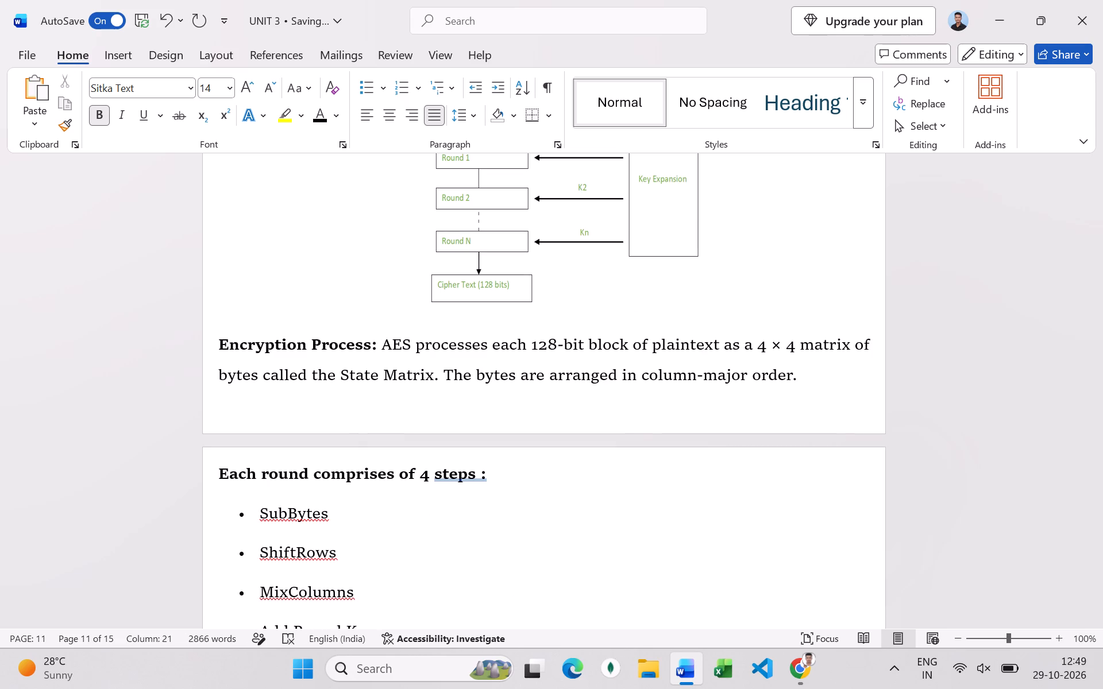
Put an arrowhead bullet in front of the "Encryption Process:" paragraph.
{"action": "scroll", "coordinate": [299, 496], "scroll_direction": "down", "scroll_amount": 6}
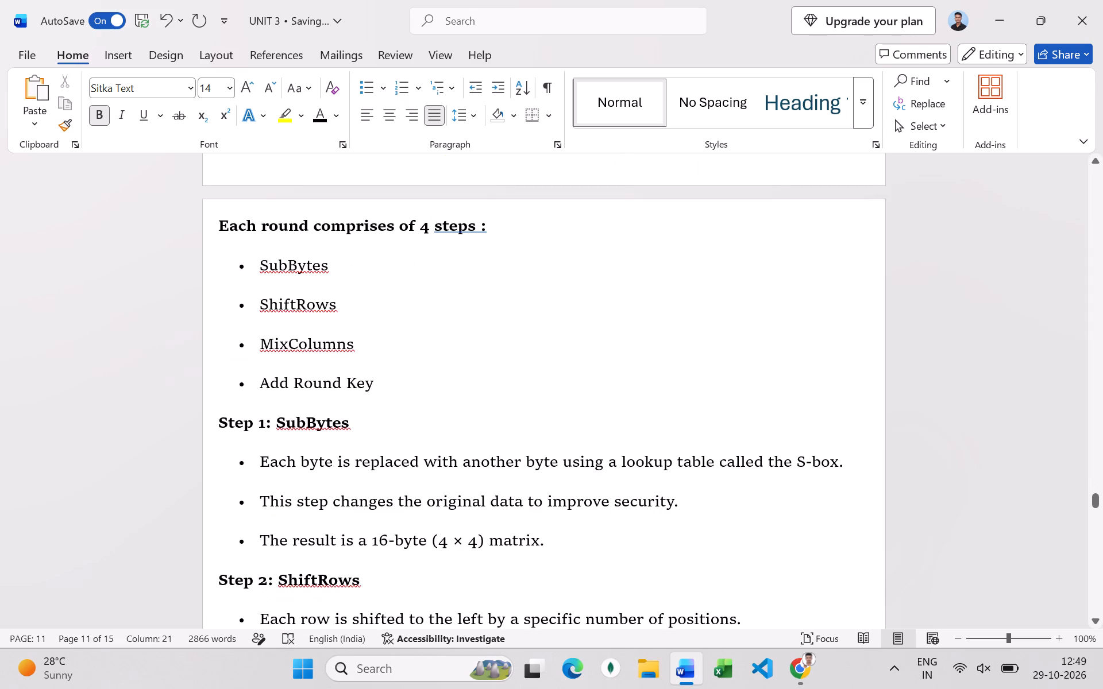
{"action": "scroll", "coordinate": [318, 446], "scroll_direction": "up", "scroll_amount": 7}
{"action": "left_click", "coordinate": [214, 383]}
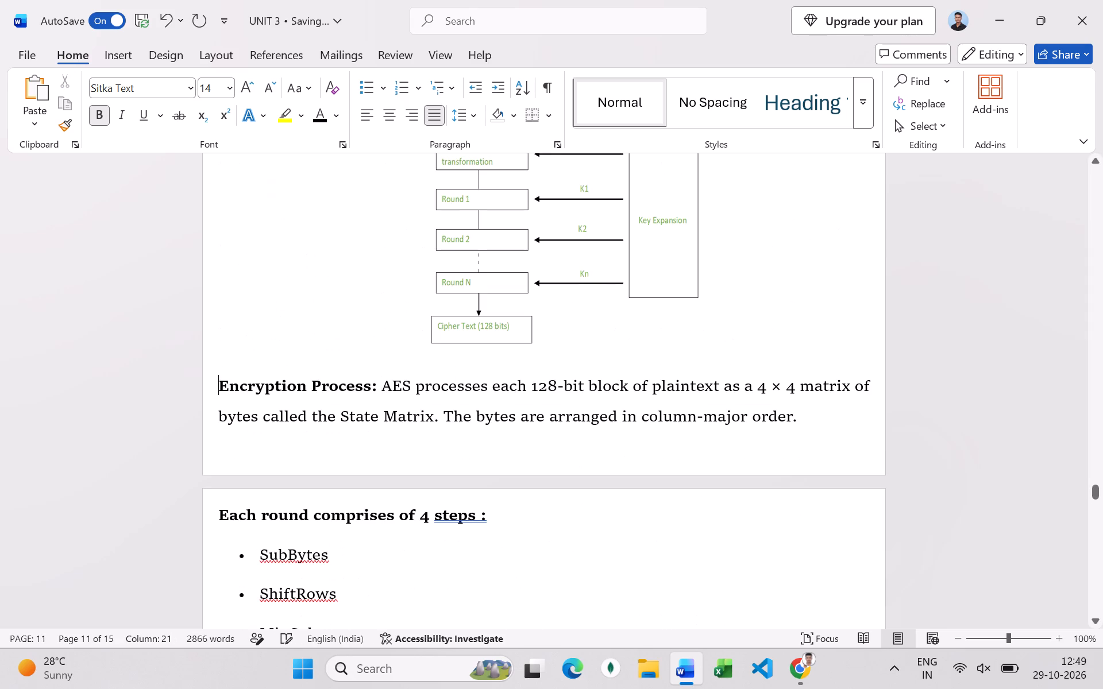
{"action": "left_click", "coordinate": [381, 86]}
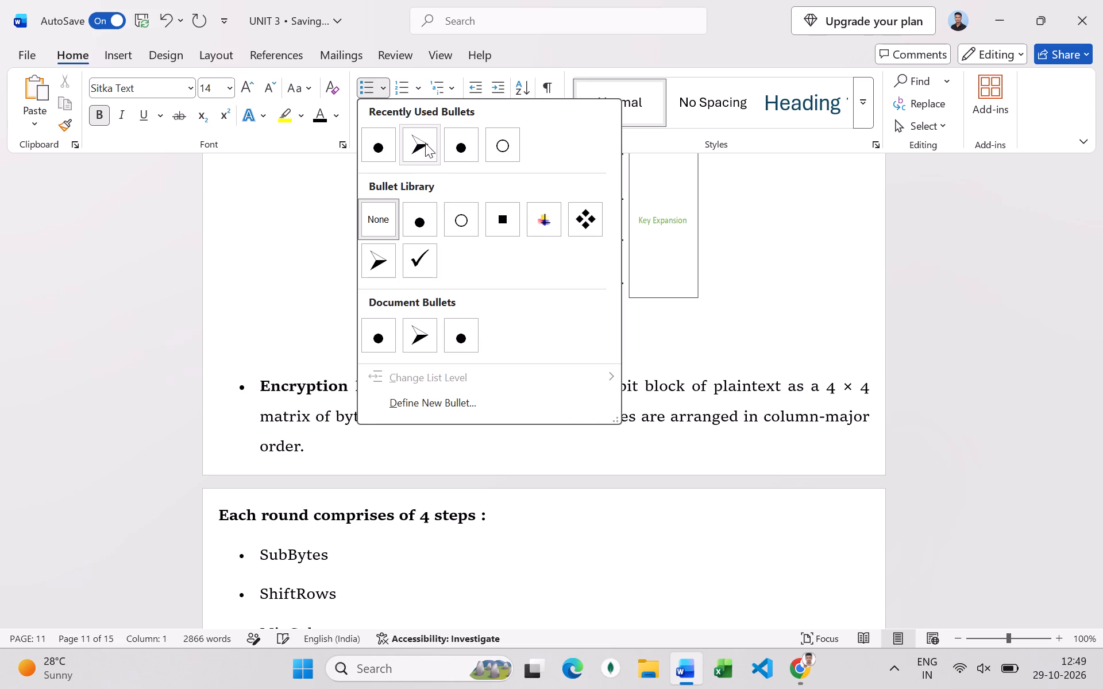
{"action": "left_click", "coordinate": [425, 143]}
Indent the "Each round comprises of 4 steps :" heading and its four bullets by one level.
{"action": "scroll", "coordinate": [167, 564], "scroll_direction": "down", "scroll_amount": 4}
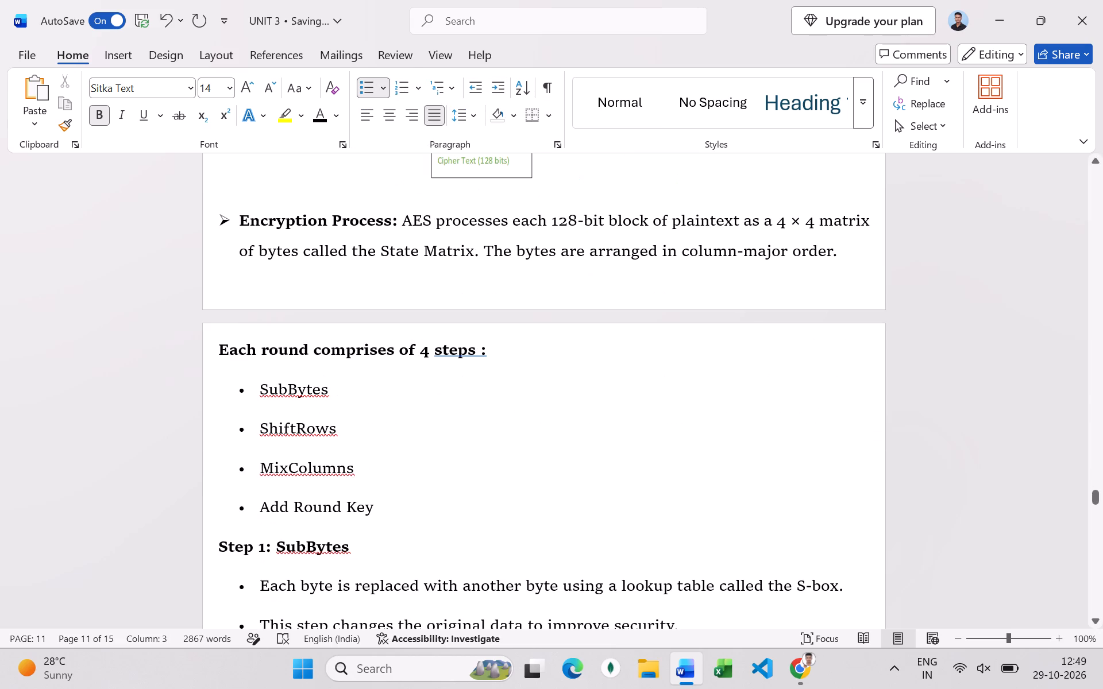
{"action": "left_click_drag", "start_coordinate": [385, 506], "coordinate": [176, 358]}
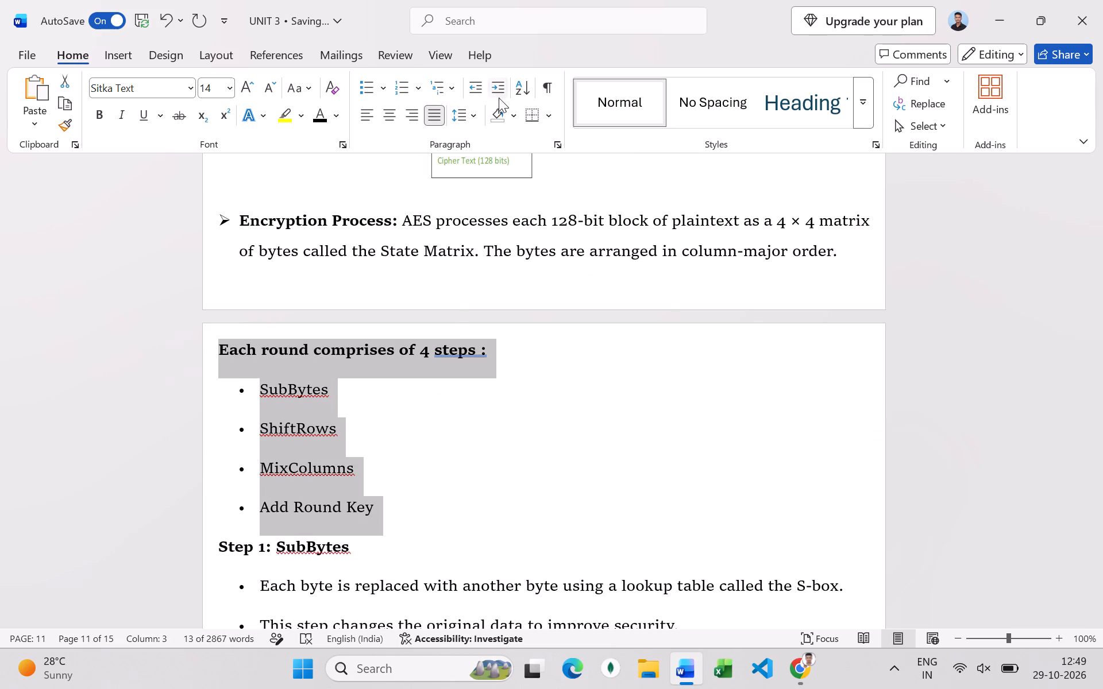
{"action": "left_click", "coordinate": [500, 96]}
{"action": "left_click", "coordinate": [463, 413]}
Arrange the SubBytes, ShiftRows, MixColumns and Add Round Key bullets in two columns.
{"action": "left_click_drag", "start_coordinate": [414, 506], "coordinate": [253, 447]}
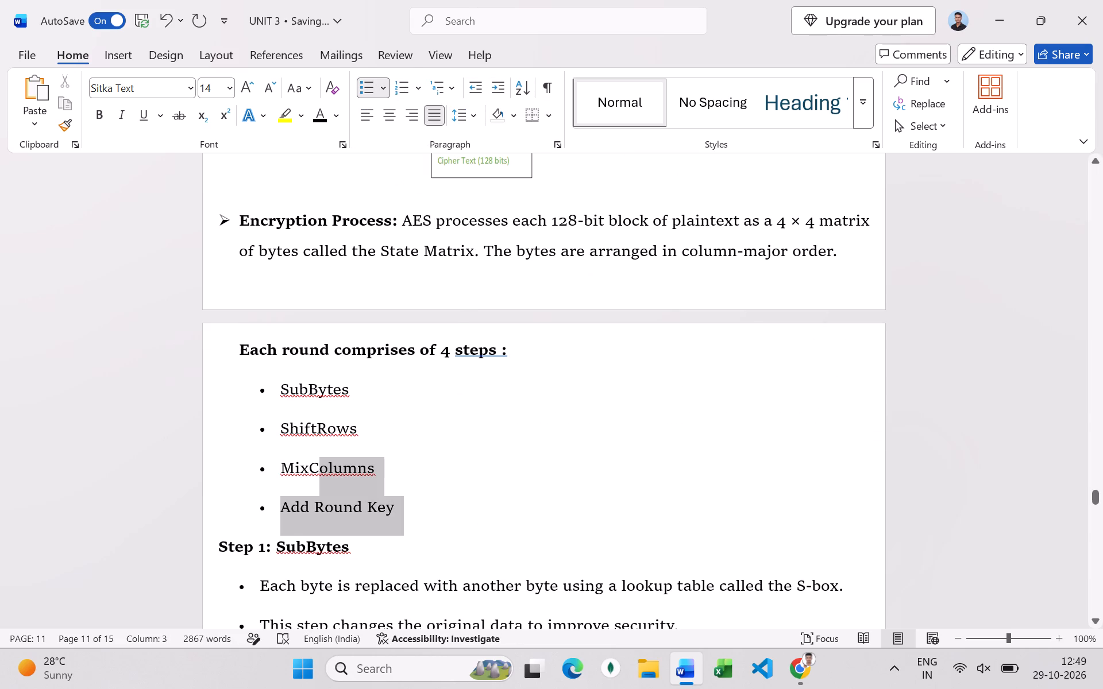
{"action": "left_click_drag", "start_coordinate": [253, 447], "coordinate": [233, 400]}
{"action": "left_click", "coordinate": [220, 55]}
{"action": "left_click", "coordinate": [46, 111]}
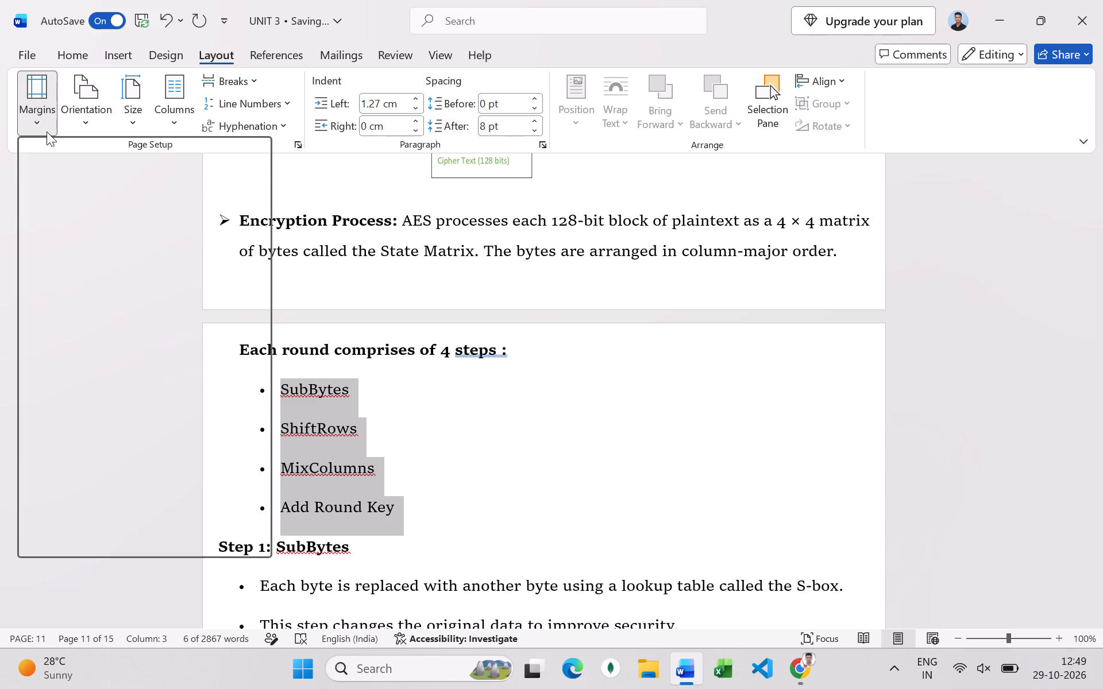
{"action": "left_click", "coordinate": [188, 101]}
{"action": "left_click", "coordinate": [202, 191]}
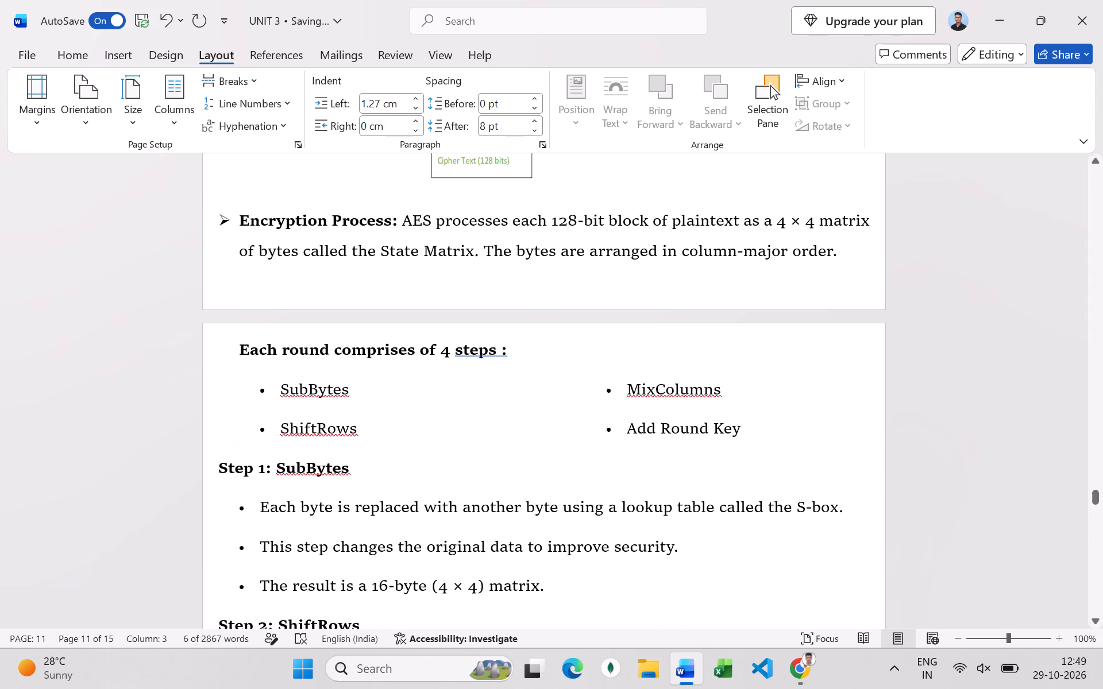
{"action": "left_click", "coordinate": [436, 421]}
Review the layout of the encryption part, from the two-column list through Step 4: AddRoundKey.
{"action": "scroll", "coordinate": [392, 451], "scroll_direction": "down", "scroll_amount": 4}
{"action": "scroll", "coordinate": [392, 451], "scroll_direction": "up", "scroll_amount": 2}
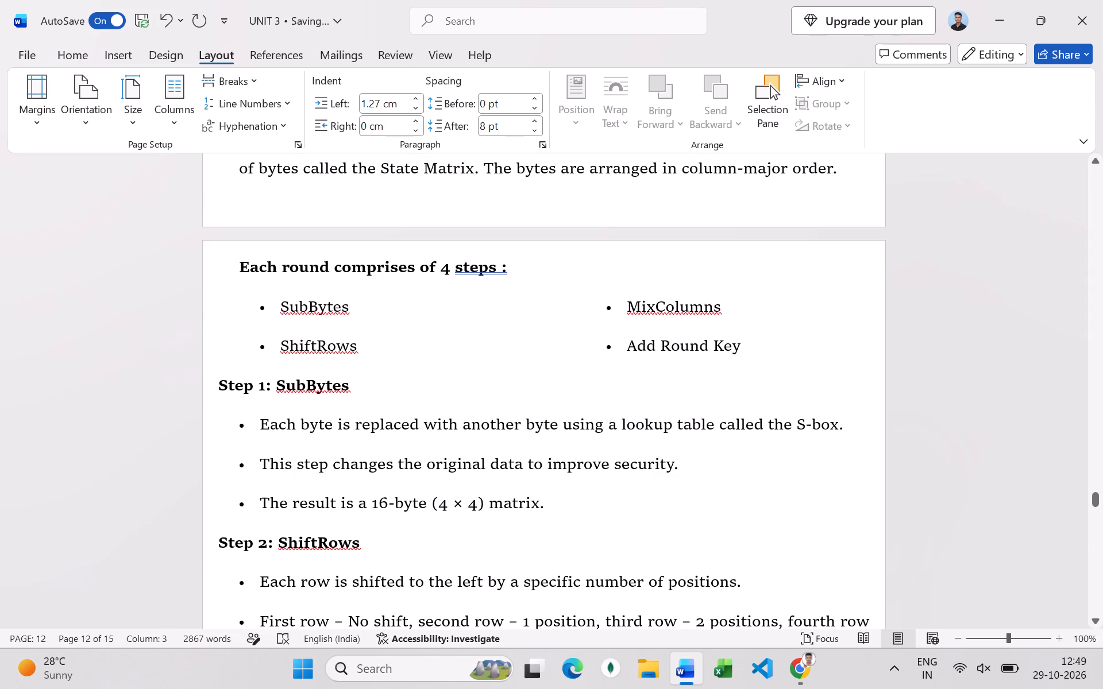
{"action": "left_click", "coordinate": [236, 424]}
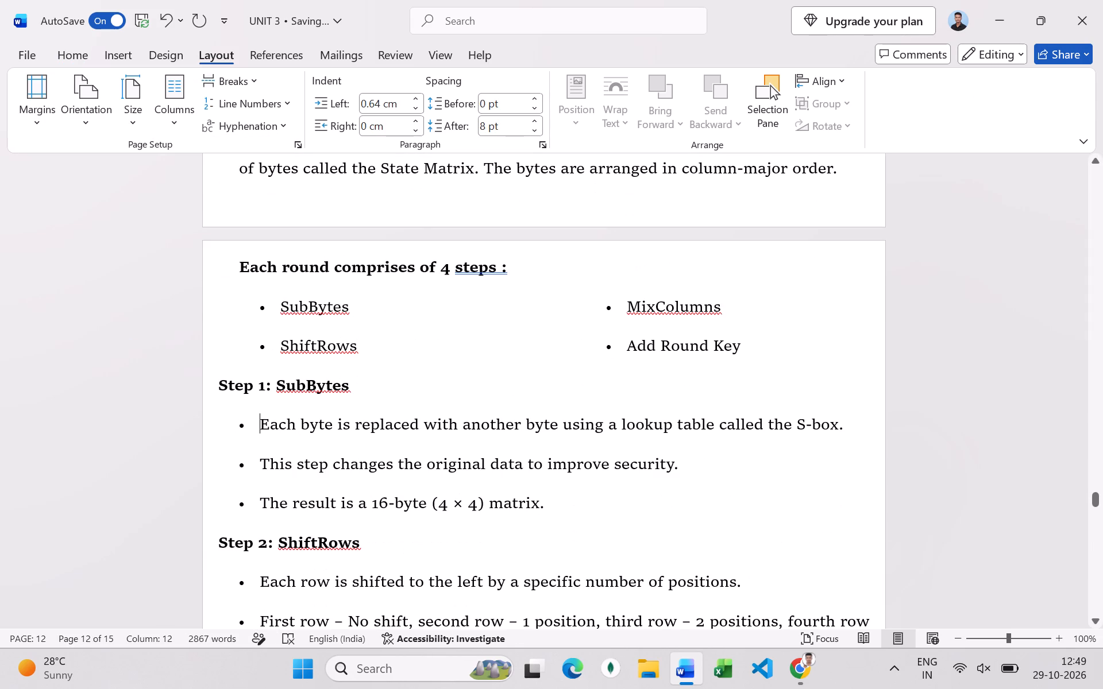
{"action": "scroll", "coordinate": [336, 471], "scroll_direction": "up", "scroll_amount": 6}
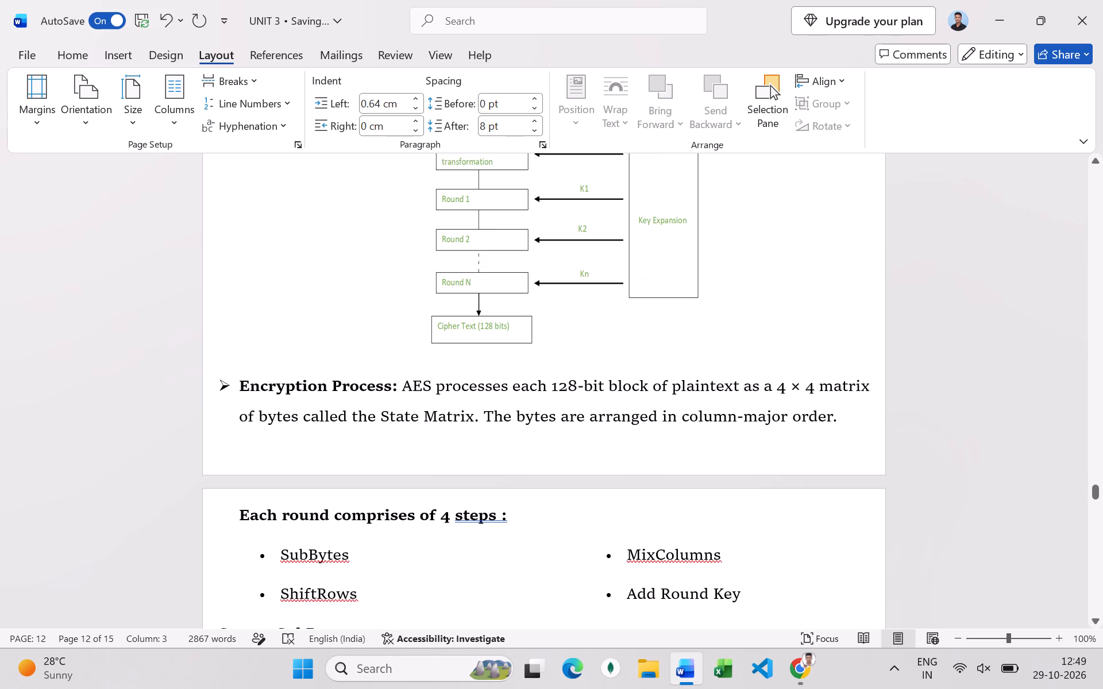
{"action": "scroll", "coordinate": [342, 473], "scroll_direction": "down", "scroll_amount": 8}
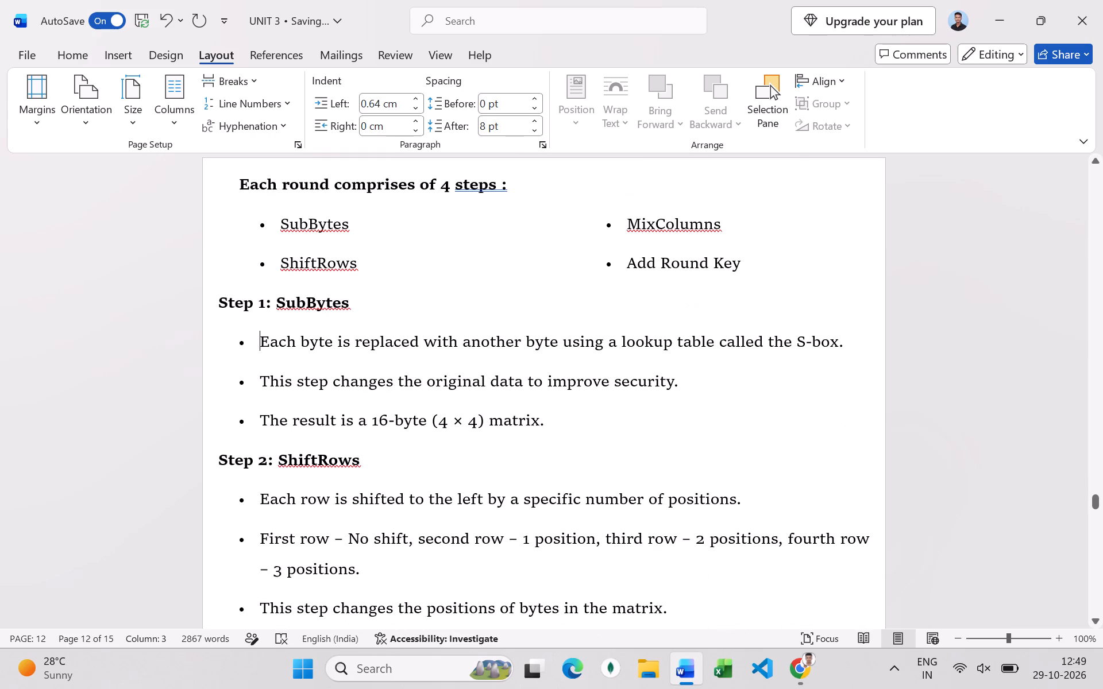
{"action": "scroll", "coordinate": [346, 471], "scroll_direction": "down", "scroll_amount": 5}
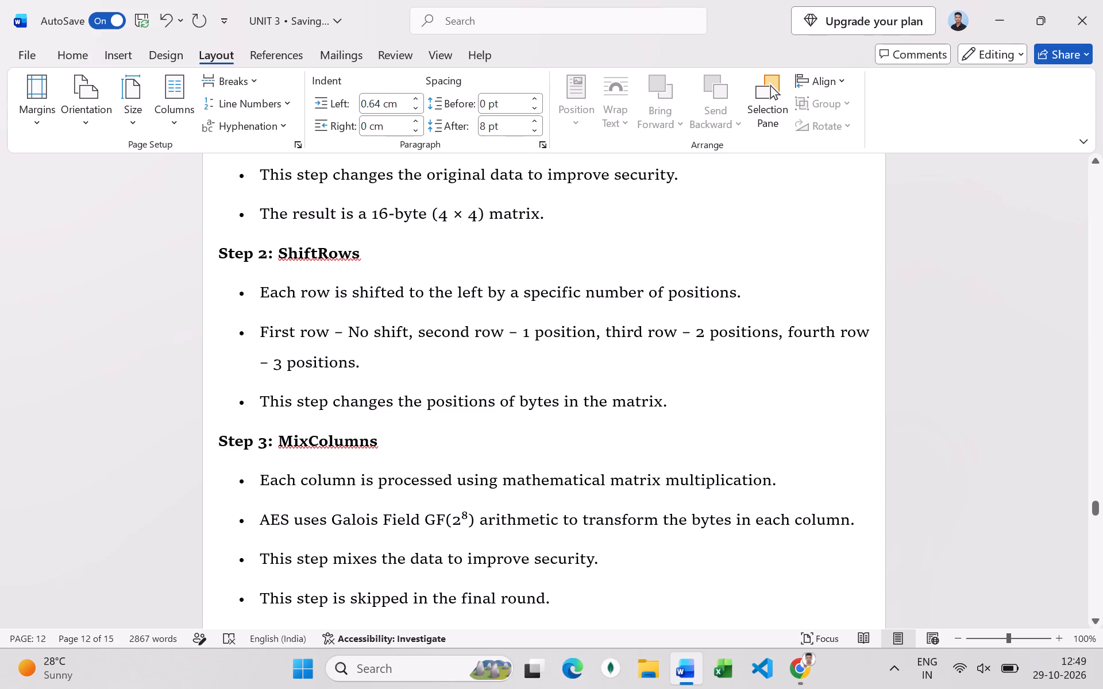
{"action": "scroll", "coordinate": [351, 396], "scroll_direction": "down", "scroll_amount": 10}
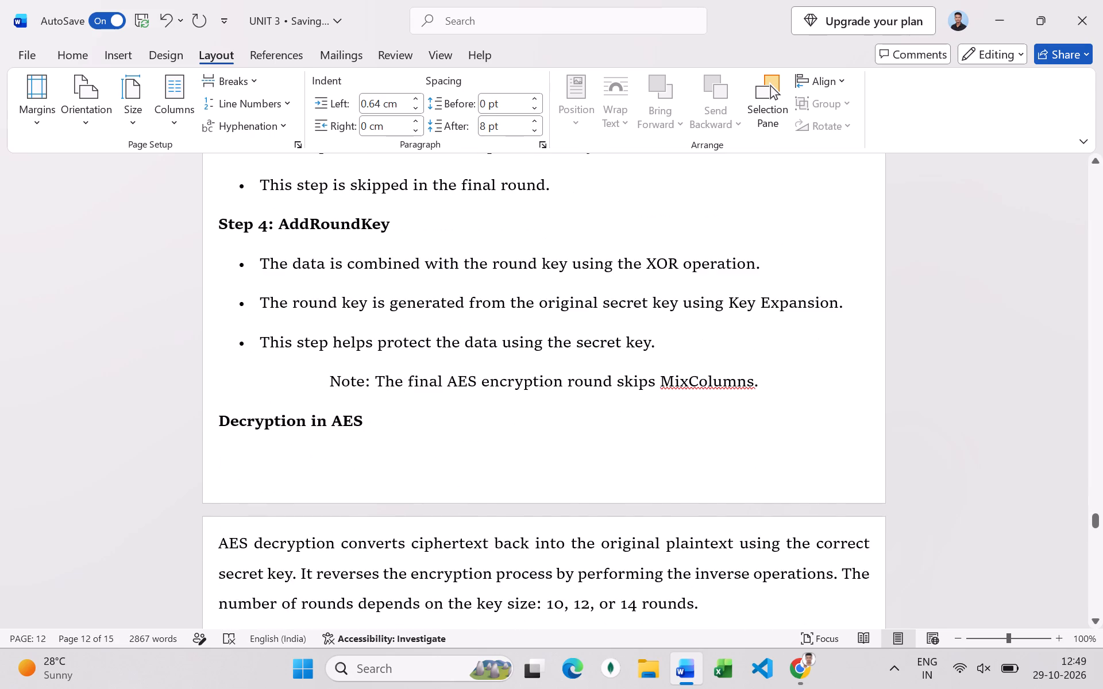
Give the "Decryption in AES" heading an arrowhead bullet and reduce its indent to line up with the page's text margin.
{"action": "scroll", "coordinate": [358, 395], "scroll_direction": "down", "scroll_amount": 4}
{"action": "left_click_drag", "start_coordinate": [363, 263], "coordinate": [165, 254]}
{"action": "left_click", "coordinate": [77, 44]}
{"action": "left_click", "coordinate": [299, 96]}
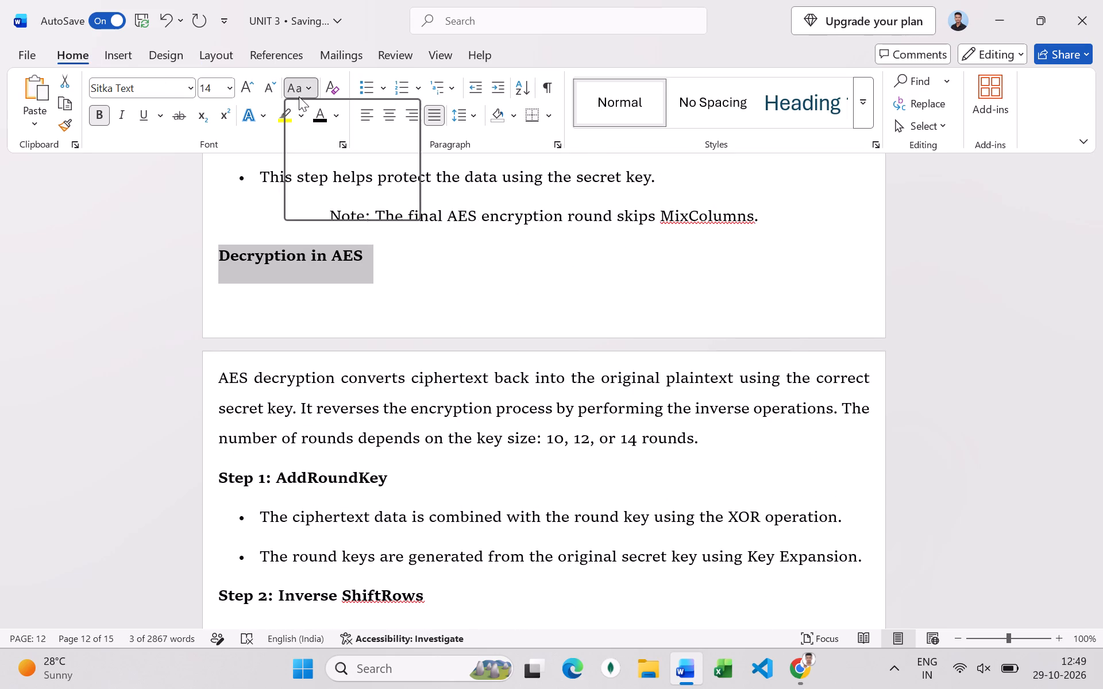
{"action": "left_click", "coordinate": [381, 82]}
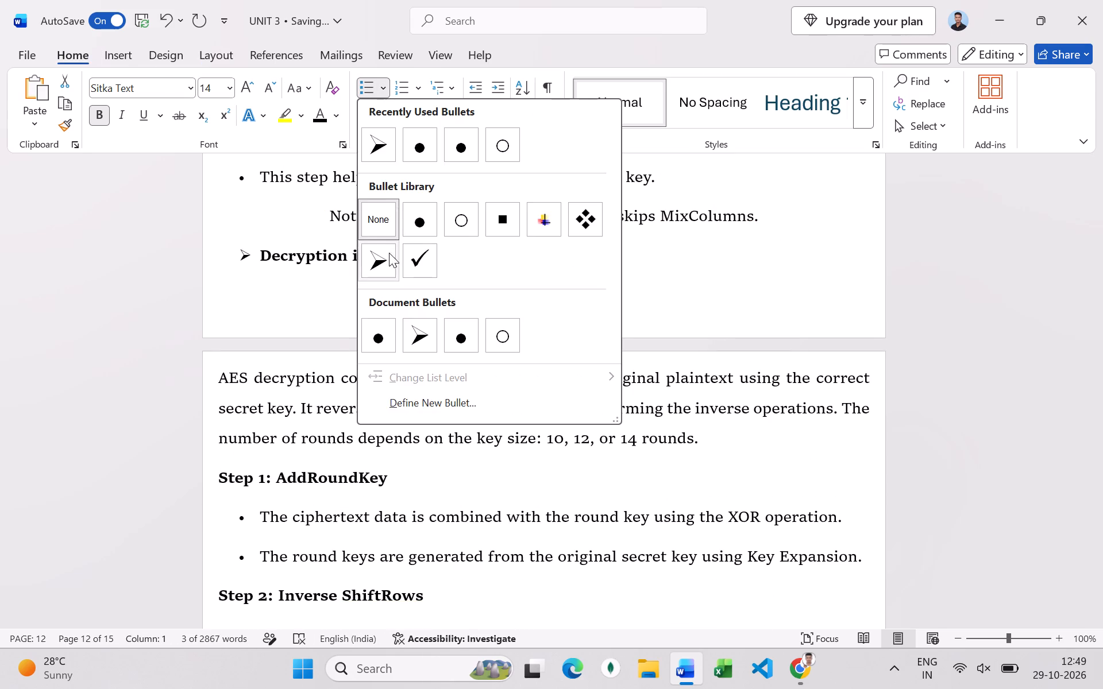
{"action": "left_click", "coordinate": [389, 260]}
{"action": "triple_click", "coordinate": [484, 91]}
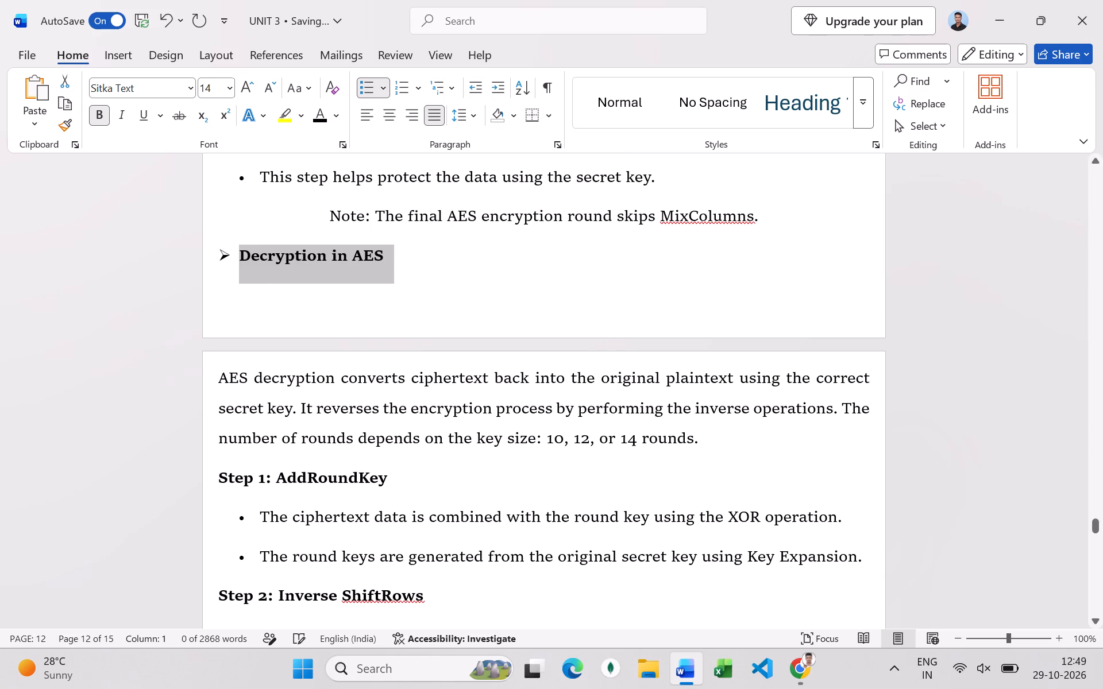
Place the cursor at the start of the AES decryption paragraph below the "Decryption in AES" heading.
{"action": "left_click", "coordinate": [217, 381]}
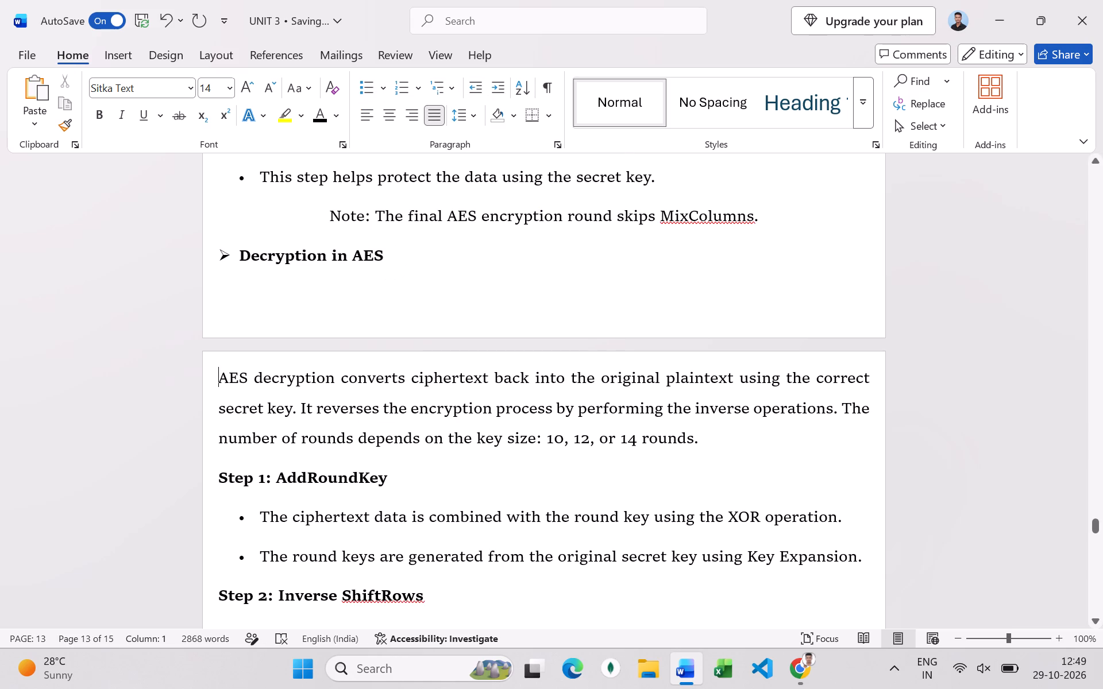
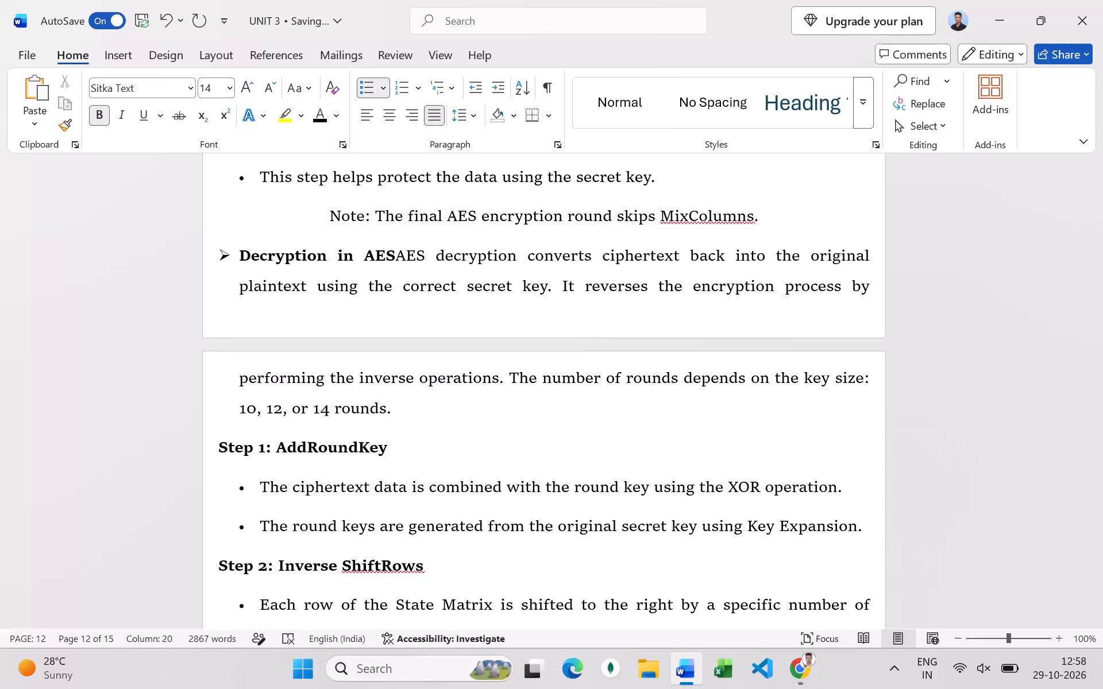
Insert a colon and a space between the "Decryption in AES" heading and the paragraph text that follows it.
{"action": "type", "text": ":"}
{"action": "key", "text": "space"}
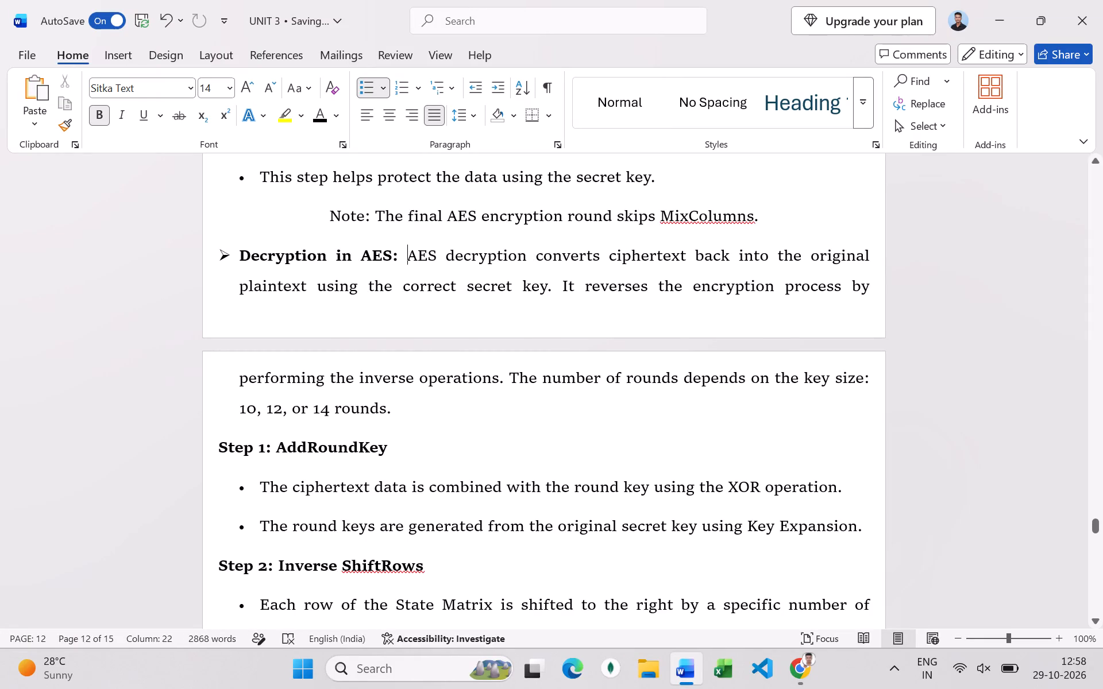
Delete the note about the final AES encryption round skipping MixColumns, above "Decryption in AES".
{"action": "scroll", "coordinate": [654, 318], "scroll_direction": "up", "scroll_amount": 4}
{"action": "left_click_drag", "start_coordinate": [316, 388], "coordinate": [731, 387]}
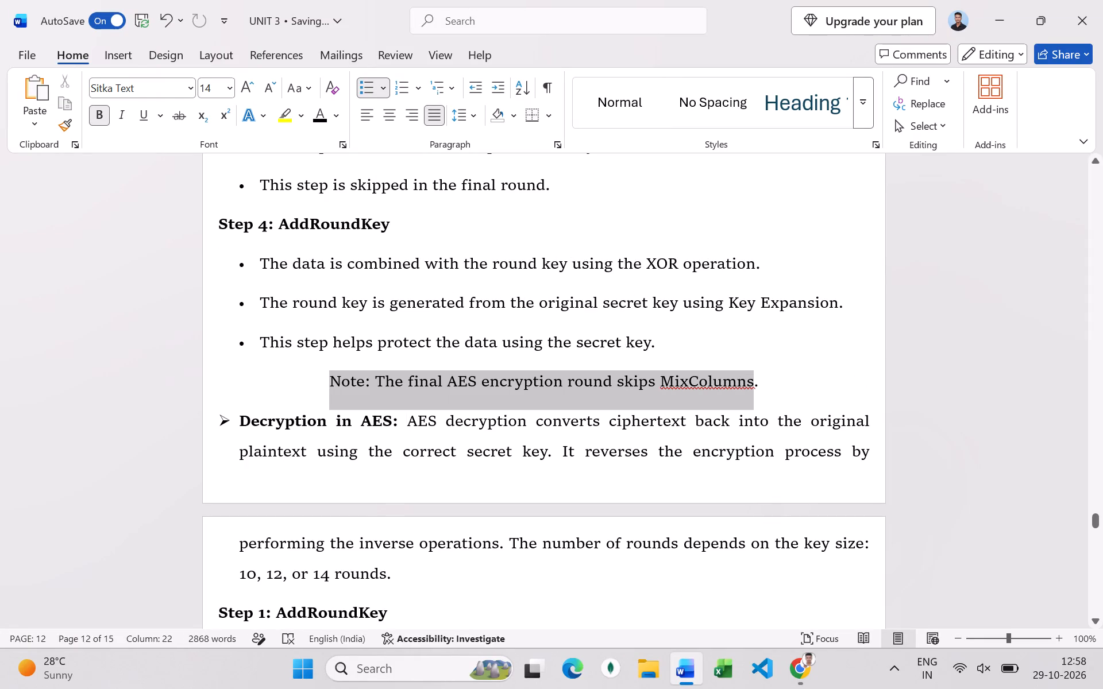
{"action": "left_click_drag", "start_coordinate": [731, 387], "coordinate": [777, 391]}
{"action": "key", "text": "BackSpace"}
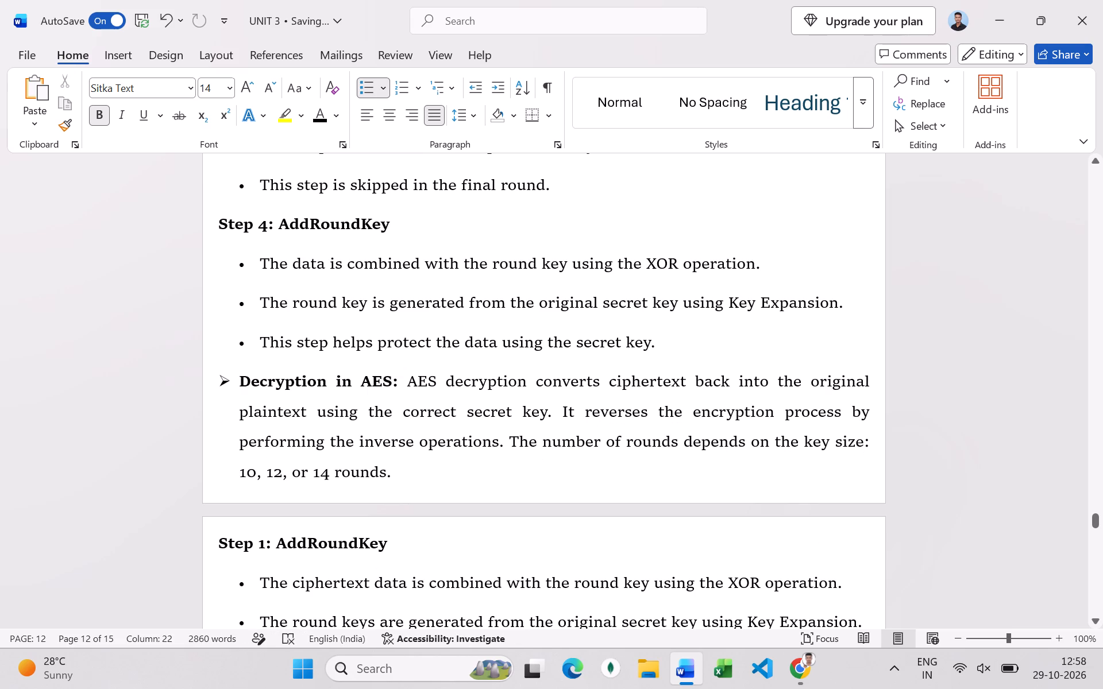
Under Step 2: Inverse ShiftRows, join the "Second row" bullet onto the "First row" bullet, separated by a comma.
{"action": "scroll", "coordinate": [412, 472], "scroll_direction": "down", "scroll_amount": 11}
{"action": "scroll", "coordinate": [326, 437], "scroll_direction": "up", "scroll_amount": 4}
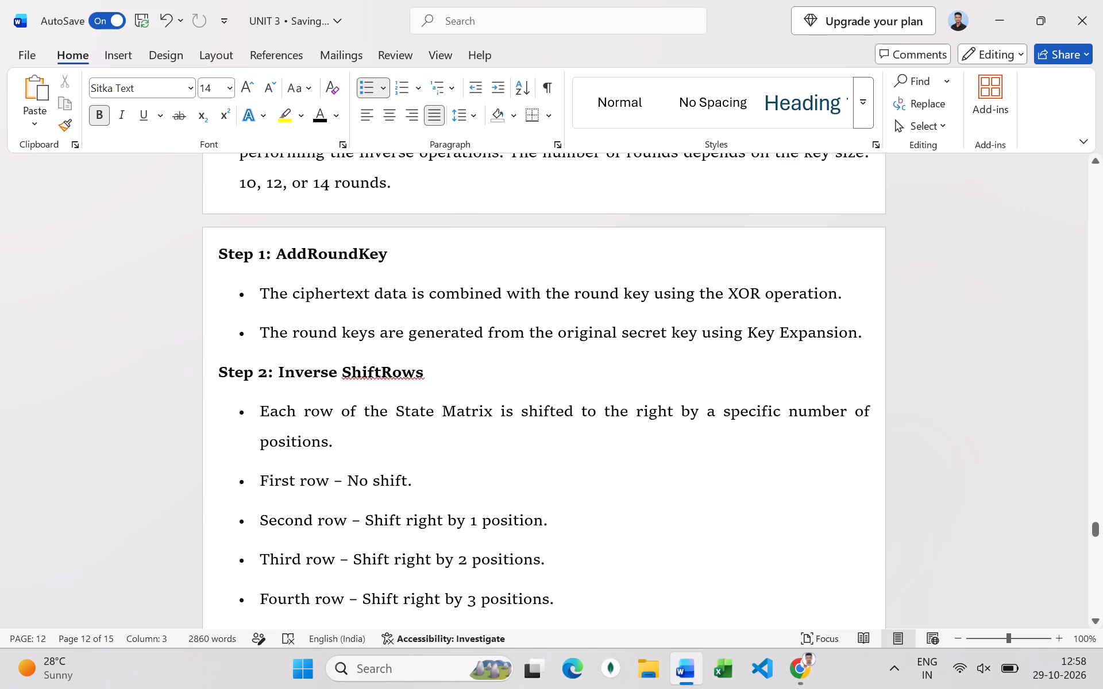
{"action": "scroll", "coordinate": [331, 443], "scroll_direction": "down", "scroll_amount": 3}
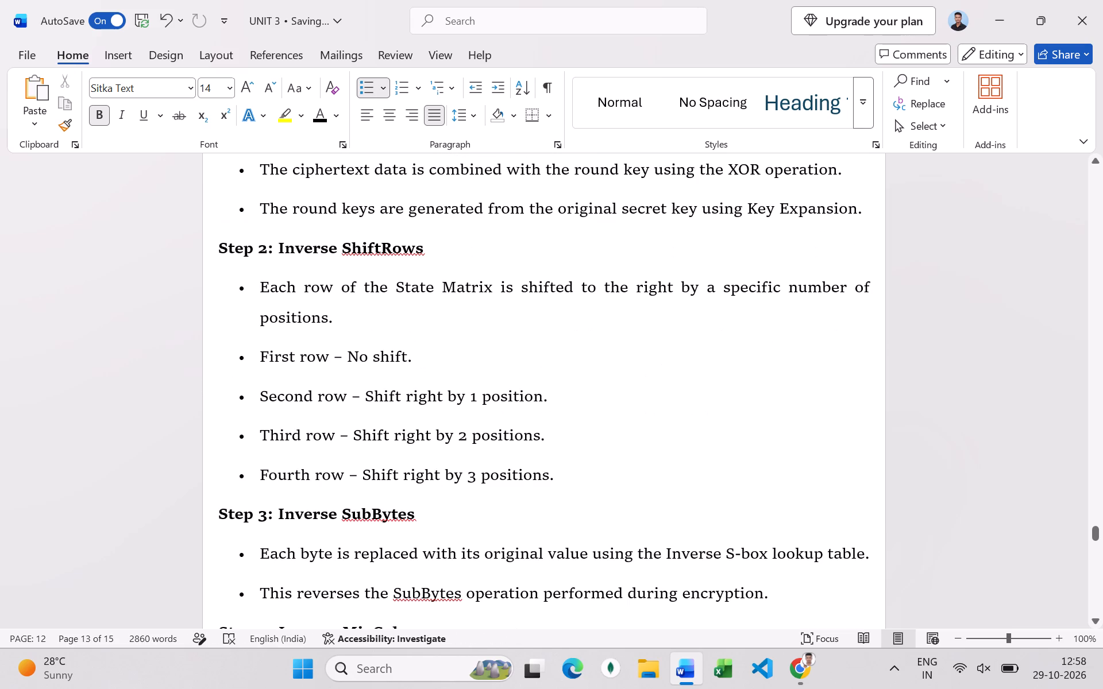
{"action": "left_click", "coordinate": [261, 396]}
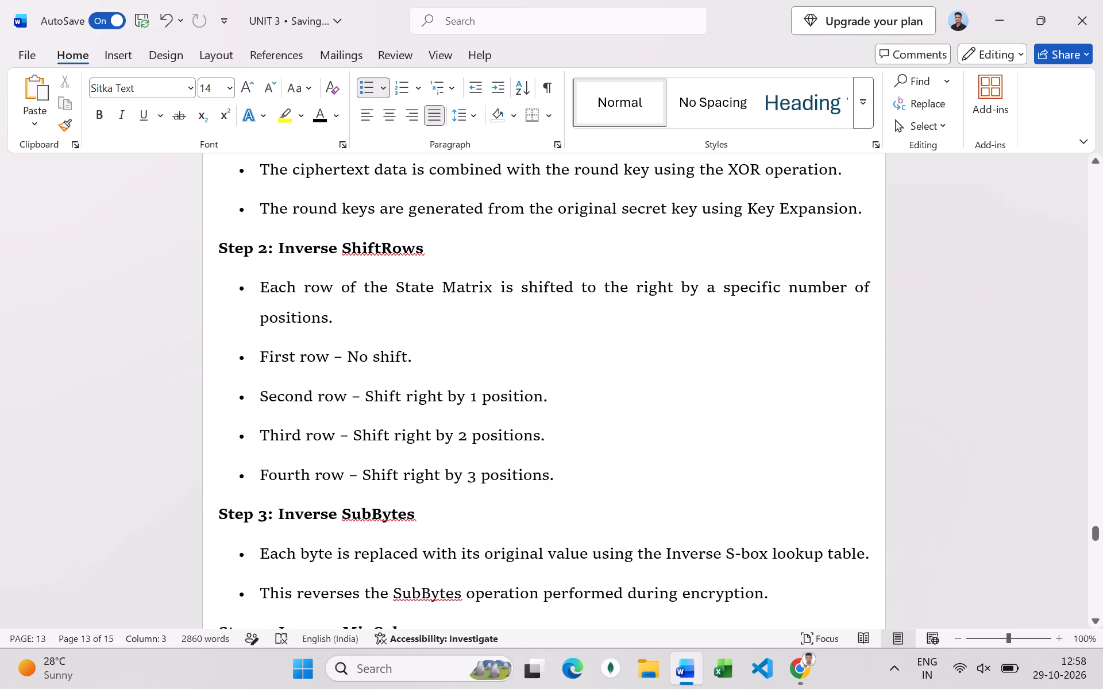
{"action": "key", "text": "BackSpace"}
{"action": "key", "text": "BackSpace"}
{"action": "key", "text": "BackSpace"}
{"action": "type", "text": ","}
{"action": "key", "text": "space"}
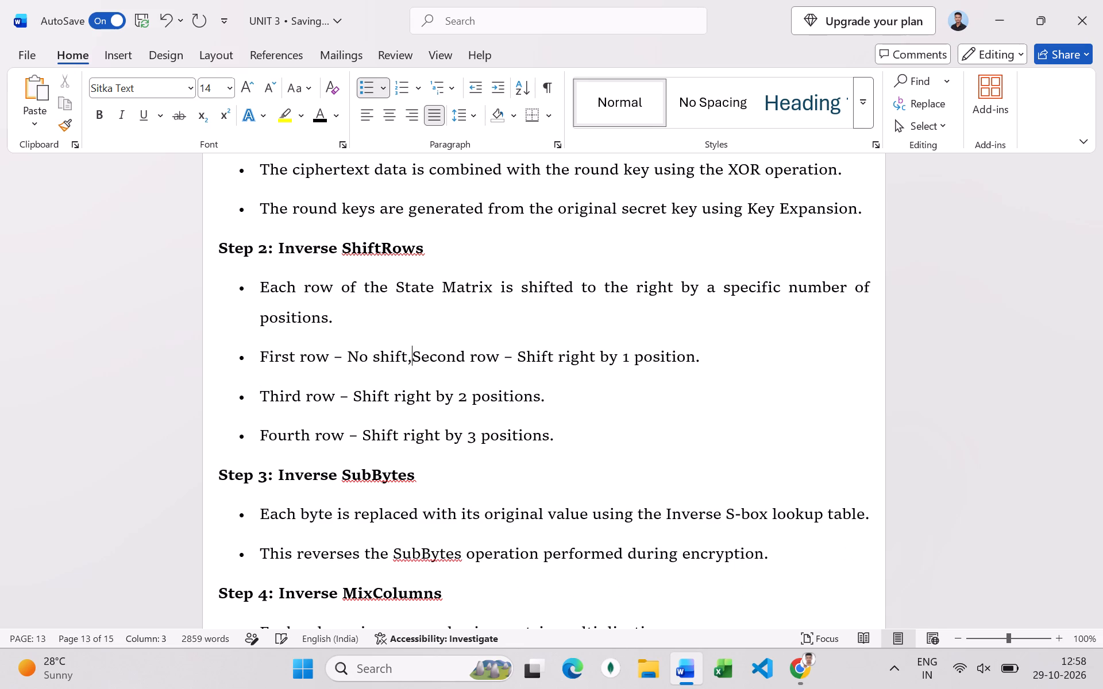
Remove the bullet from the "Third row" line and join the "Fourth row" text onto it, separated by a comma.
{"action": "left_click", "coordinate": [258, 397]}
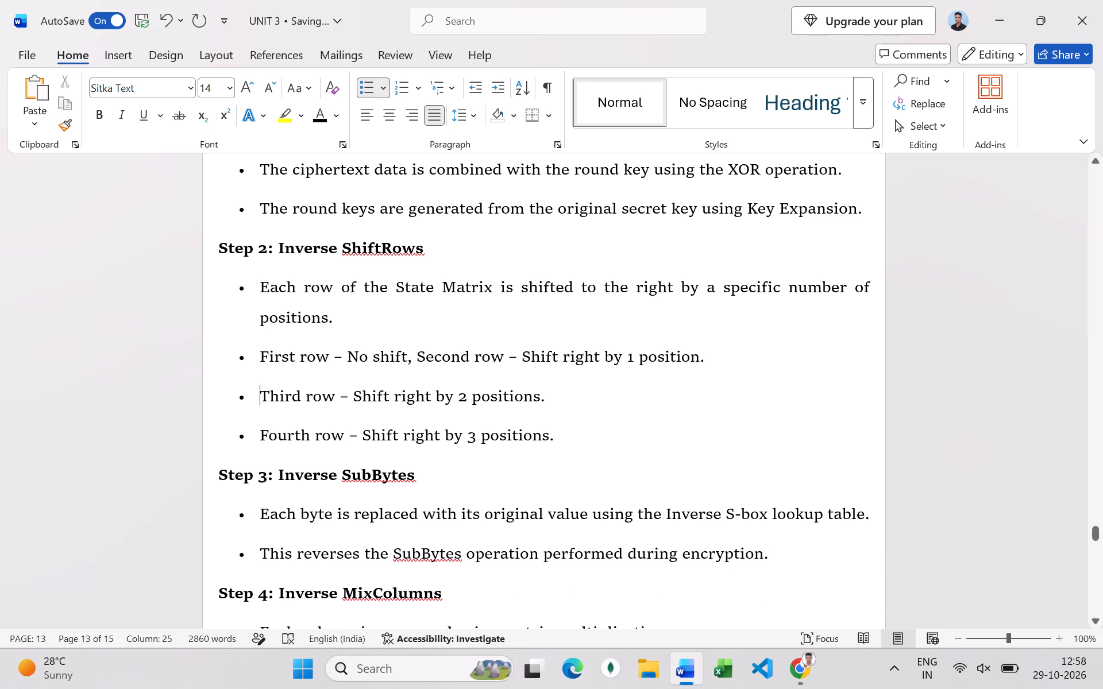
{"action": "key", "text": "BackSpace"}
{"action": "key", "text": "Down"}
{"action": "key", "text": "BackSpace"}
{"action": "key", "text": "BackSpace"}
{"action": "key", "text": "BackSpace"}
{"action": "type", "text": ","}
{"action": "key", "text": "space"}
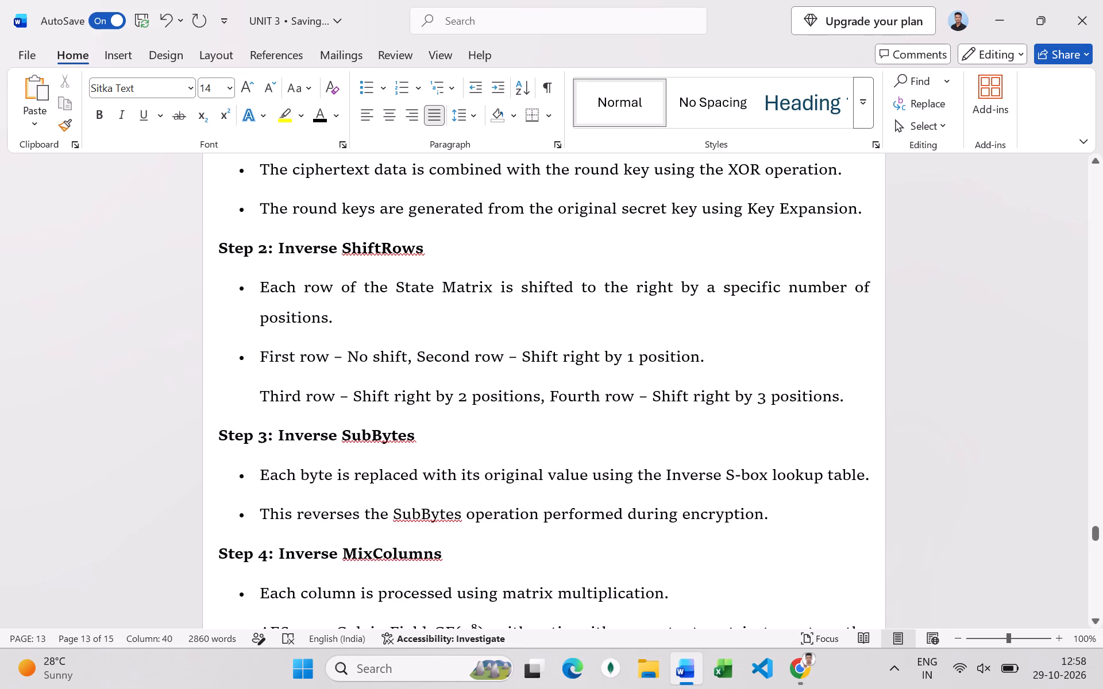
Delete the AES decryption note after Step 4: Inverse MixColumns and the empty lines above "Transformation Functions in AES".
{"action": "scroll", "coordinate": [336, 392], "scroll_direction": "up", "scroll_amount": 2}
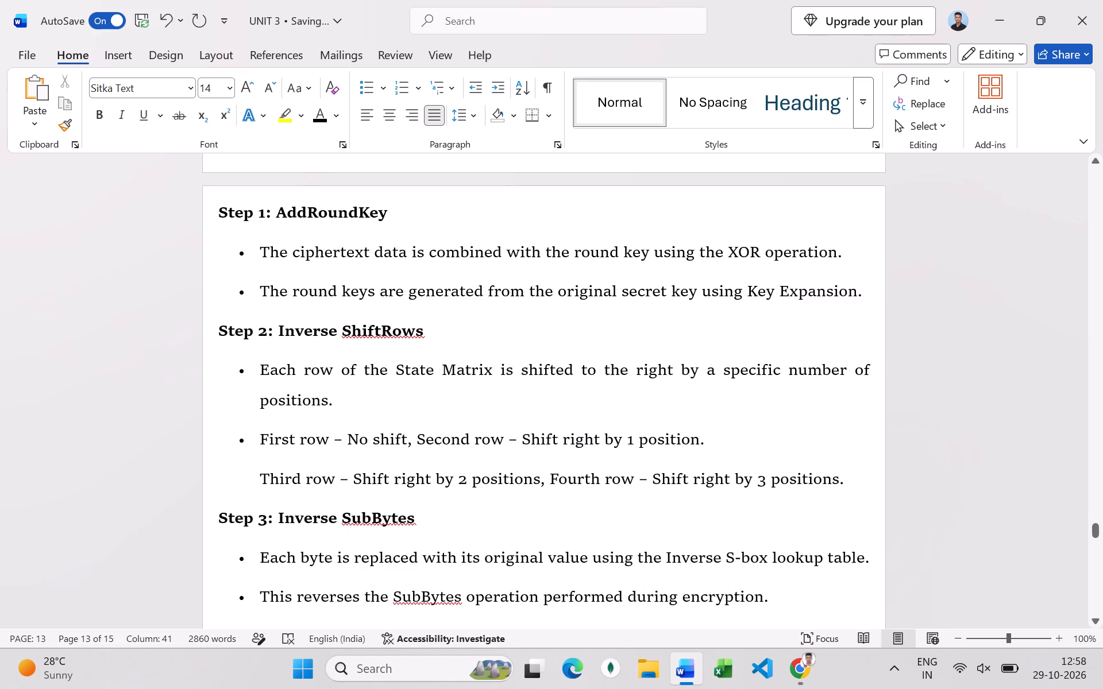
{"action": "scroll", "coordinate": [341, 360], "scroll_direction": "down", "scroll_amount": 11}
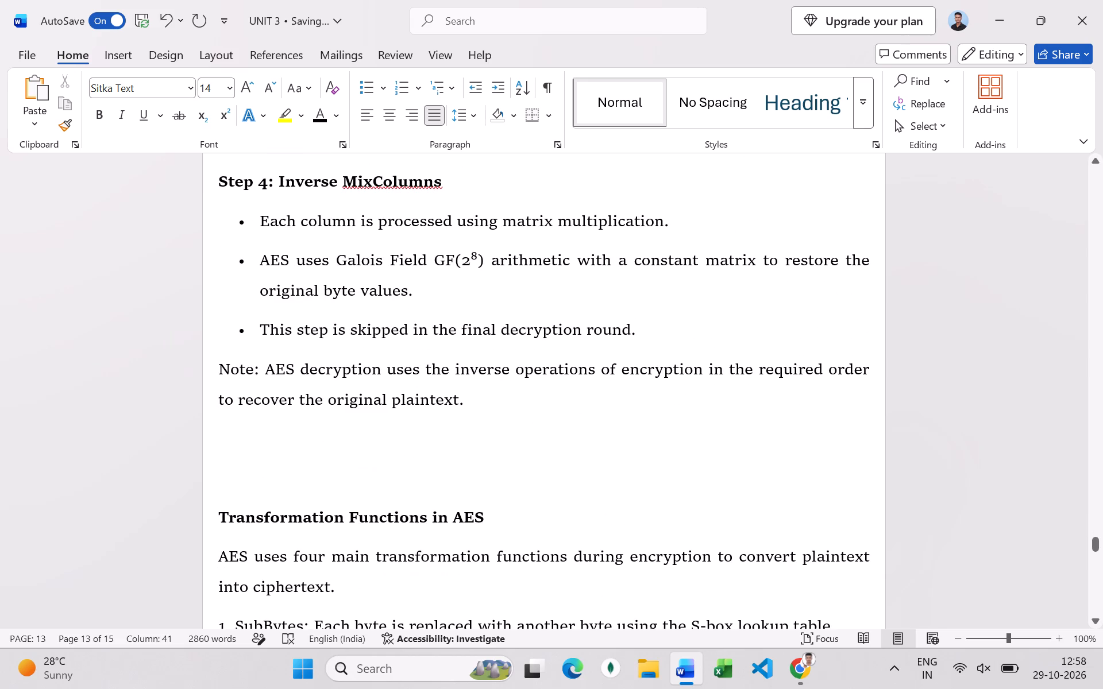
{"action": "left_click_drag", "start_coordinate": [462, 393], "coordinate": [182, 373]}
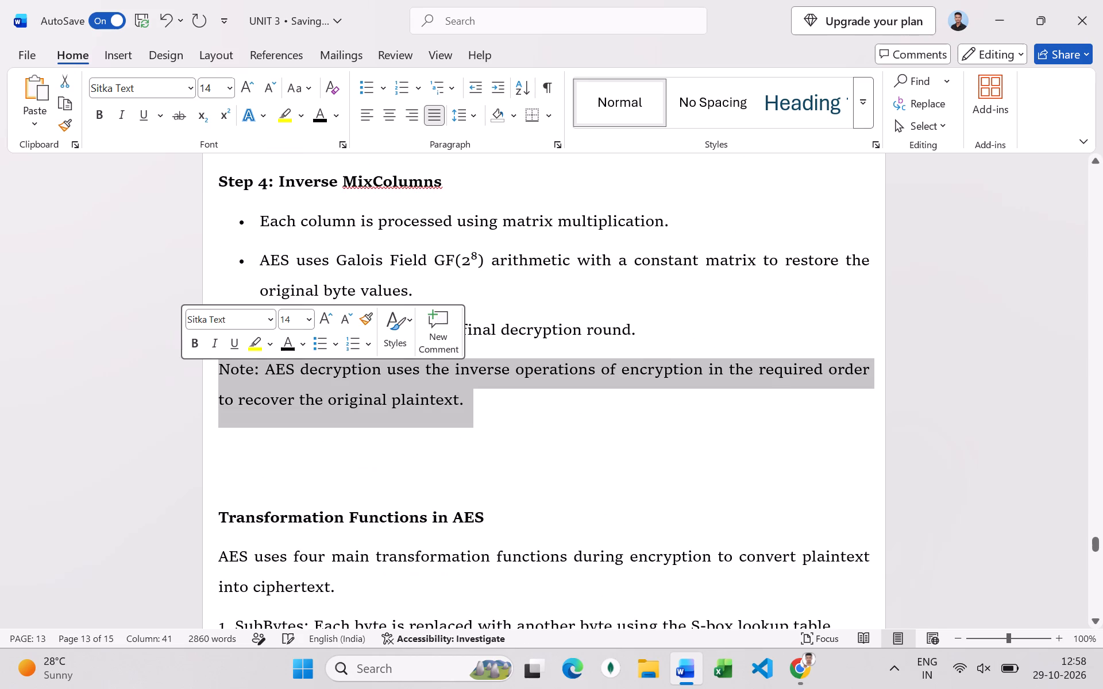
{"action": "key", "text": "BackSpace"}
{"action": "left_click", "coordinate": [246, 427]}
{"action": "key", "text": "BackSpace"}
{"action": "key", "text": "BackSpace"}
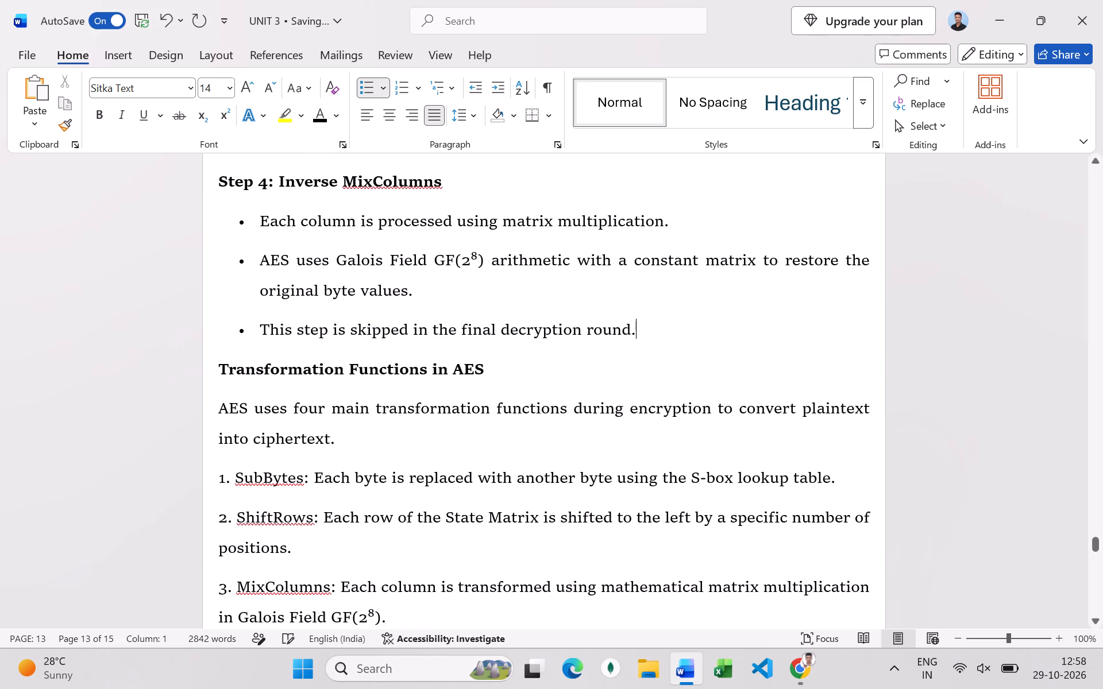
Format the "Transformation Functions in AES" heading as uppercase, centred, red and 16 pt.
{"action": "left_click_drag", "start_coordinate": [493, 385], "coordinate": [179, 376]}
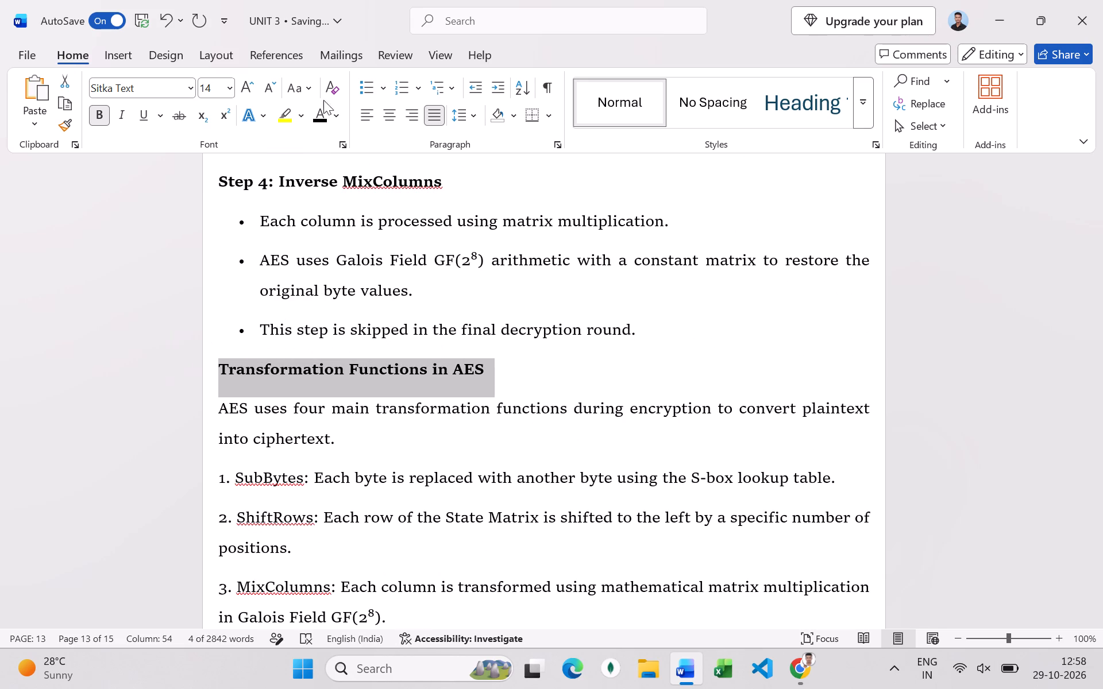
{"action": "left_click", "coordinate": [297, 96]}
{"action": "left_click", "coordinate": [331, 162]}
{"action": "left_click", "coordinate": [387, 121]}
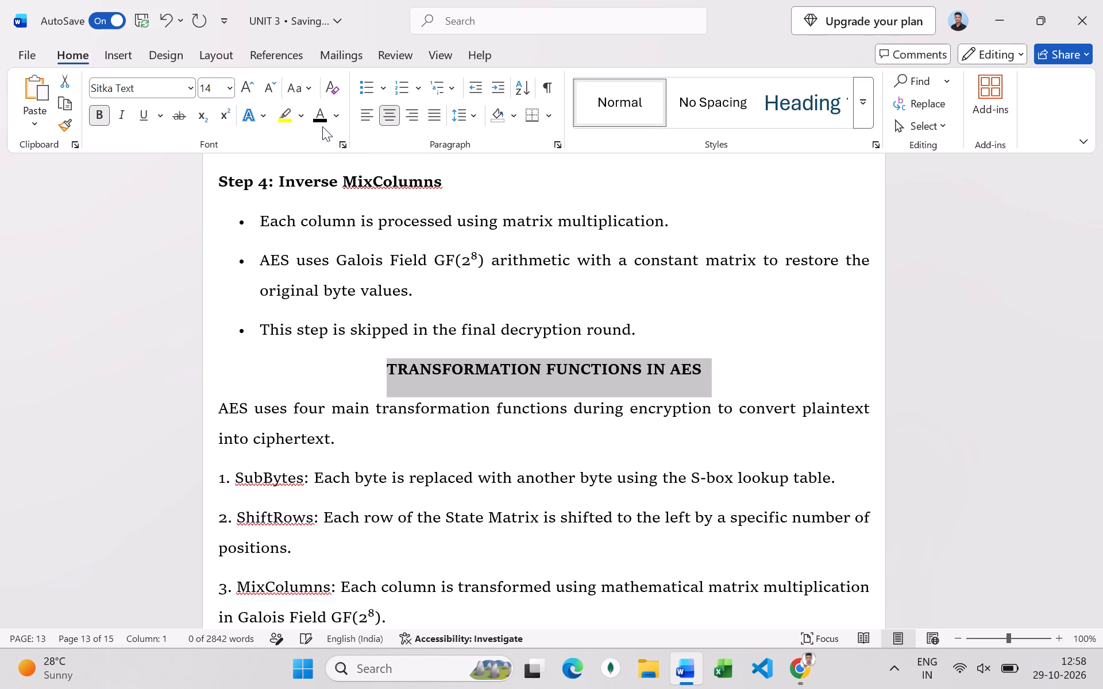
{"action": "left_click", "coordinate": [335, 114]}
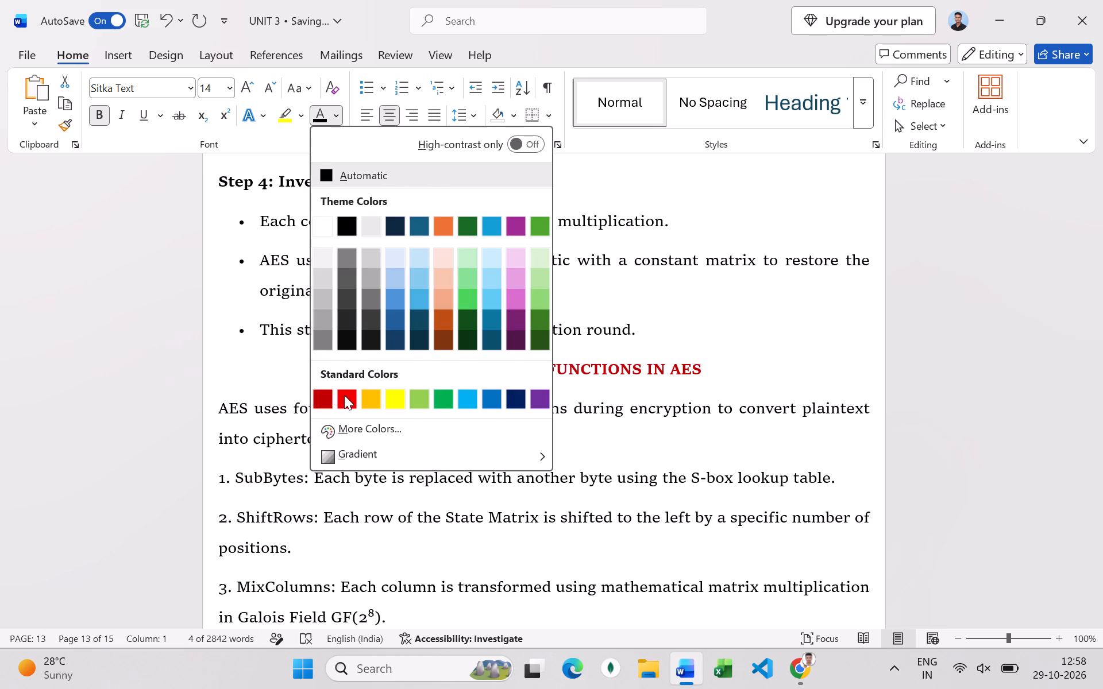
{"action": "left_click", "coordinate": [347, 397]}
{"action": "left_click", "coordinate": [248, 88]}
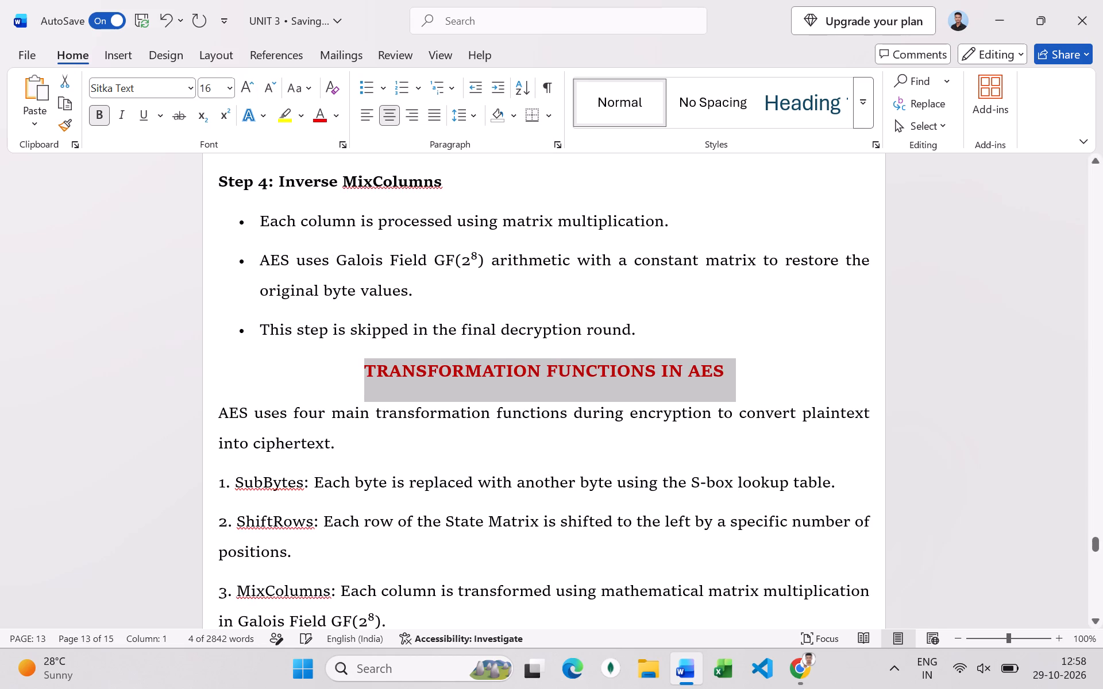
Convert the four numbered transformation functions, SubBytes through AddRoundKey, into a list with solid round bullets.
{"action": "left_click", "coordinate": [330, 435]}
{"action": "scroll", "coordinate": [345, 437], "scroll_direction": "down", "scroll_amount": 4}
{"action": "left_click_drag", "start_coordinate": [391, 461], "coordinate": [218, 336]}
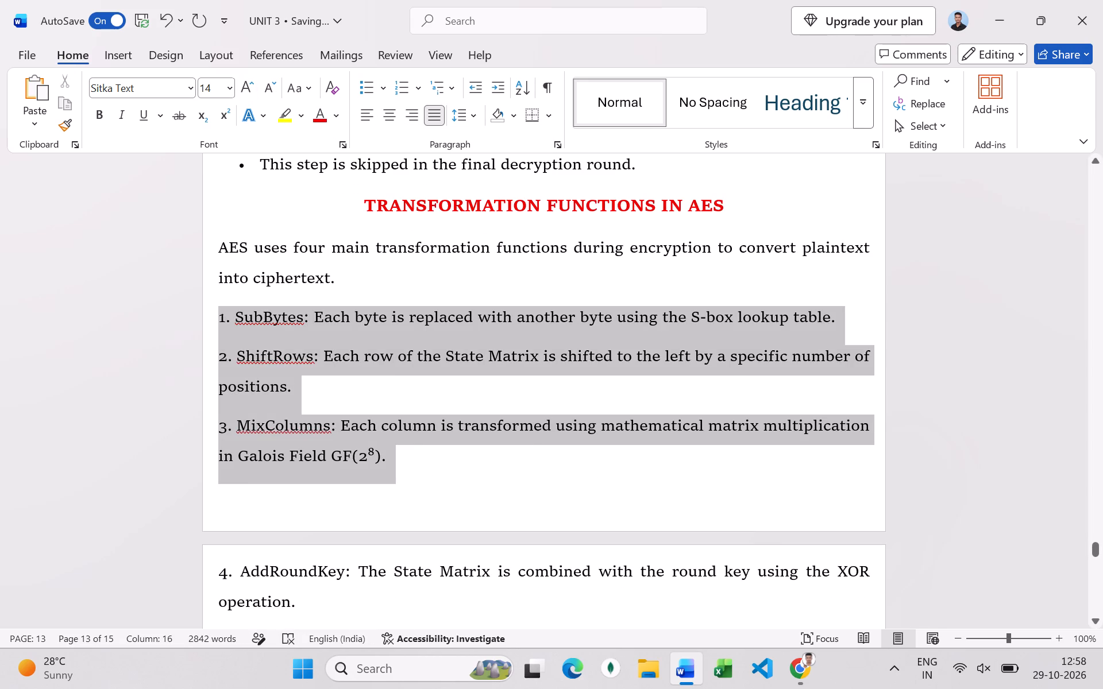
{"action": "left_click_drag", "start_coordinate": [218, 336], "coordinate": [213, 333]}
{"action": "scroll", "coordinate": [308, 413], "scroll_direction": "down", "scroll_amount": 6}
{"action": "left_click_drag", "start_coordinate": [306, 362], "coordinate": [168, 149]}
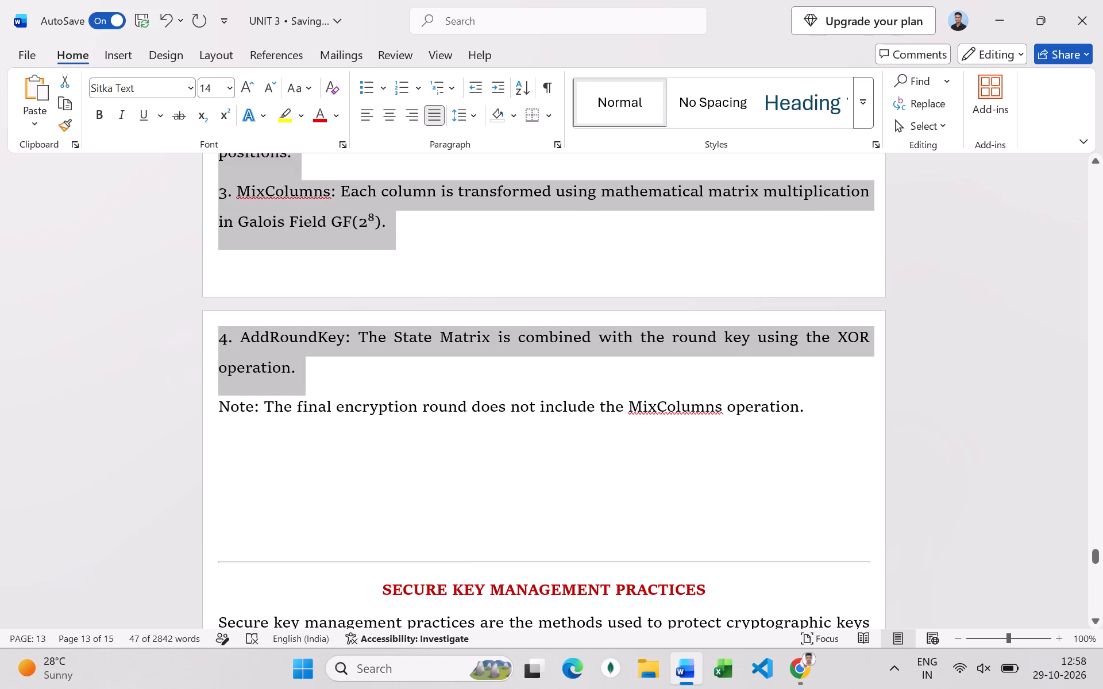
{"action": "left_click_drag", "start_coordinate": [168, 149], "coordinate": [168, 272]}
{"action": "left_click", "coordinate": [367, 92]}
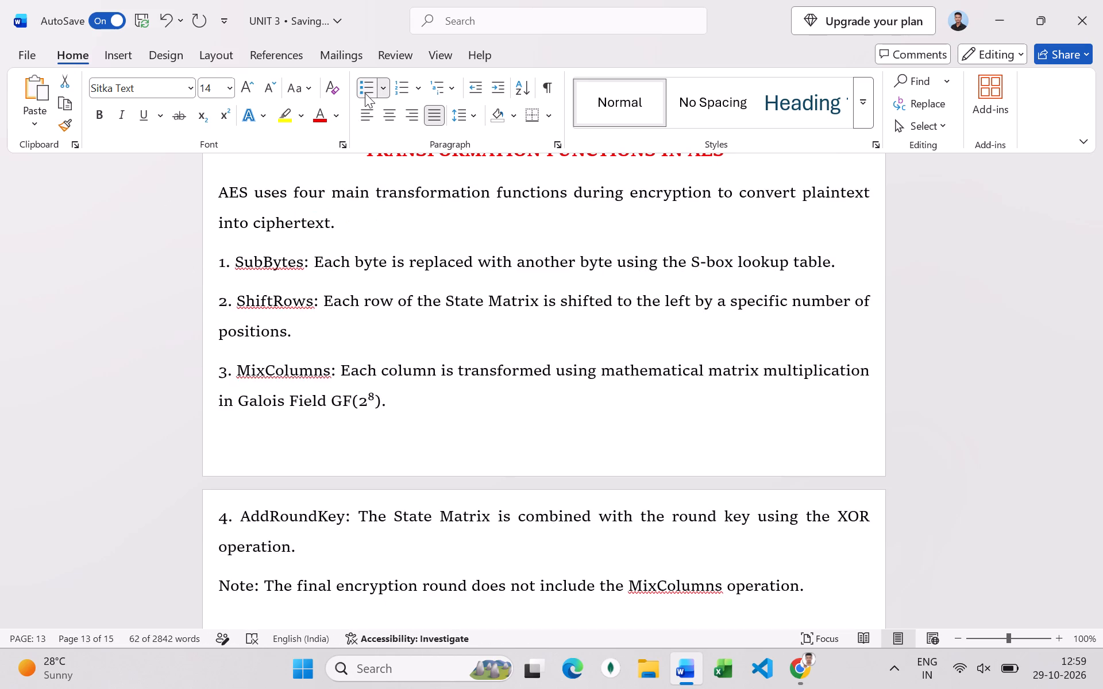
{"action": "left_click", "coordinate": [381, 80]}
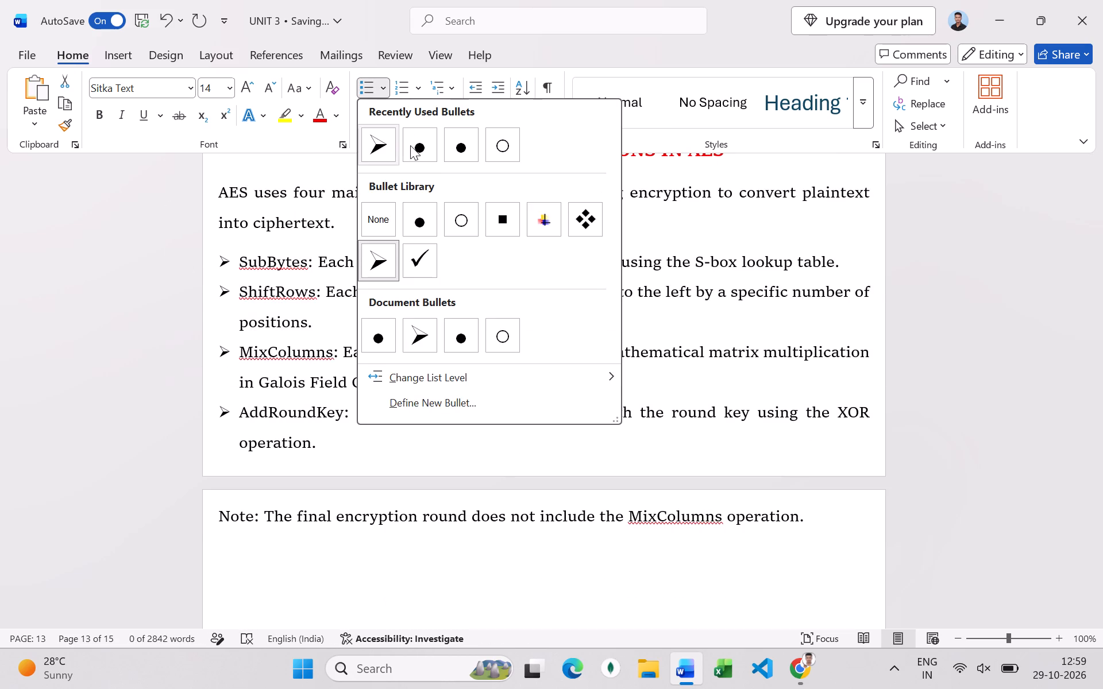
{"action": "left_click", "coordinate": [410, 145]}
Bold the SubBytes, ShiftRows, MixColumns and AddRoundKey labels at the start of the transformation function bullets.
{"action": "left_click", "coordinate": [311, 268]}
{"action": "left_click_drag", "start_coordinate": [314, 265], "coordinate": [229, 259]}
{"action": "key", "text": "ctrl+b"}
{"action": "left_click_drag", "start_coordinate": [319, 285], "coordinate": [215, 286]}
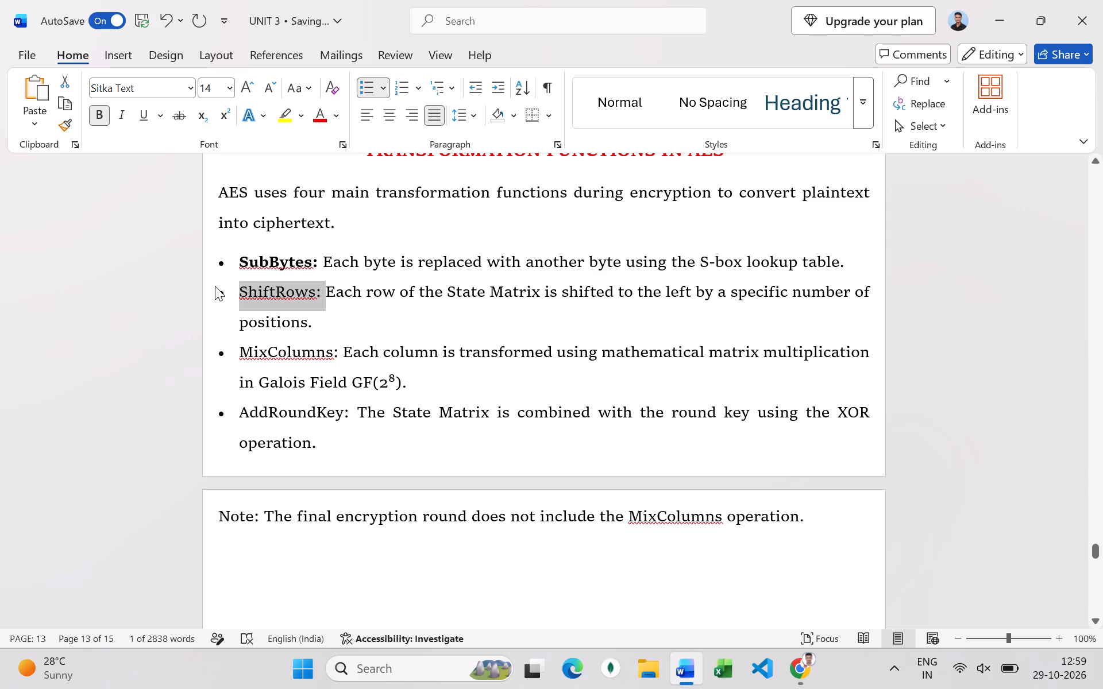
{"action": "key", "text": "ctrl+b"}
{"action": "left_click", "coordinate": [331, 345]}
{"action": "left_click_drag", "start_coordinate": [338, 349], "coordinate": [248, 342]}
{"action": "key", "text": "ctrl+b"}
{"action": "left_click_drag", "start_coordinate": [348, 413], "coordinate": [227, 398]}
{"action": "left_click", "coordinate": [227, 398], "text": "ctrl"}
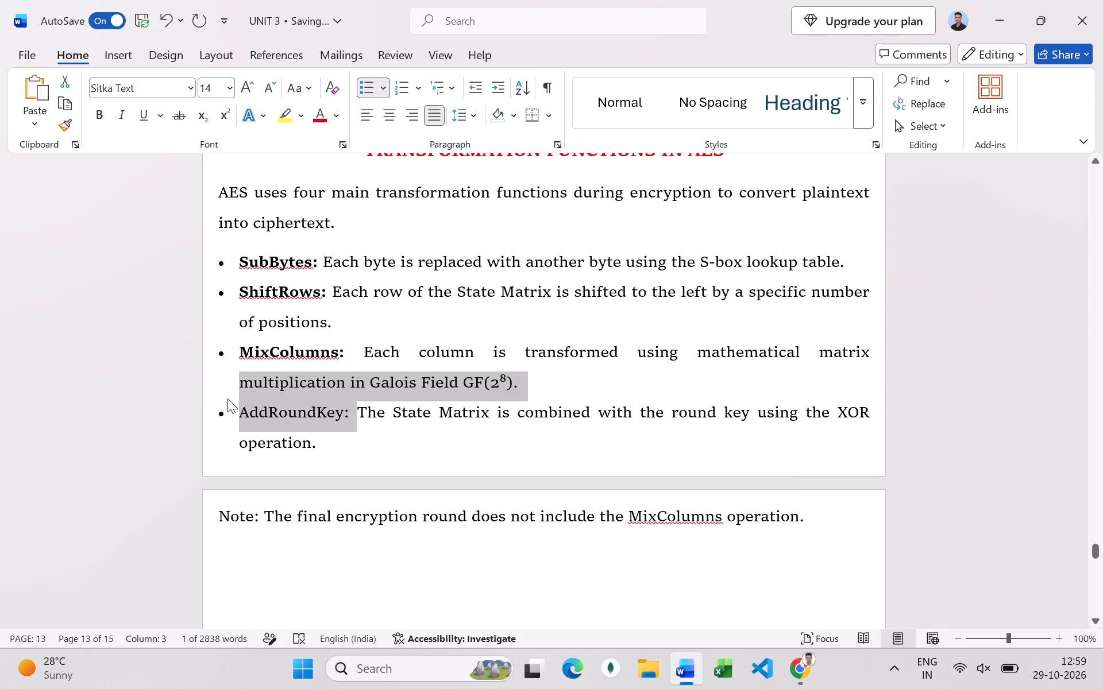
{"action": "left_click", "coordinate": [288, 425]}
{"action": "left_click_drag", "start_coordinate": [349, 423], "coordinate": [250, 416]}
{"action": "key", "text": "ctrl+b"}
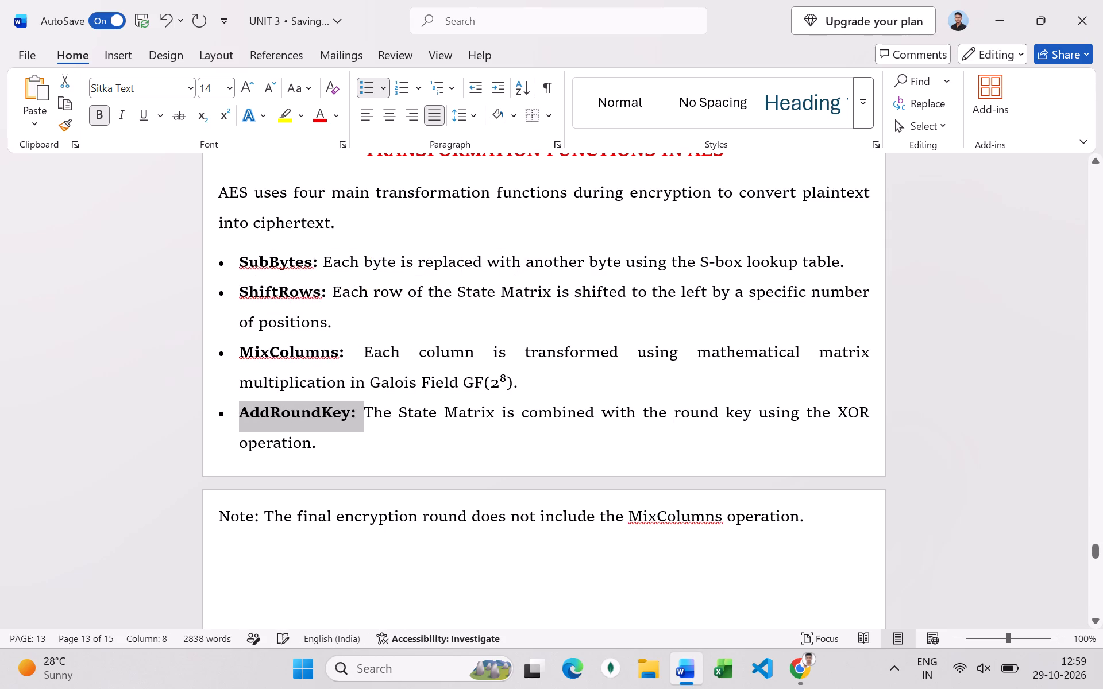
Delete the note below the transformation functions list about the final encryption round not including MixColumns.
{"action": "left_click", "coordinate": [521, 527]}
{"action": "left_click_drag", "start_coordinate": [843, 525], "coordinate": [230, 514]}
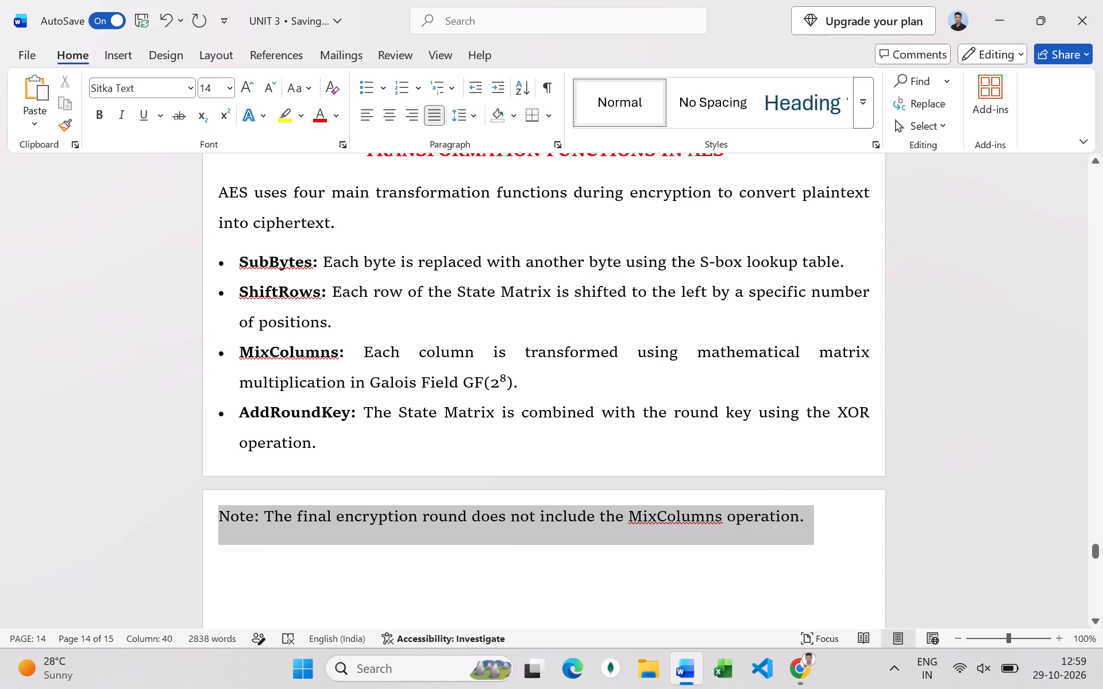
{"action": "left_click_drag", "start_coordinate": [230, 514], "coordinate": [217, 512]}
{"action": "key", "text": "BackSpace"}
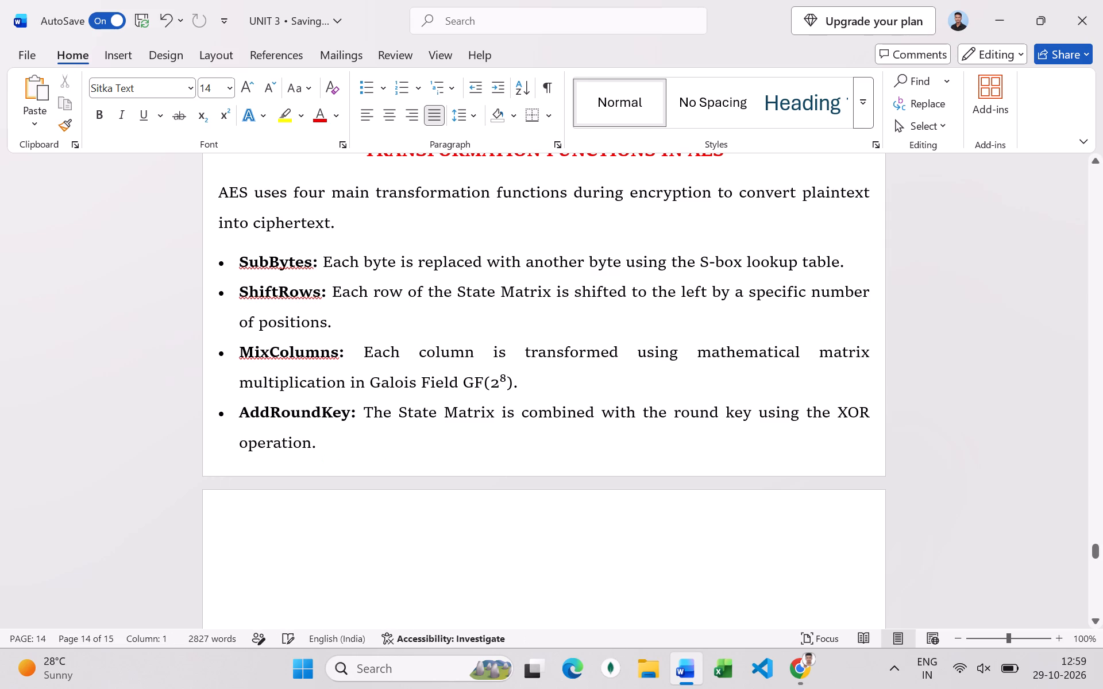
Delete the horizontal line and the empty lines above the "SECURE KEY MANAGEMENT PRACTICES" heading.
{"action": "key", "text": "Down"}
{"action": "key", "text": "Down"}
{"action": "key", "text": "Down"}
{"action": "key", "text": "Down"}
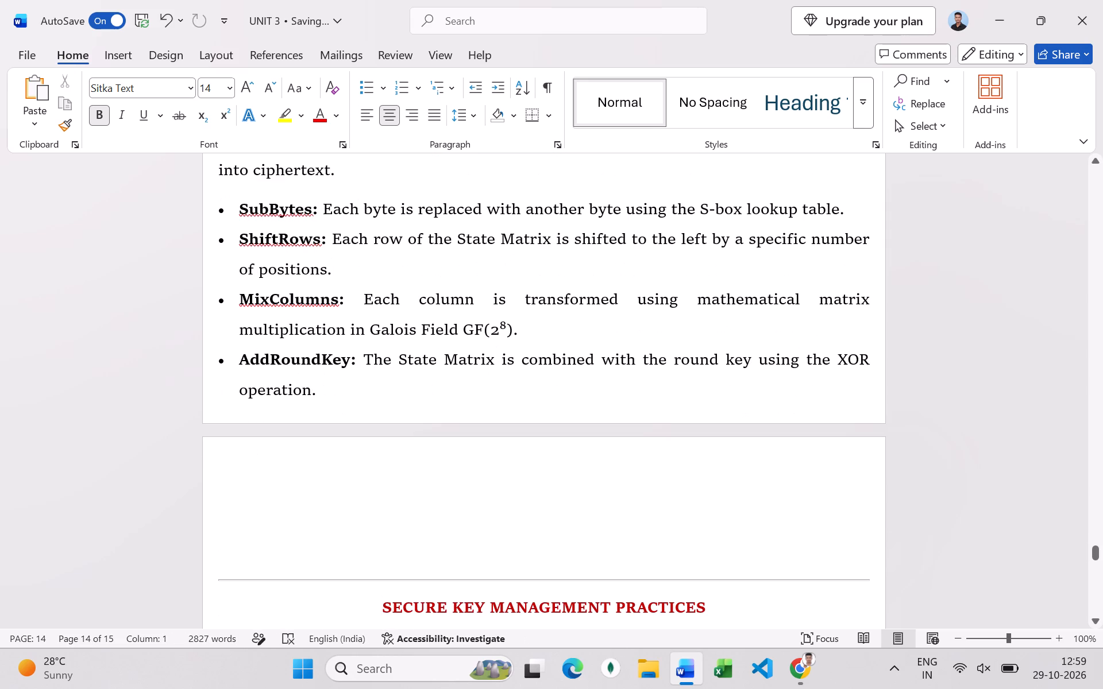
{"action": "key", "text": "Up"}
{"action": "key", "text": "Down"}
{"action": "left_click", "coordinate": [432, 581]}
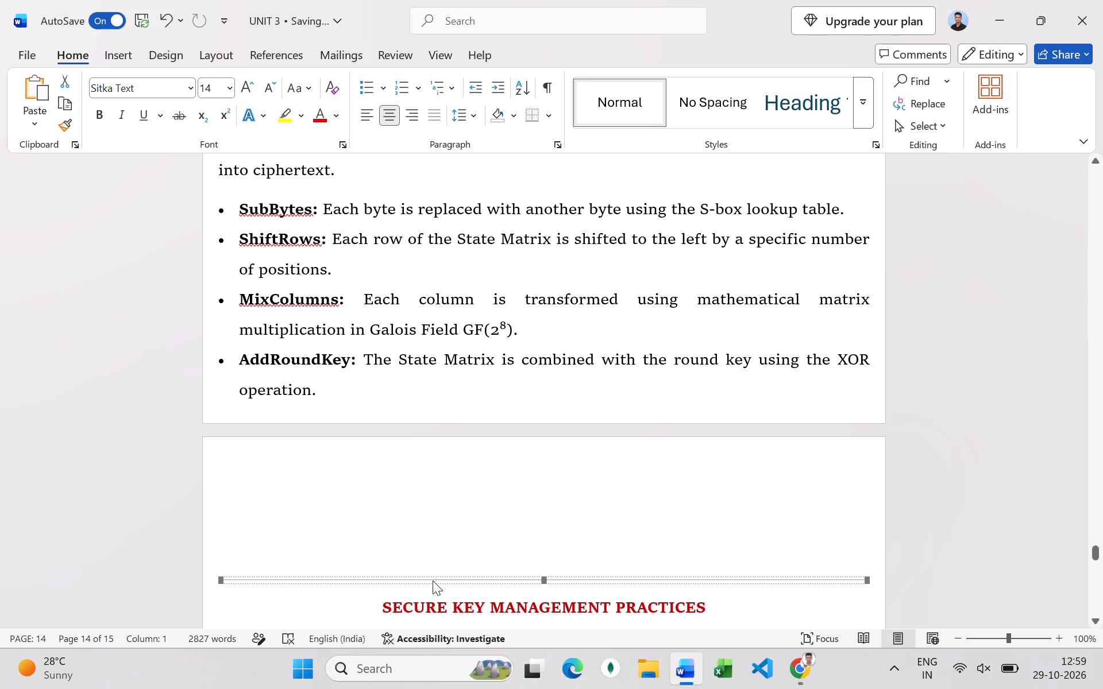
{"action": "key", "text": "BackSpace"}
{"action": "key", "text": "BackSpace"}
{"action": "key", "text": "BackSpace"}
{"action": "key", "text": "BackSpace"}
{"action": "key", "text": "BackSpace"}
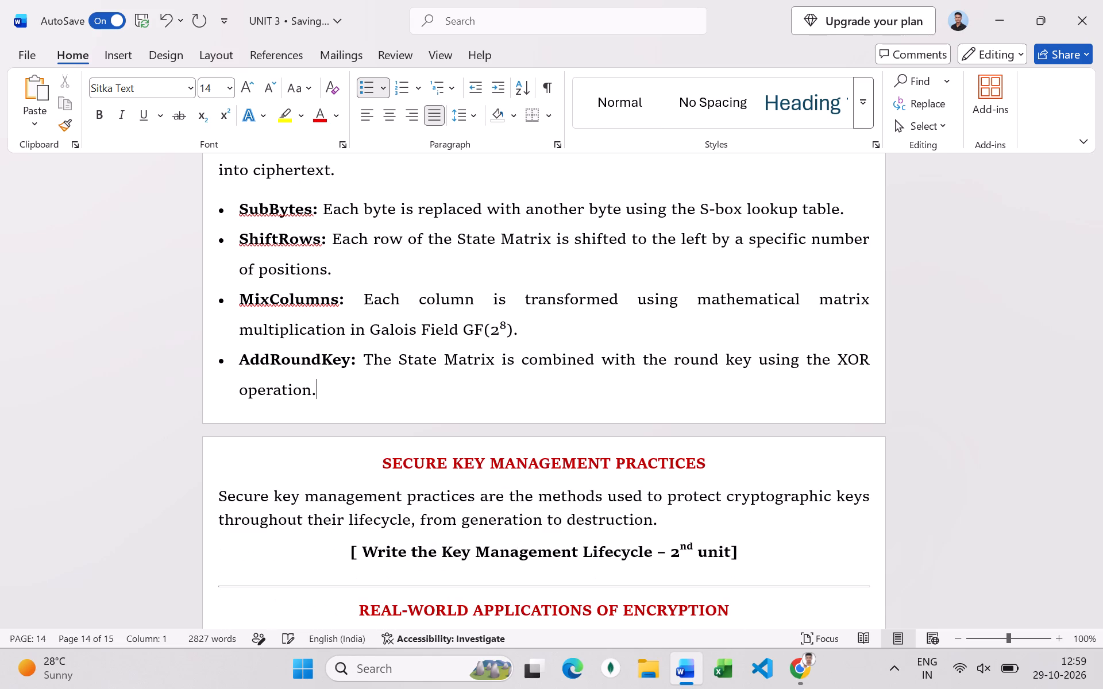
Enlarge the "SECURE KEY MANAGEMENT PRACTICES" heading to 16 pt.
{"action": "scroll", "coordinate": [475, 400], "scroll_direction": "down", "scroll_amount": 7}
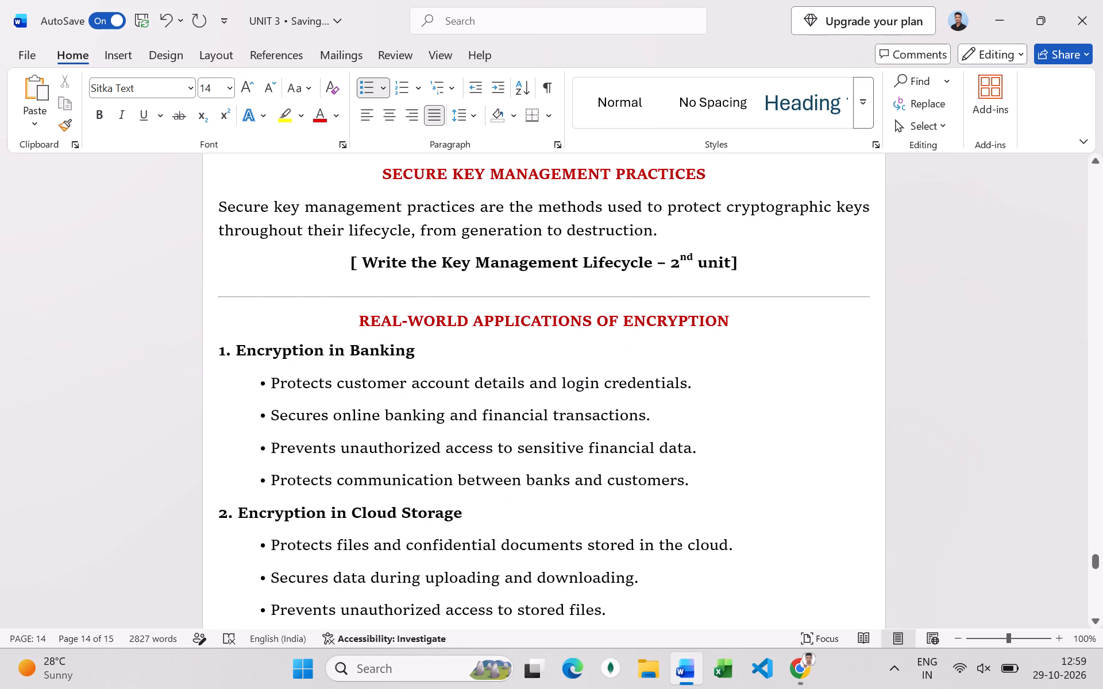
{"action": "scroll", "coordinate": [637, 270], "scroll_direction": "up", "scroll_amount": 2}
{"action": "left_click_drag", "start_coordinate": [709, 254], "coordinate": [443, 233]}
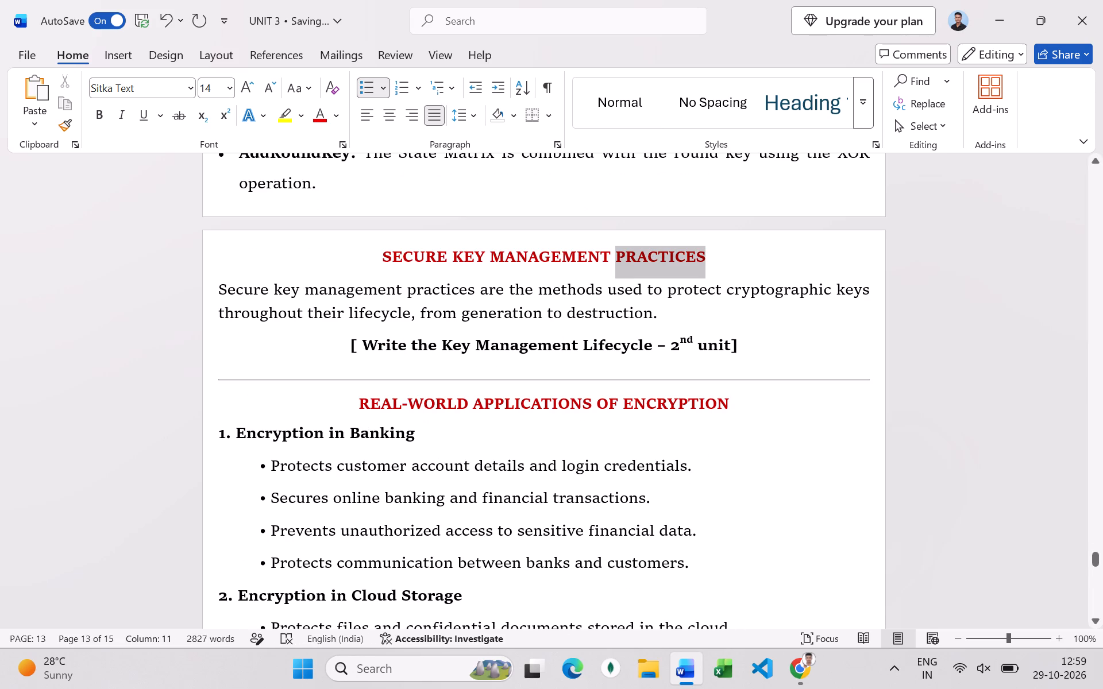
{"action": "left_click_drag", "start_coordinate": [443, 233], "coordinate": [387, 230]}
{"action": "left_click", "coordinate": [240, 82]}
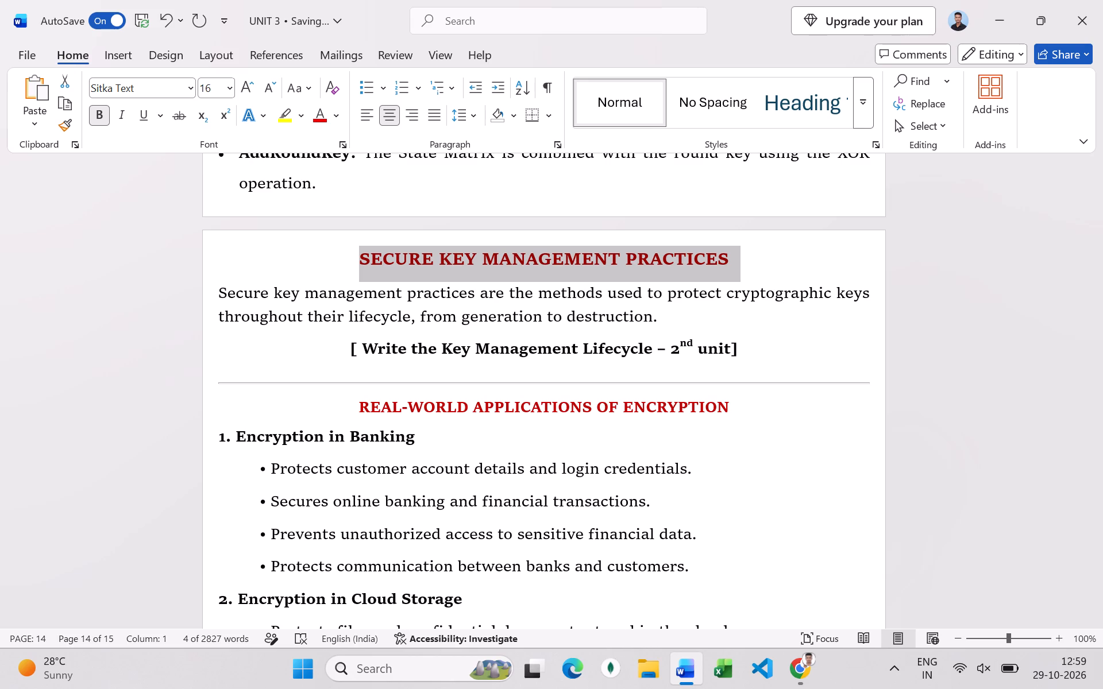
Enlarge the "REAL-WORLD APPLICATIONS OF ENCRYPTION" heading to 16 pt.
{"action": "left_click", "coordinate": [411, 398]}
{"action": "left_click_drag", "start_coordinate": [708, 411], "coordinate": [562, 411]}
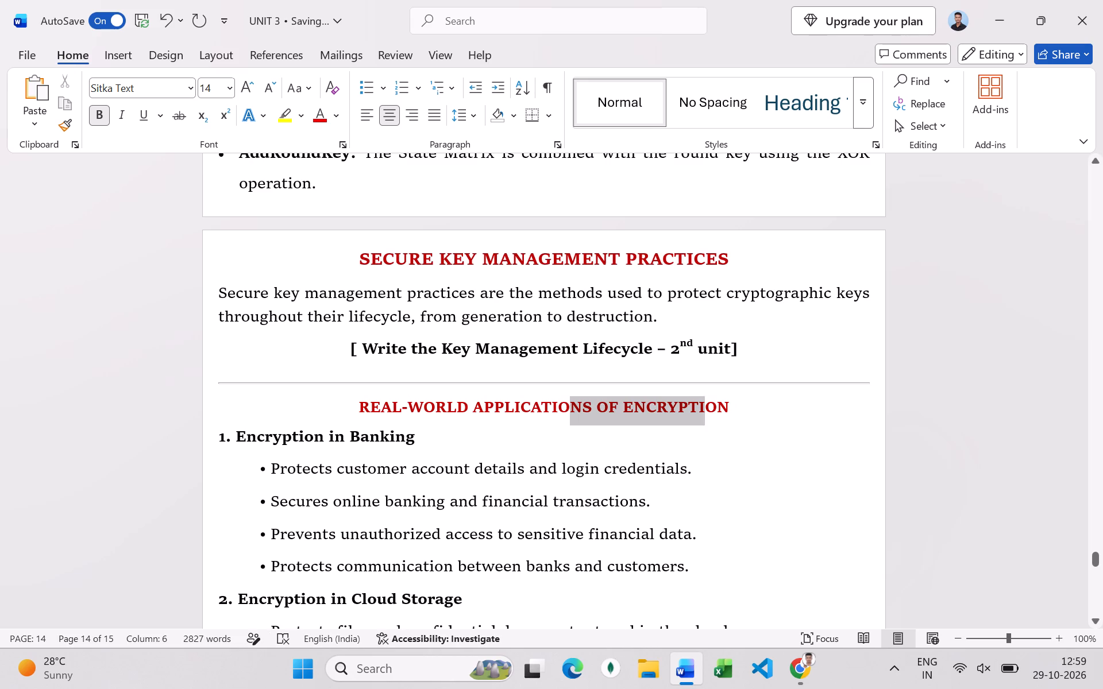
{"action": "left_click_drag", "start_coordinate": [562, 411], "coordinate": [359, 404]}
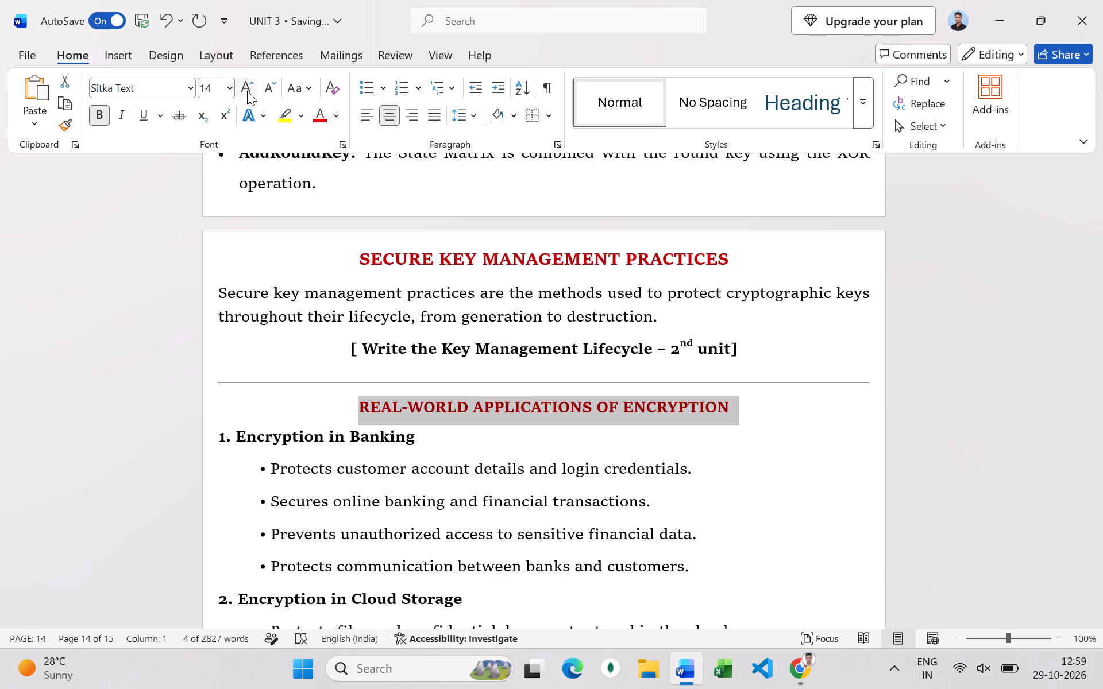
{"action": "left_click", "coordinate": [247, 91]}
Review the formatting of the notes from the encryption applications section back to the UNIT 3 title on the first page.
{"action": "scroll", "coordinate": [437, 490], "scroll_direction": "down", "scroll_amount": 6}
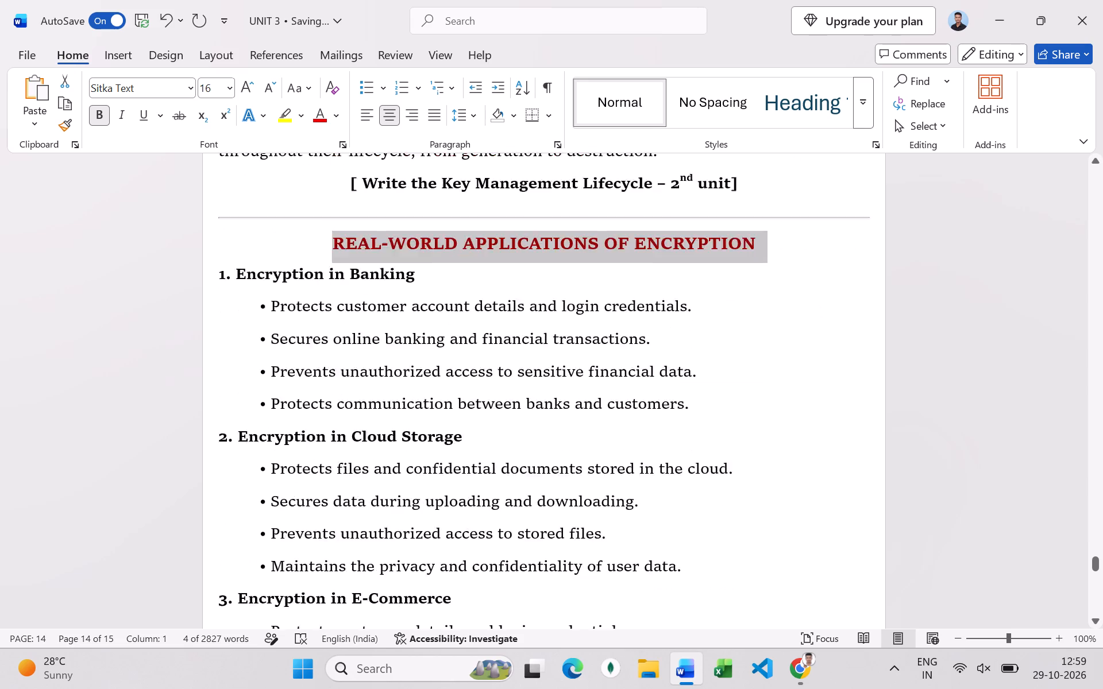
{"action": "scroll", "coordinate": [437, 490], "scroll_direction": "down", "scroll_amount": 20}
{"action": "scroll", "coordinate": [437, 490], "scroll_direction": "down", "scroll_amount": 1}
{"action": "scroll", "coordinate": [439, 447], "scroll_direction": "up", "scroll_amount": 7}
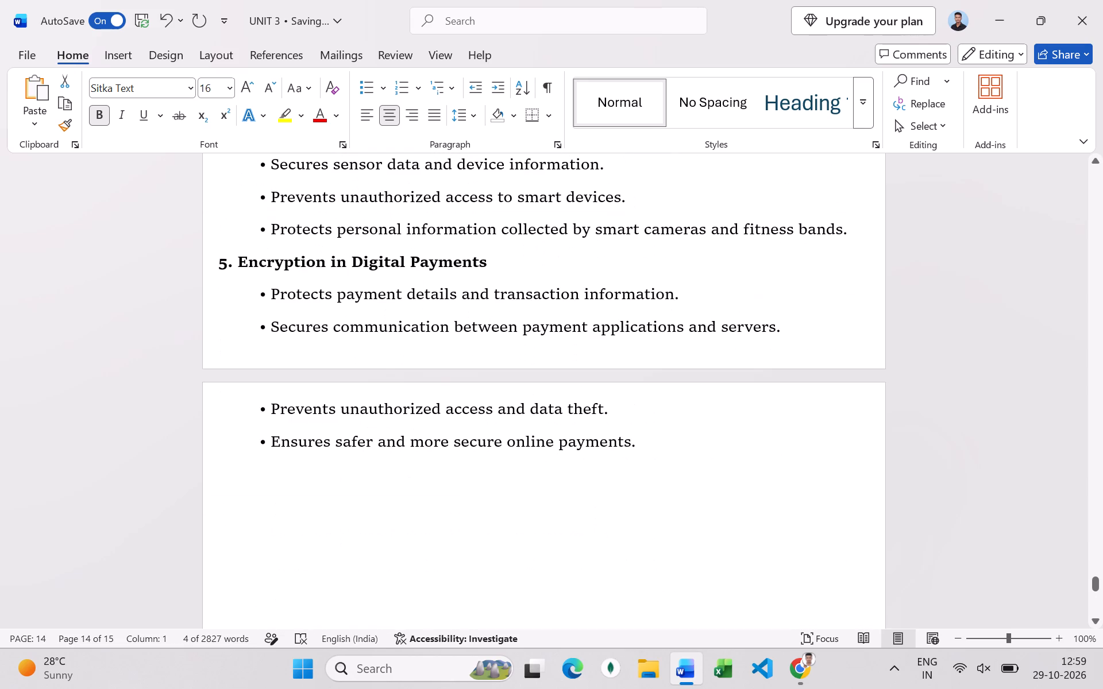
{"action": "scroll", "coordinate": [438, 444], "scroll_direction": "up", "scroll_amount": 4}
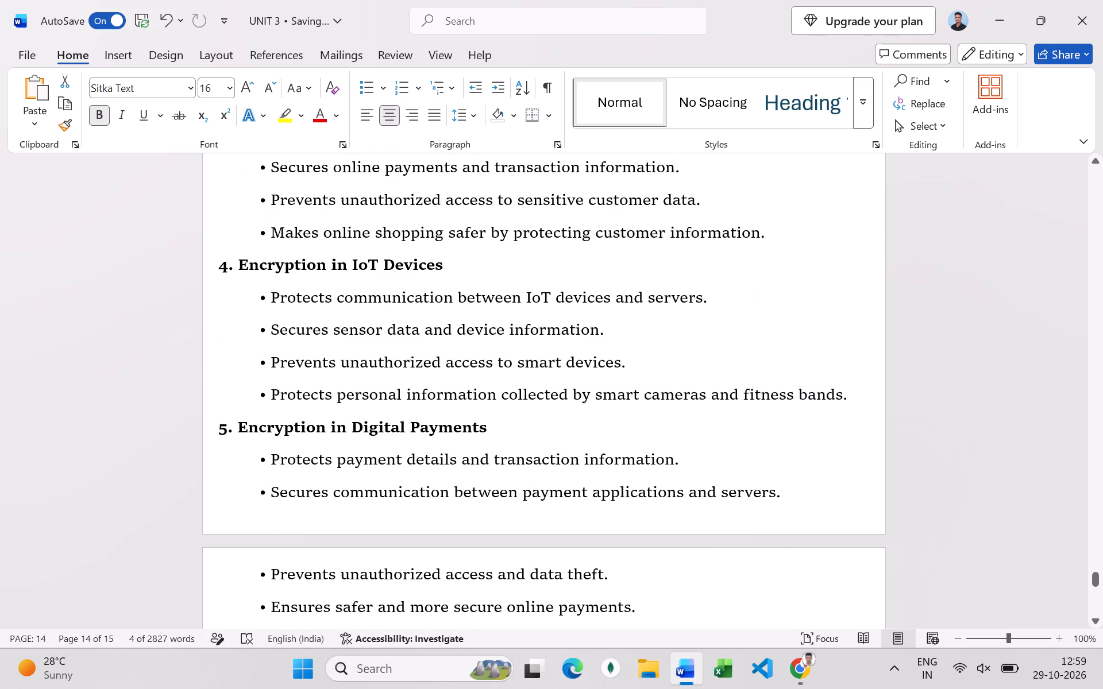
{"action": "scroll", "coordinate": [437, 444], "scroll_direction": "up", "scroll_amount": 5}
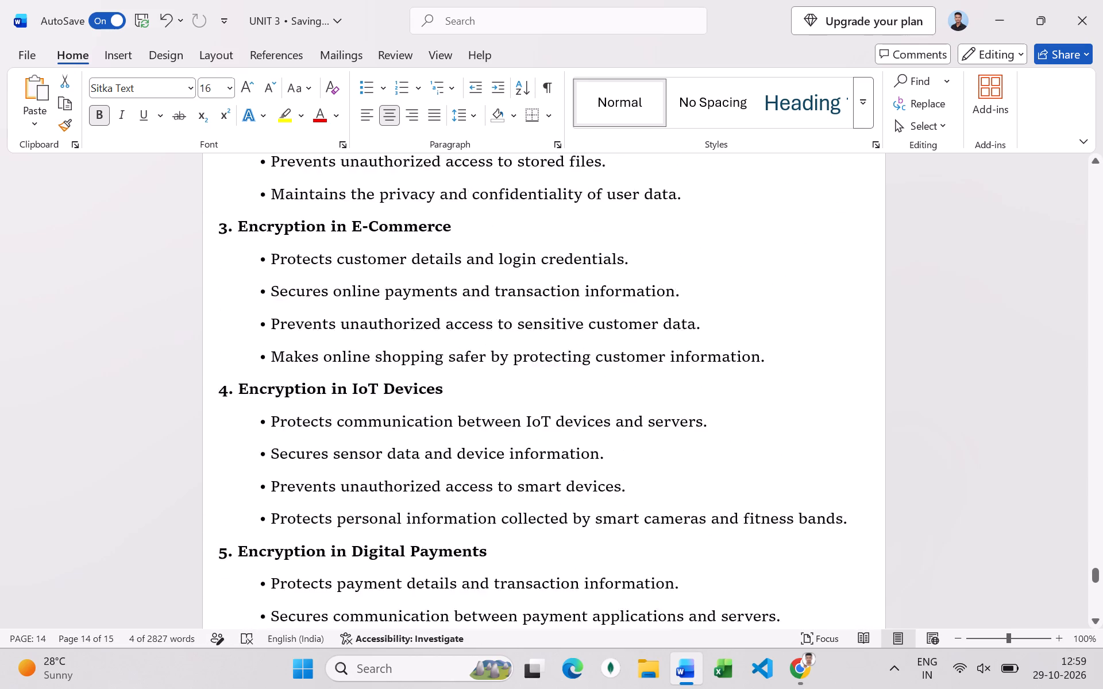
{"action": "scroll", "coordinate": [437, 444], "scroll_direction": "up", "scroll_amount": 9}
{"action": "scroll", "coordinate": [437, 444], "scroll_direction": "down", "scroll_amount": 1}
{"action": "scroll", "coordinate": [437, 444], "scroll_direction": "up", "scroll_amount": 16}
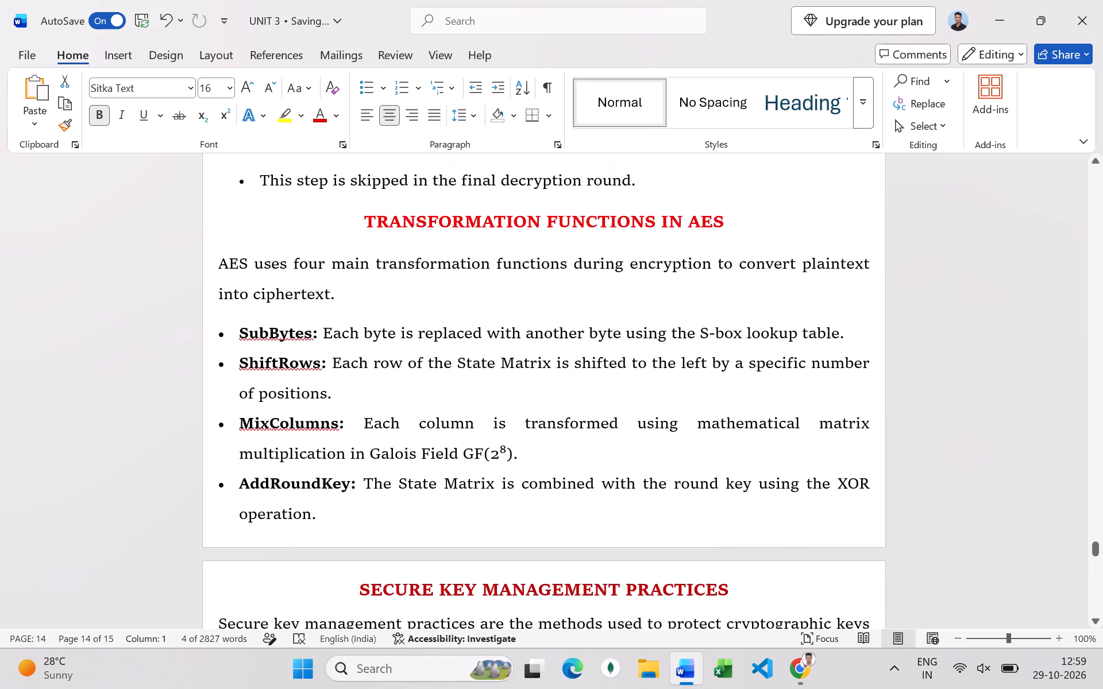
{"action": "scroll", "coordinate": [437, 444], "scroll_direction": "up", "scroll_amount": 20}
{"action": "scroll", "coordinate": [437, 444], "scroll_direction": "up", "scroll_amount": 20}
{"action": "scroll", "coordinate": [437, 444], "scroll_direction": "up", "scroll_amount": 3}
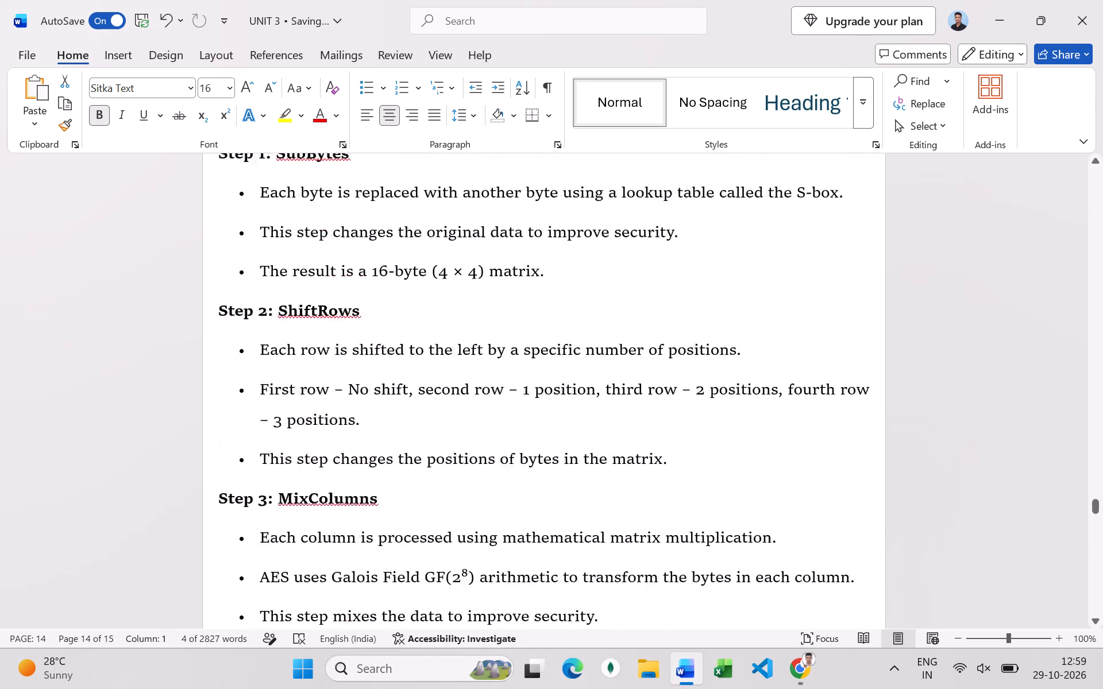
{"action": "scroll", "coordinate": [436, 444], "scroll_direction": "up", "scroll_amount": 20}
{"action": "scroll", "coordinate": [436, 444], "scroll_direction": "up", "scroll_amount": 20}
{"action": "scroll", "coordinate": [436, 444], "scroll_direction": "up", "scroll_amount": 3}
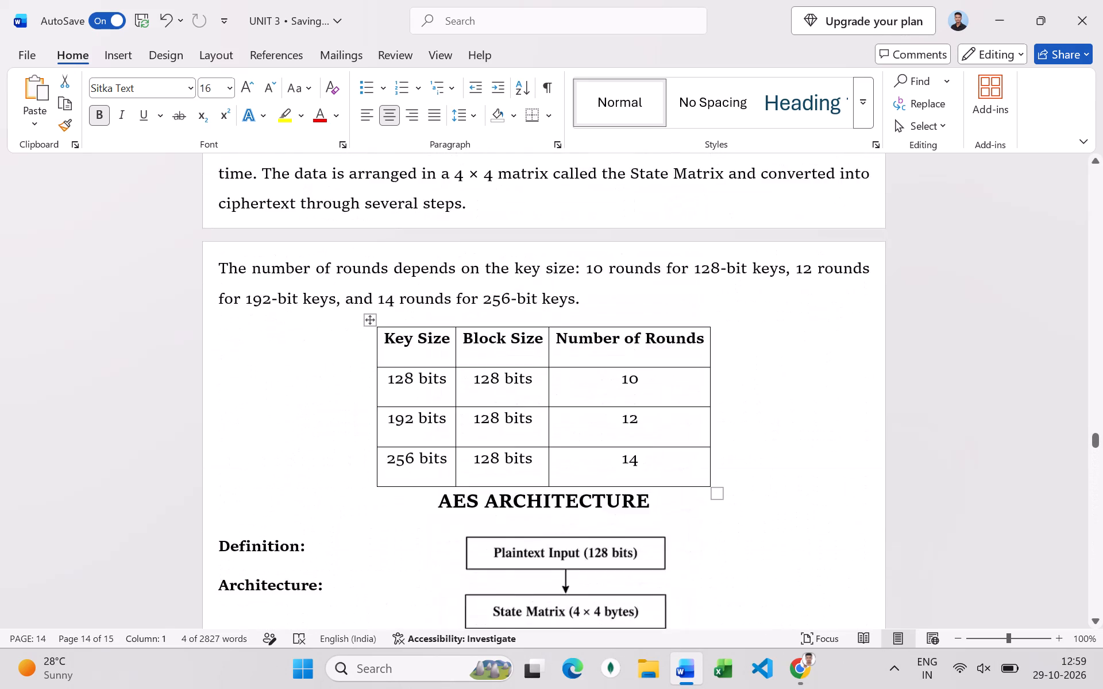
{"action": "scroll", "coordinate": [436, 444], "scroll_direction": "up", "scroll_amount": 20}
{"action": "scroll", "coordinate": [436, 444], "scroll_direction": "up", "scroll_amount": 20}
{"action": "scroll", "coordinate": [436, 444], "scroll_direction": "up", "scroll_amount": 3}
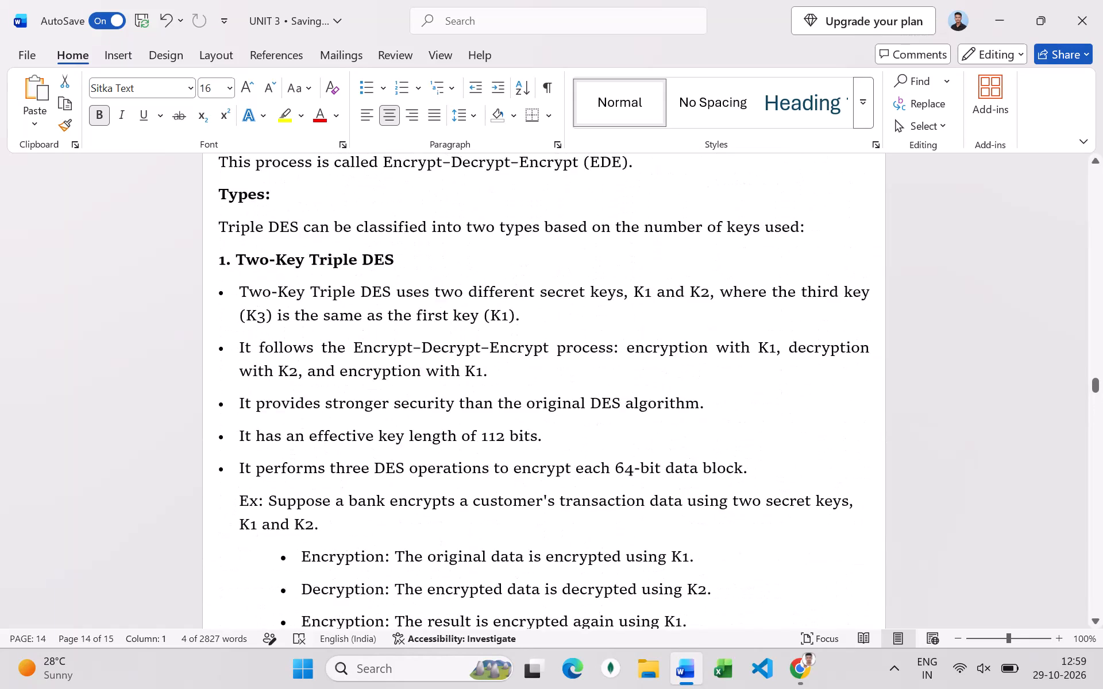
{"action": "scroll", "coordinate": [436, 444], "scroll_direction": "up", "scroll_amount": 2}
{"action": "scroll", "coordinate": [436, 444], "scroll_direction": "down", "scroll_amount": 1}
{"action": "scroll", "coordinate": [436, 444], "scroll_direction": "up", "scroll_amount": 13}
{"action": "scroll", "coordinate": [441, 444], "scroll_direction": "up", "scroll_amount": 11}
{"action": "scroll", "coordinate": [441, 444], "scroll_direction": "down", "scroll_amount": 1}
{"action": "scroll", "coordinate": [441, 444], "scroll_direction": "up", "scroll_amount": 9}
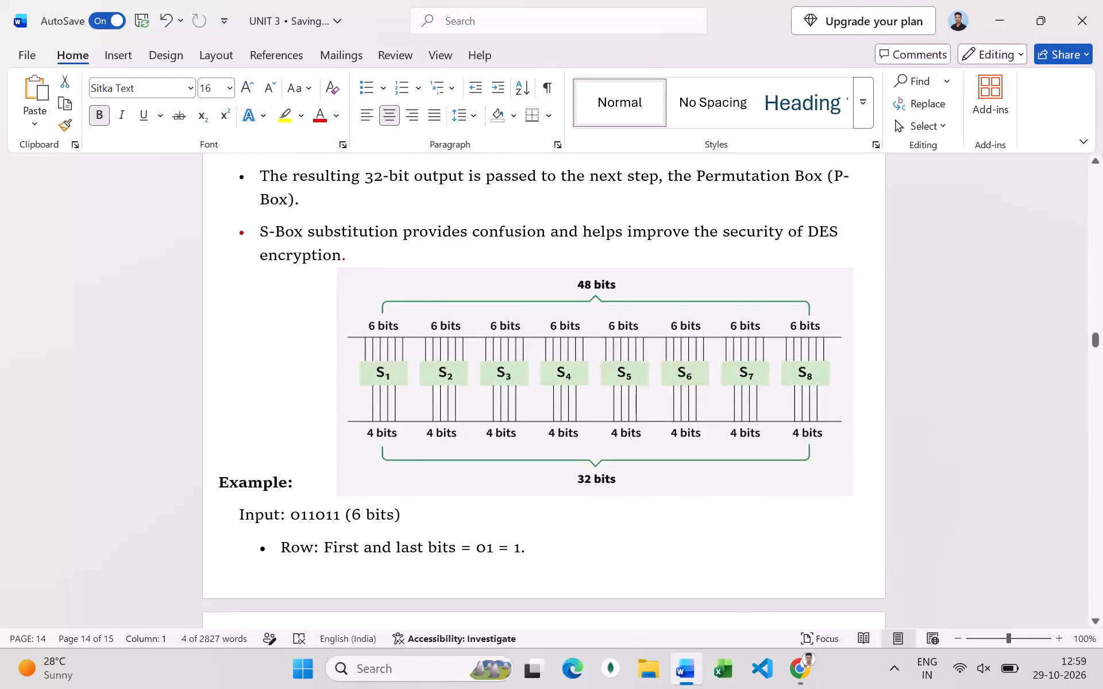
{"action": "scroll", "coordinate": [441, 444], "scroll_direction": "up", "scroll_amount": 7}
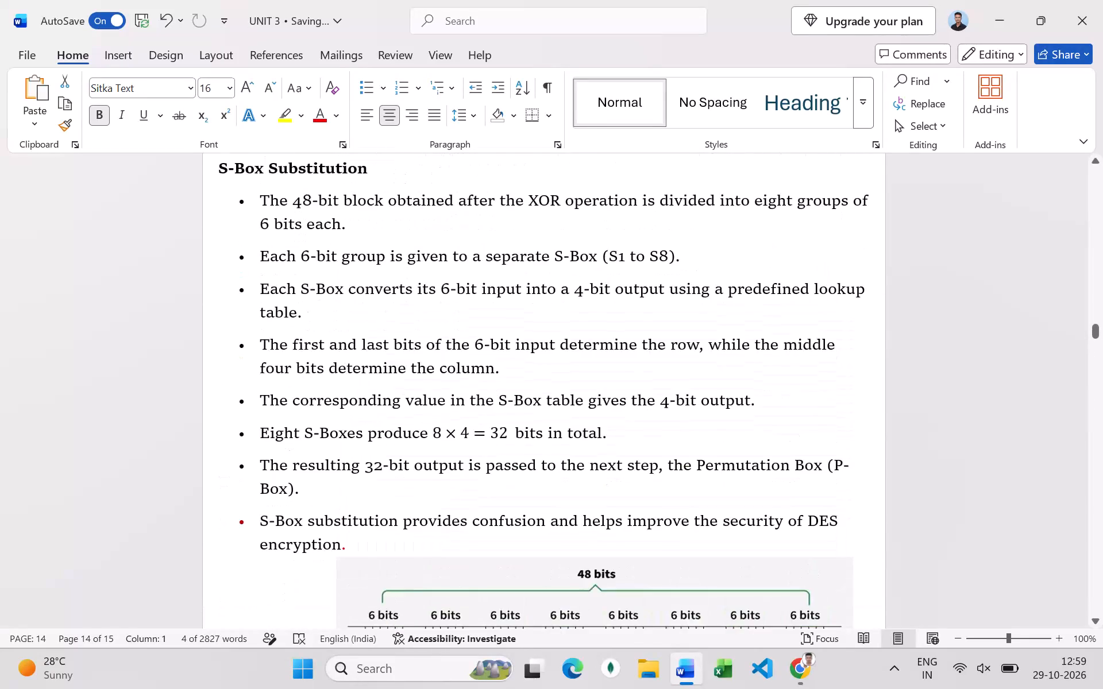
{"action": "scroll", "coordinate": [441, 444], "scroll_direction": "up", "scroll_amount": 20}
{"action": "scroll", "coordinate": [441, 444], "scroll_direction": "up", "scroll_amount": 20}
{"action": "scroll", "coordinate": [441, 444], "scroll_direction": "up", "scroll_amount": 4}
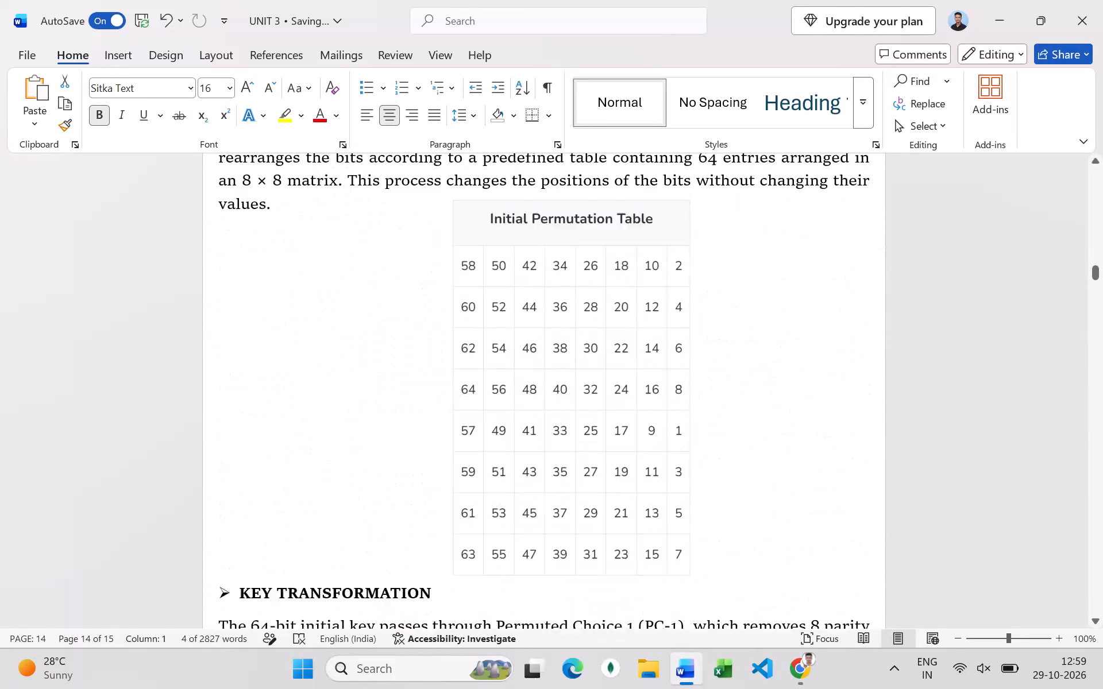
{"action": "scroll", "coordinate": [441, 444], "scroll_direction": "up", "scroll_amount": 8}
{"action": "scroll", "coordinate": [441, 444], "scroll_direction": "down", "scroll_amount": 11}
{"action": "scroll", "coordinate": [438, 444], "scroll_direction": "up", "scroll_amount": 10}
{"action": "scroll", "coordinate": [438, 444], "scroll_direction": "down", "scroll_amount": 2}
{"action": "scroll", "coordinate": [438, 444], "scroll_direction": "up", "scroll_amount": 11}
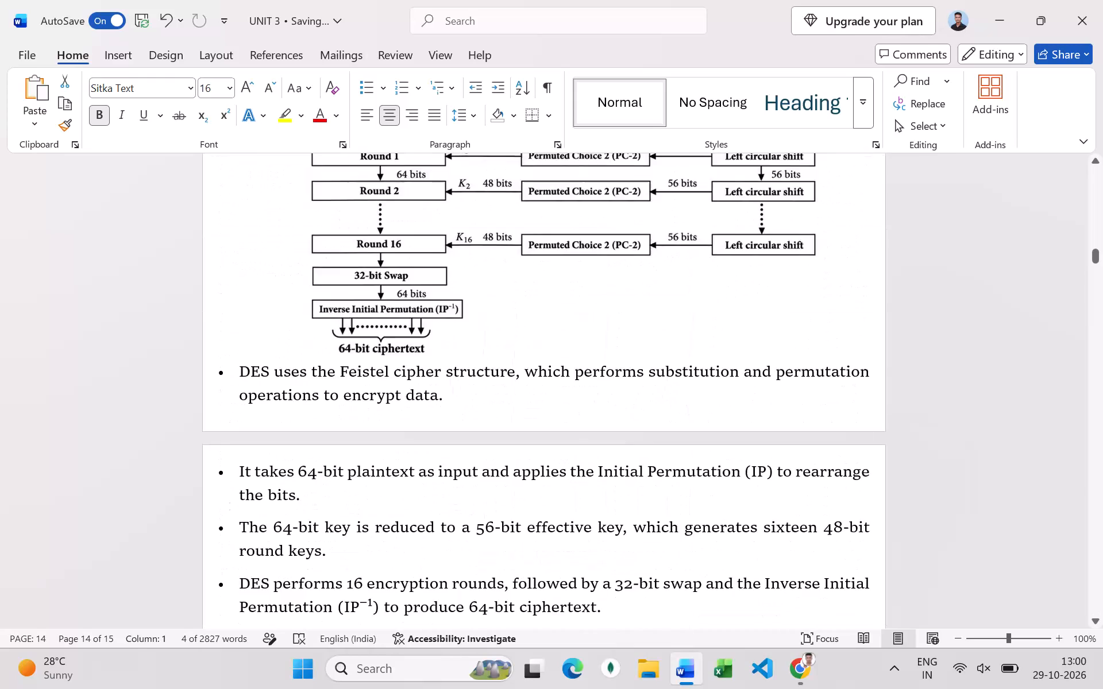
{"action": "scroll", "coordinate": [438, 444], "scroll_direction": "up", "scroll_amount": 15}
{"action": "scroll", "coordinate": [438, 444], "scroll_direction": "down", "scroll_amount": 5}
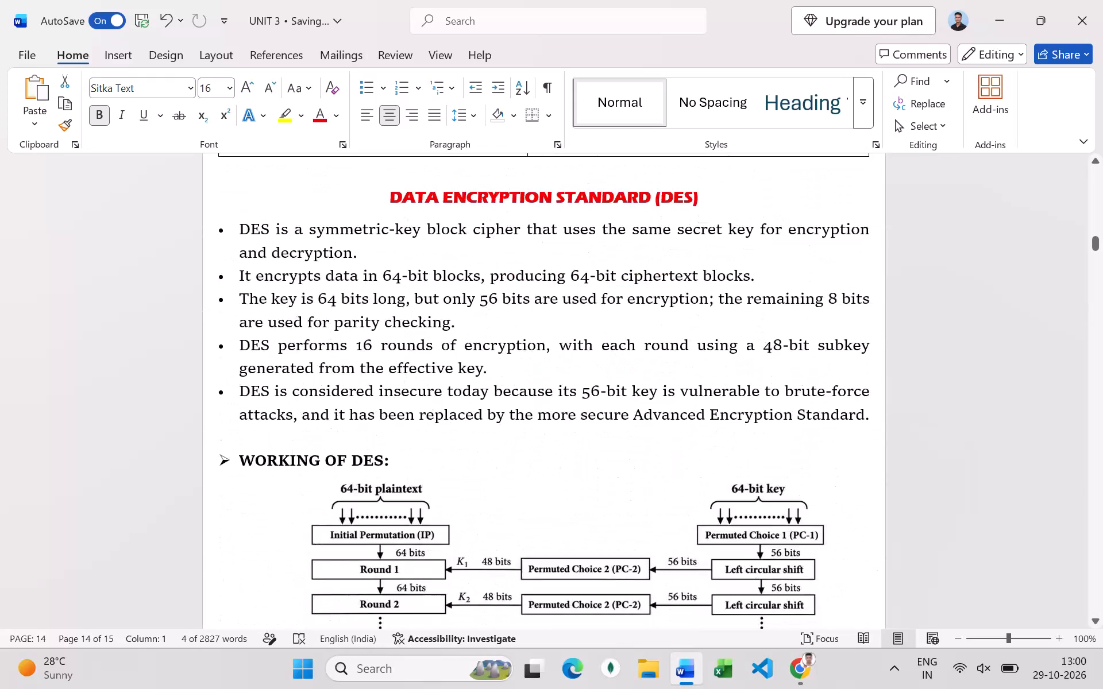
{"action": "left_click_drag", "start_coordinate": [878, 419], "coordinate": [862, 417]}
{"action": "scroll", "coordinate": [797, 405], "scroll_direction": "up", "scroll_amount": 7}
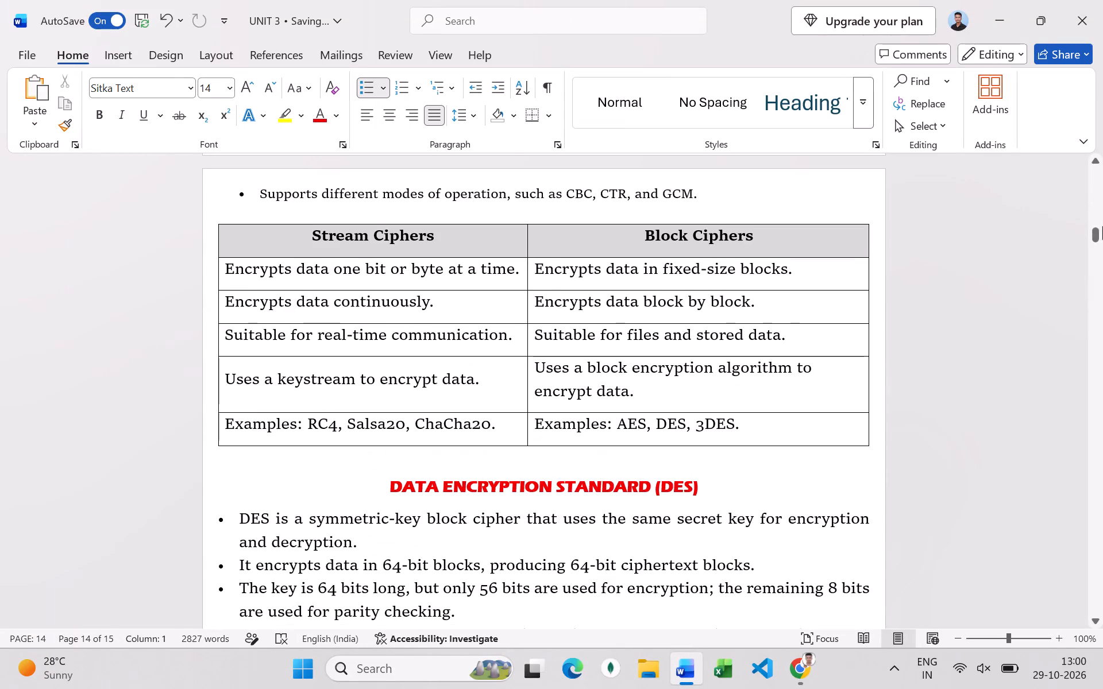
{"action": "left_click_drag", "start_coordinate": [1092, 233], "coordinate": [1097, 167]}
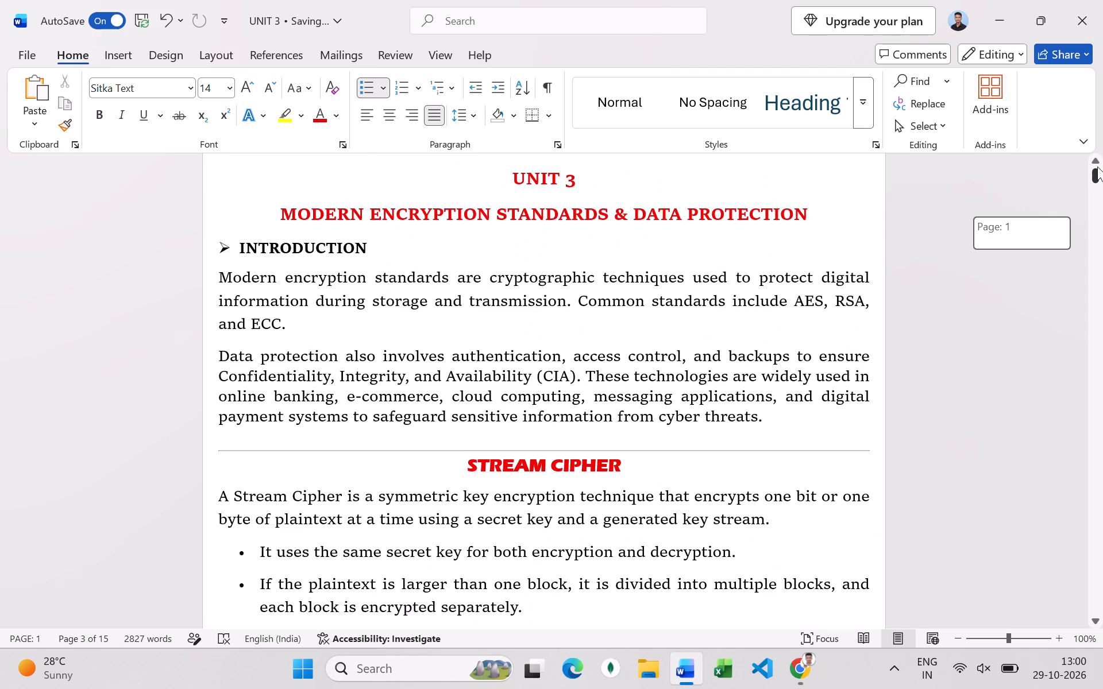
{"action": "left_click_drag", "start_coordinate": [1097, 167], "coordinate": [1097, 162]}
Set the line spacing of the two INTRODUCTION paragraphs to 1.5.
{"action": "left_click_drag", "start_coordinate": [768, 442], "coordinate": [311, 322]}
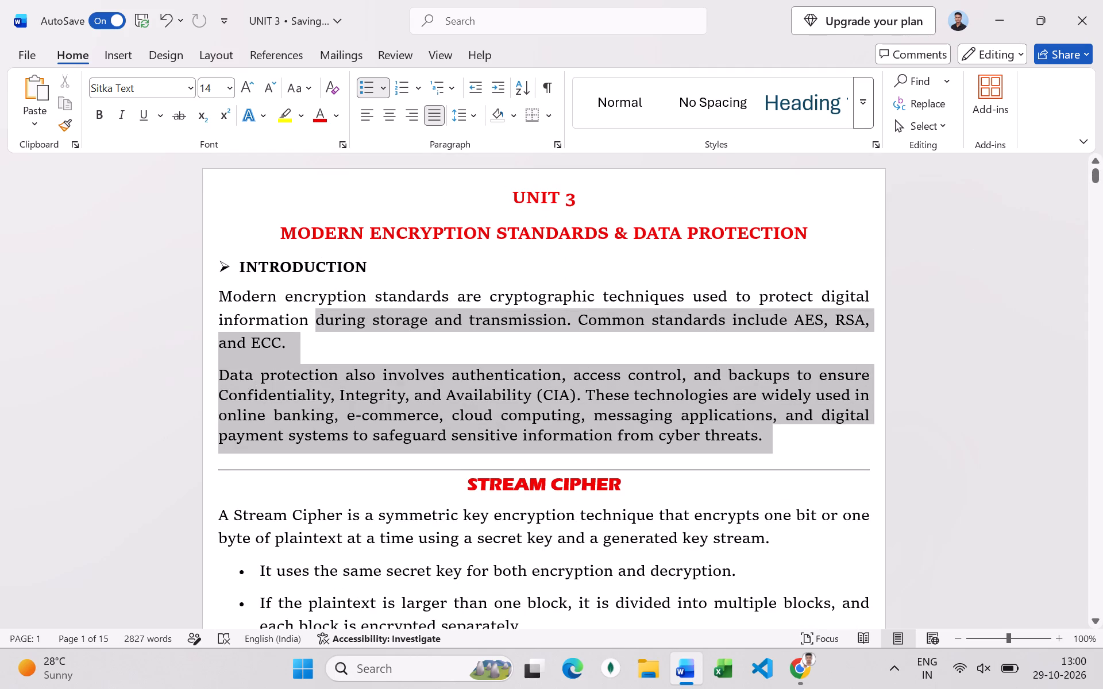
{"action": "left_click_drag", "start_coordinate": [311, 322], "coordinate": [218, 296]}
{"action": "left_click", "coordinate": [474, 108]}
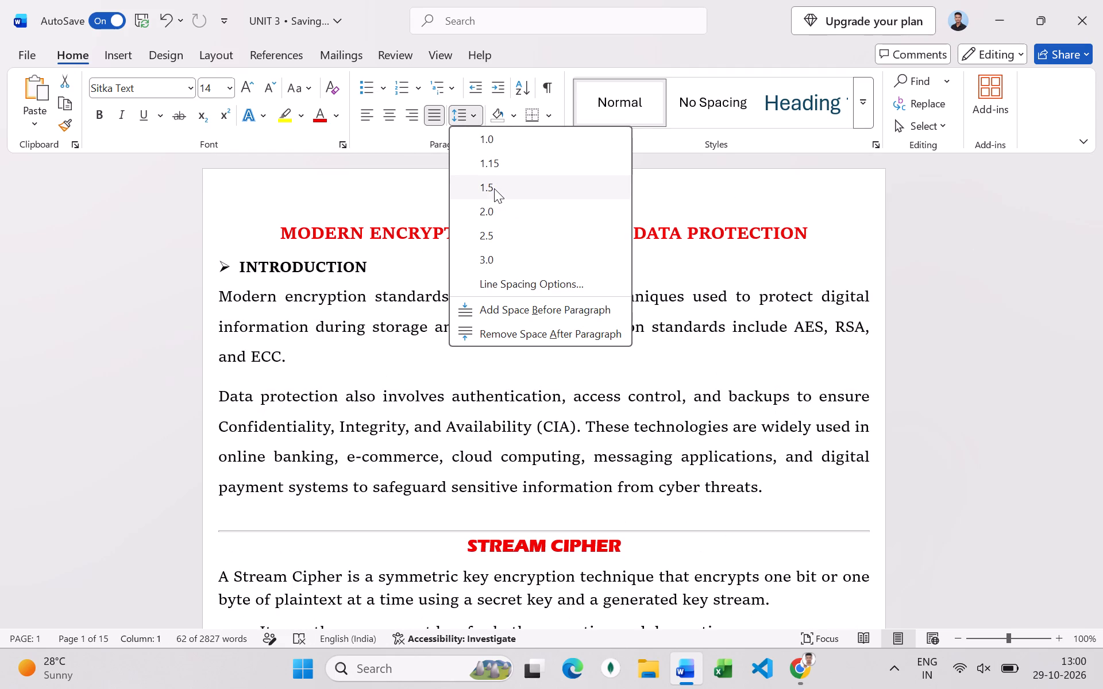
{"action": "left_click", "coordinate": [494, 188]}
Set the line spacing of the STREAM CIPHER definition paragraph and its four bullets, through the RC4 and ChaCha20 example, to 1.5.
{"action": "scroll", "coordinate": [484, 376], "scroll_direction": "down", "scroll_amount": 6}
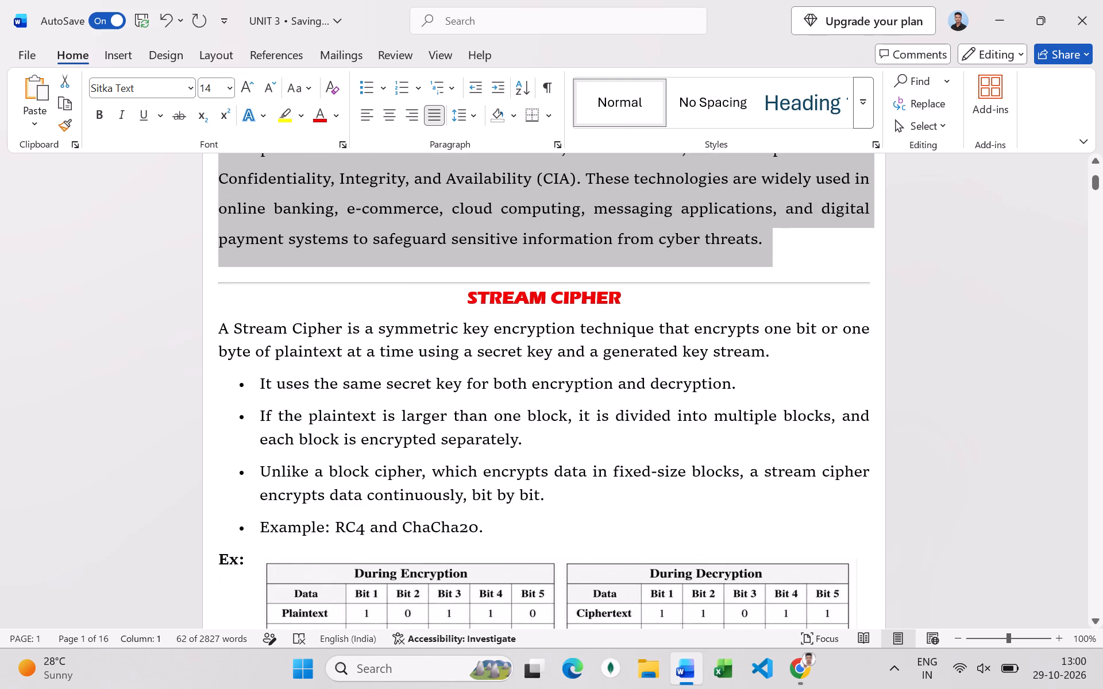
{"action": "left_click", "coordinate": [527, 394]}
{"action": "left_click_drag", "start_coordinate": [491, 524], "coordinate": [228, 336]}
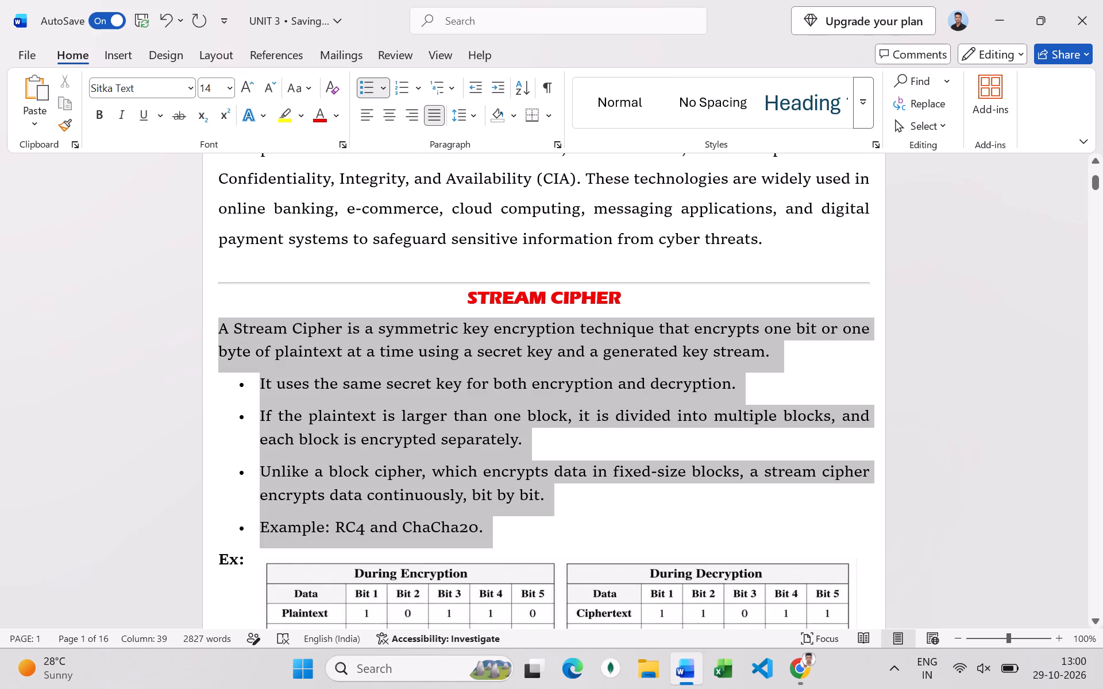
{"action": "left_click_drag", "start_coordinate": [228, 336], "coordinate": [223, 335]}
{"action": "left_click", "coordinate": [461, 115]}
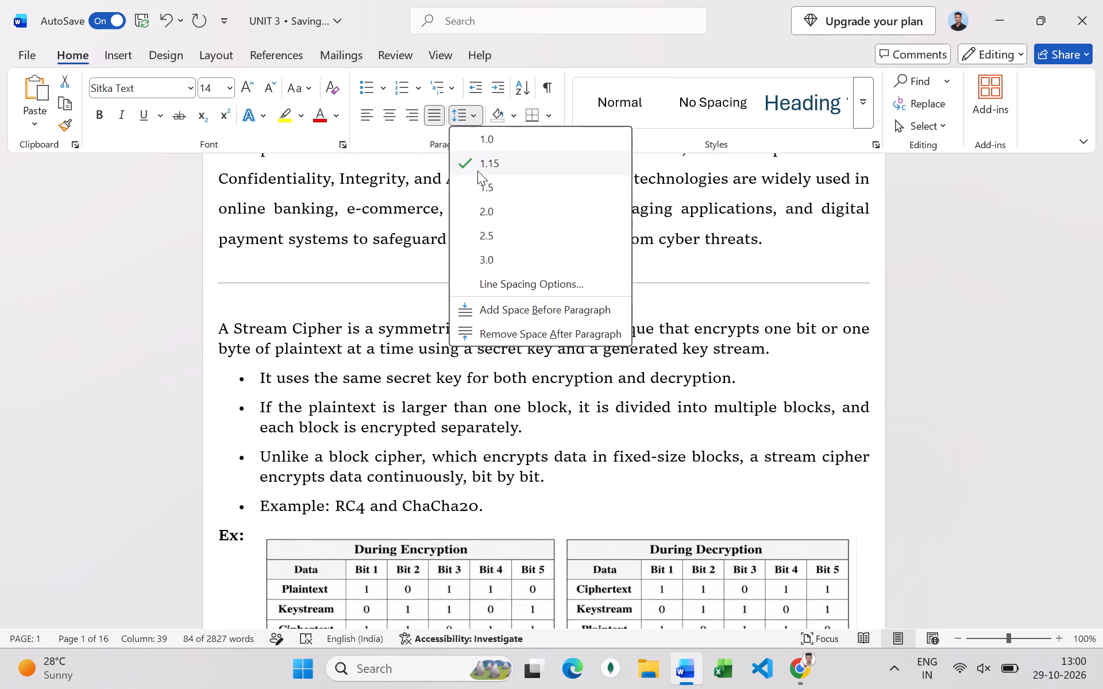
{"action": "left_click", "coordinate": [482, 191]}
Move the stream cipher encryption and decryption example picture slightly upward beside the "Ex:" label.
{"action": "scroll", "coordinate": [448, 427], "scroll_direction": "down", "scroll_amount": 5}
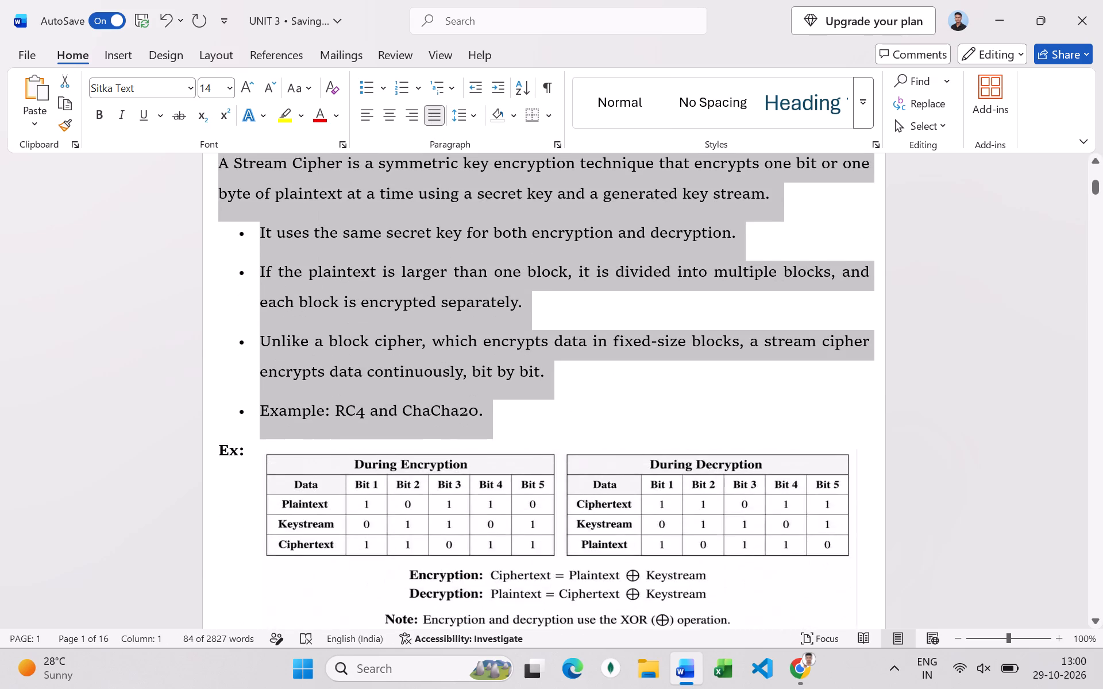
{"action": "scroll", "coordinate": [447, 427], "scroll_direction": "down", "scroll_amount": 3}
{"action": "left_click", "coordinate": [408, 384]}
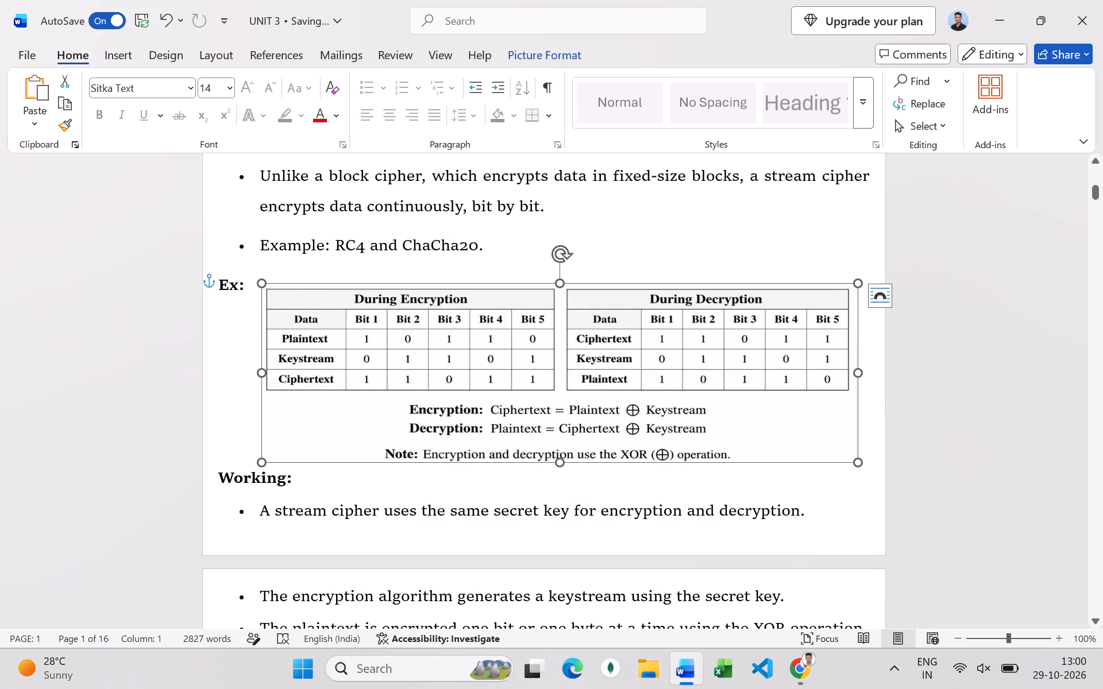
{"action": "left_click_drag", "start_coordinate": [423, 374], "coordinate": [423, 349]}
{"action": "left_click", "coordinate": [425, 477]}
Set the line spacing of the BLOCK CIPHER definition paragraph and its three bullets to 1.5.
{"action": "scroll", "coordinate": [425, 477], "scroll_direction": "down", "scroll_amount": 13}
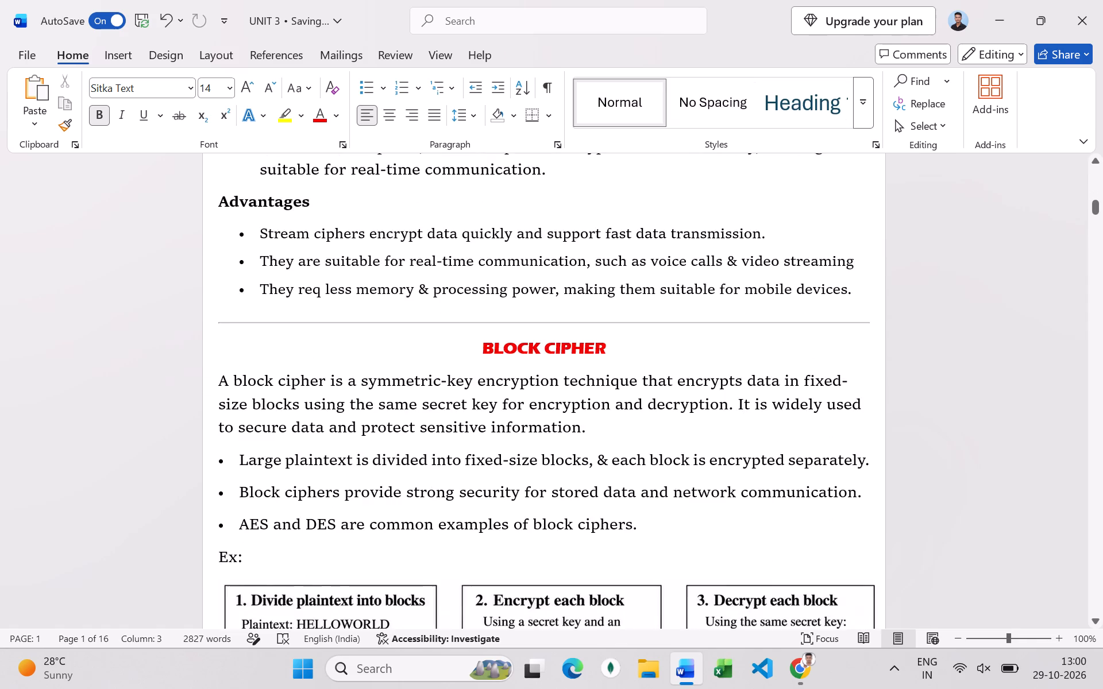
{"action": "scroll", "coordinate": [425, 477], "scroll_direction": "down", "scroll_amount": 6}
{"action": "scroll", "coordinate": [425, 476], "scroll_direction": "up", "scroll_amount": 3}
{"action": "left_click_drag", "start_coordinate": [639, 406], "coordinate": [219, 281]}
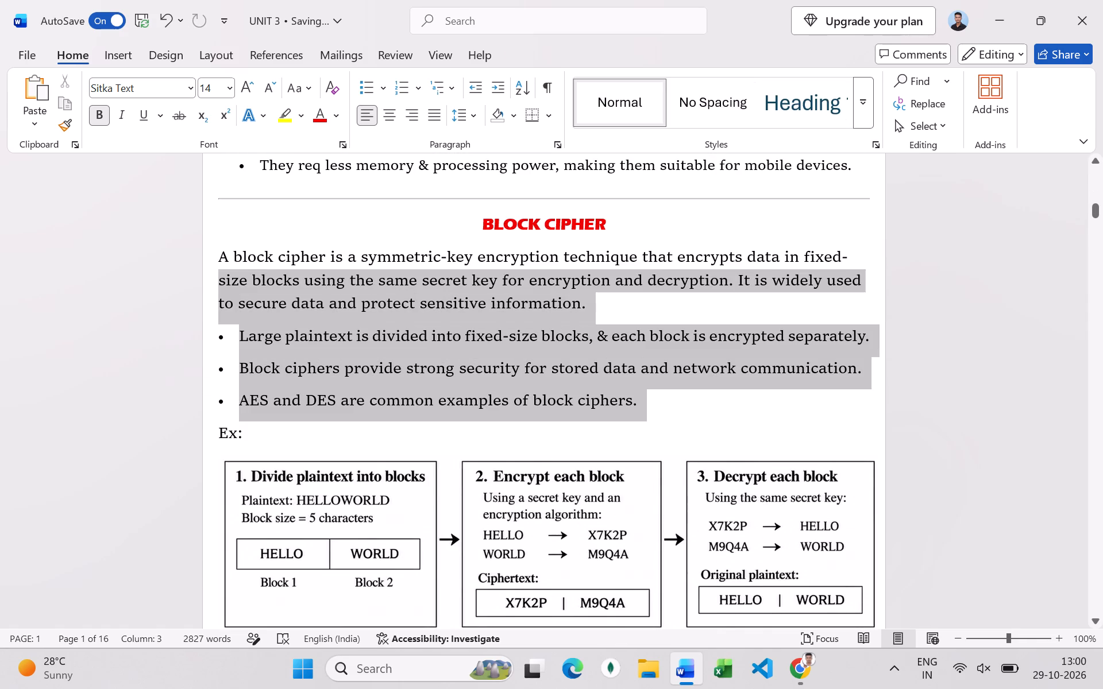
{"action": "left_click_drag", "start_coordinate": [219, 281], "coordinate": [198, 264]}
{"action": "left_click", "coordinate": [462, 117]}
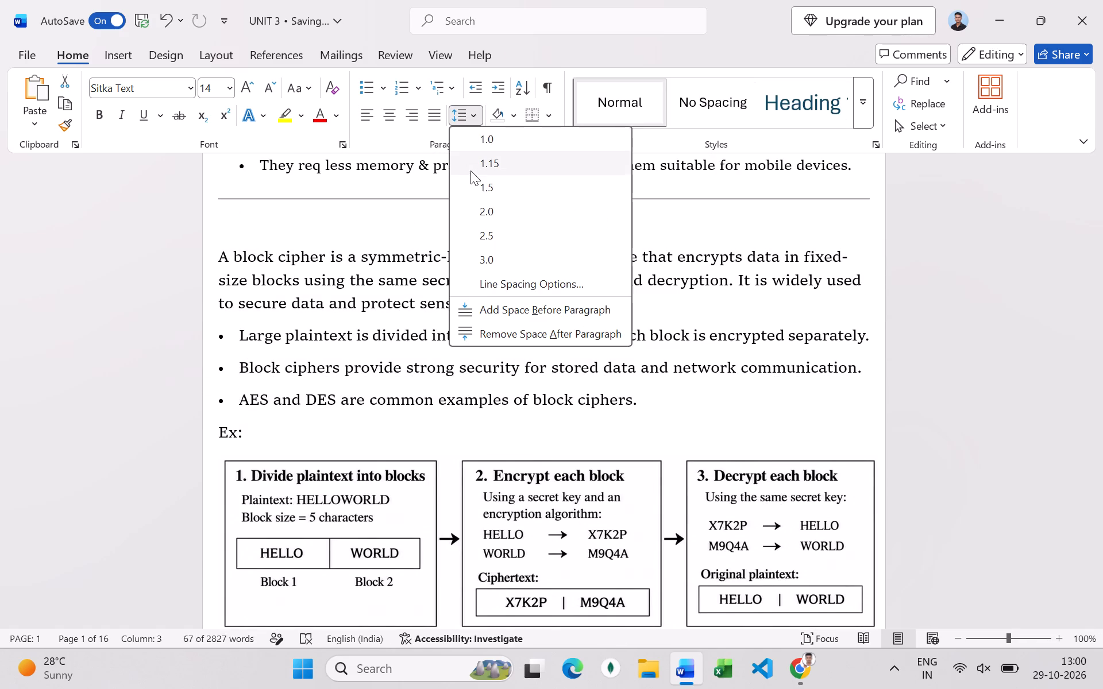
{"action": "left_click", "coordinate": [474, 177]}
{"action": "left_click", "coordinate": [469, 291]}
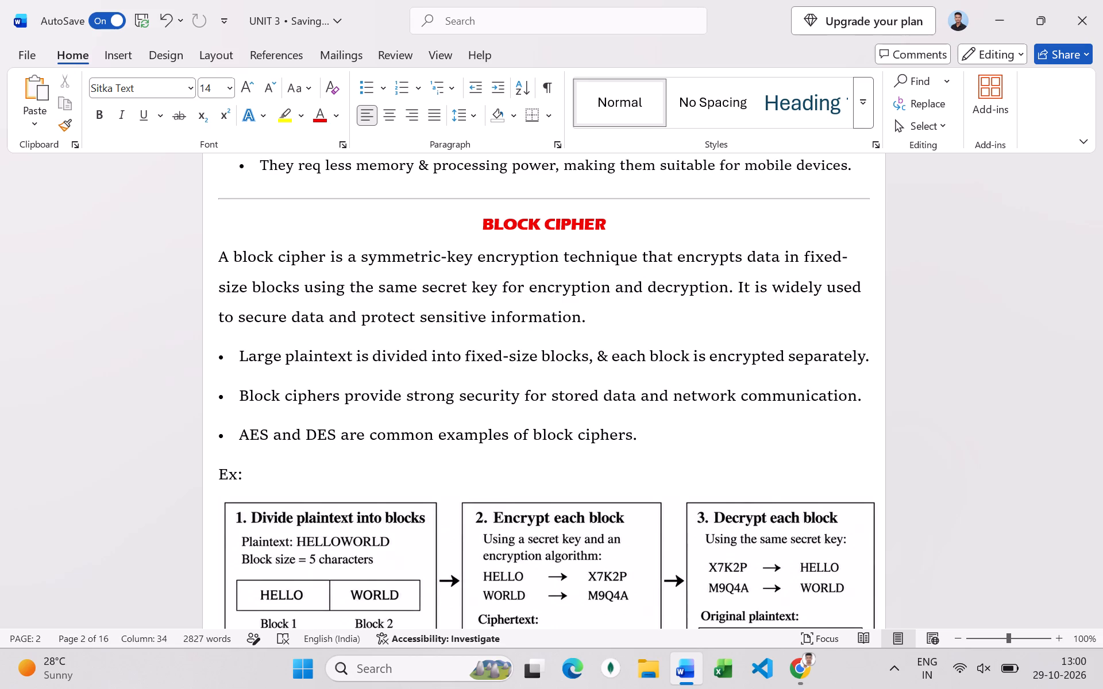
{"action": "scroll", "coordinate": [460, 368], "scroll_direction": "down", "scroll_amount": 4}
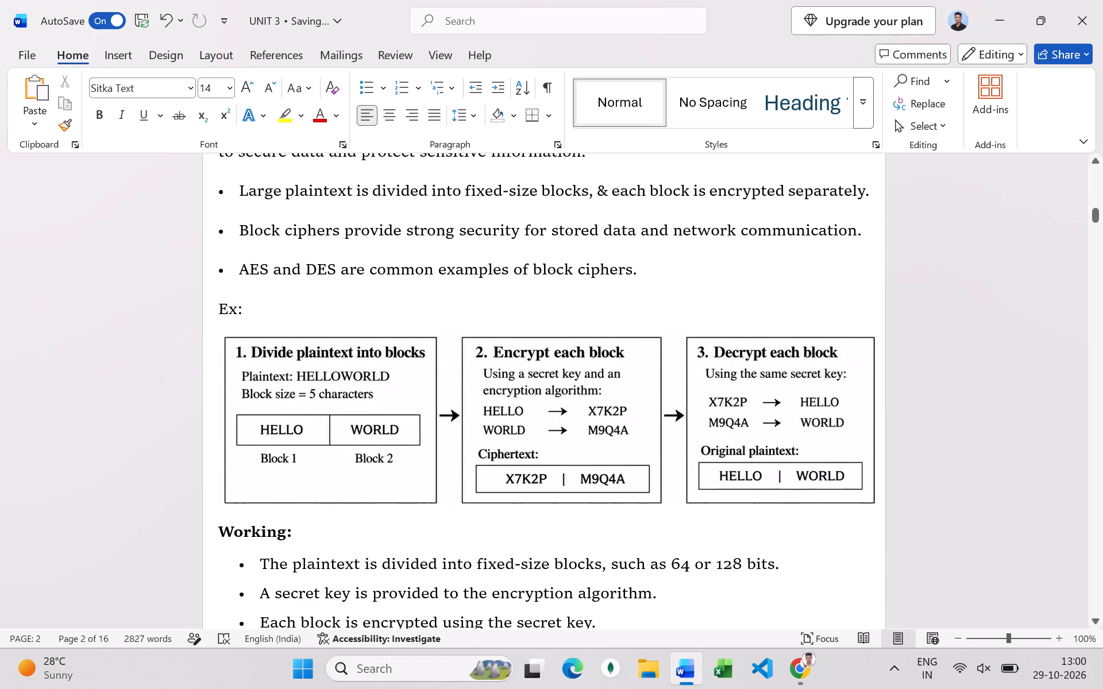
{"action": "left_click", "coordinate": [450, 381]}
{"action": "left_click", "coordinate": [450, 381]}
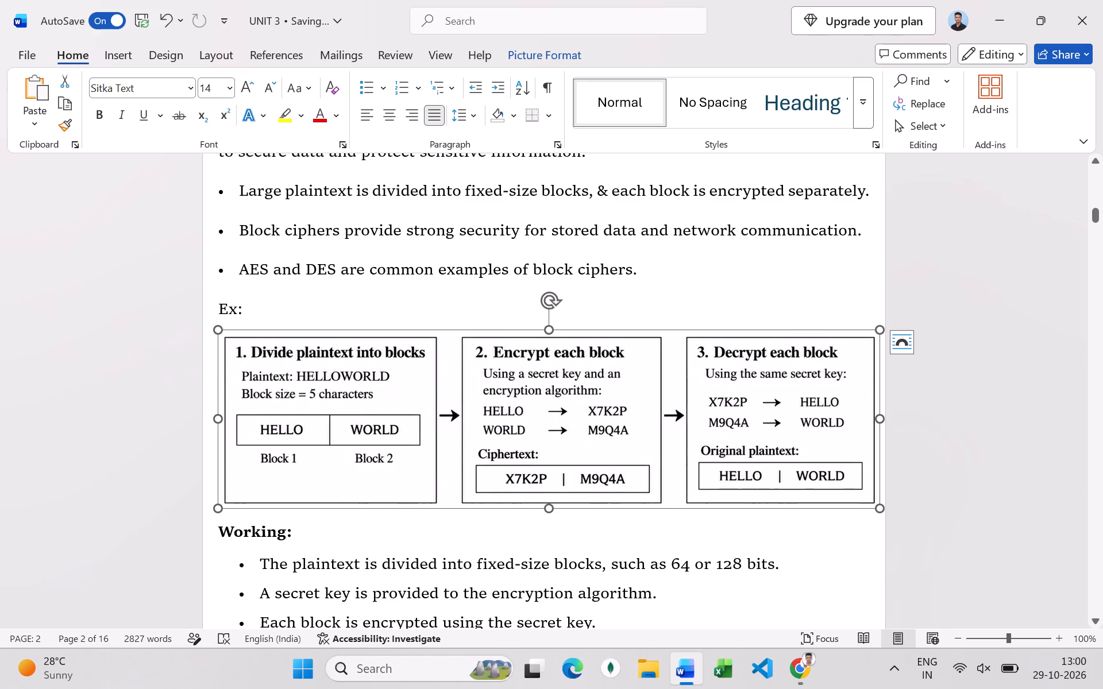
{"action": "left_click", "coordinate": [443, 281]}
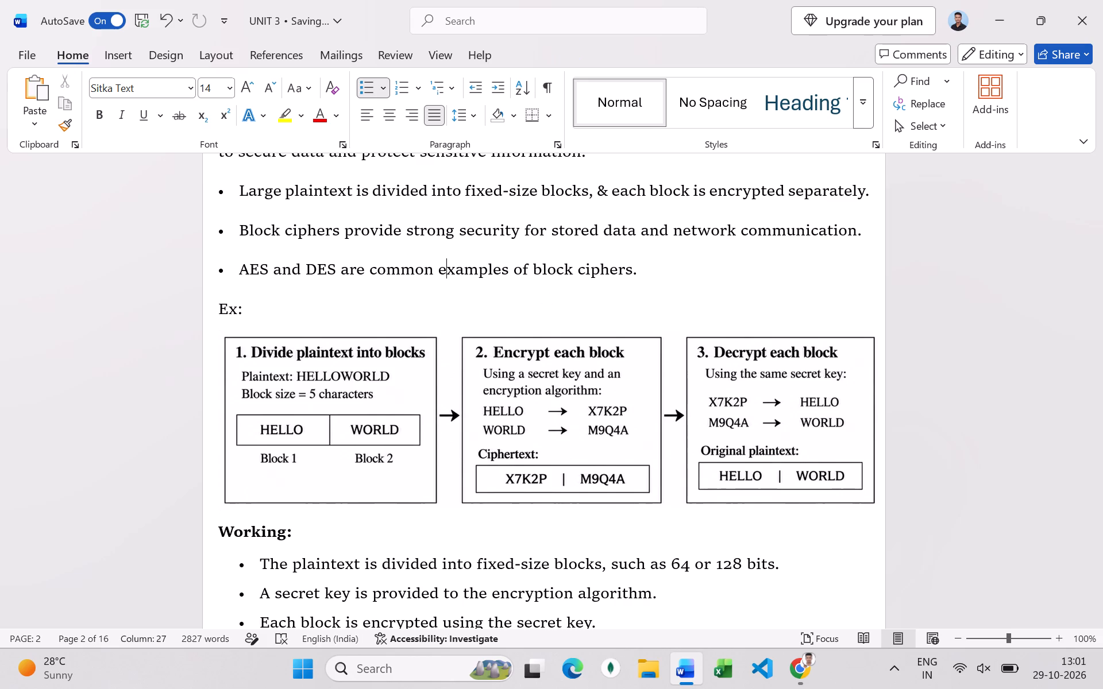
Enlarge the three block cipher Advantages bullets above the comparison table to 14 pt.
{"action": "scroll", "coordinate": [614, 427], "scroll_direction": "down", "scroll_amount": 5}
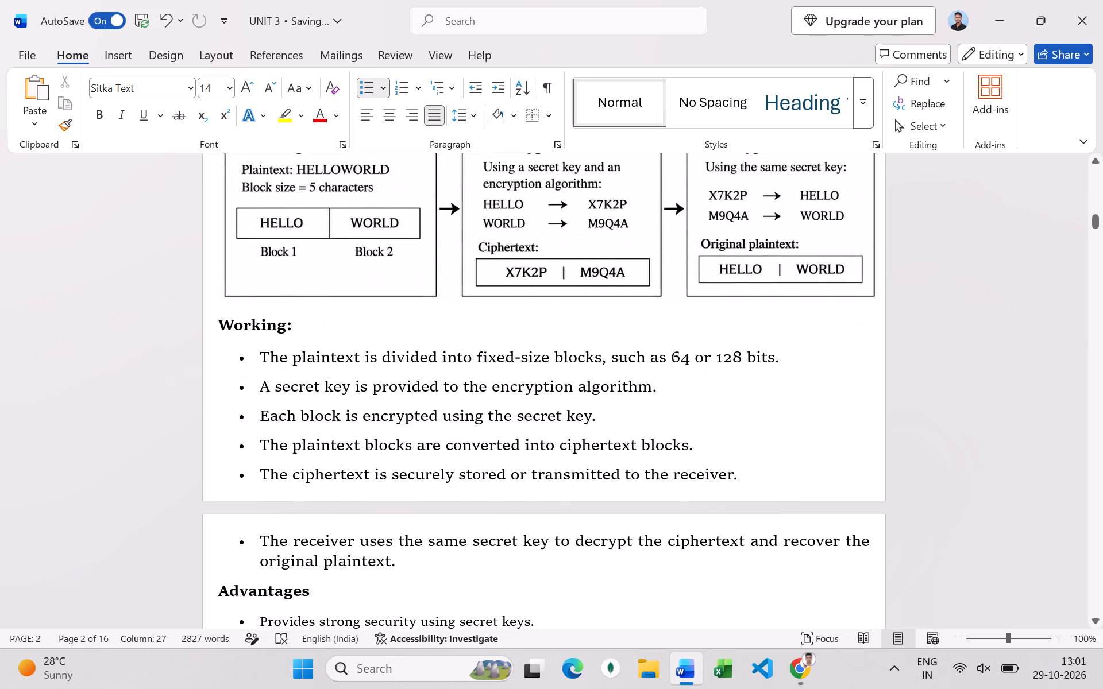
{"action": "scroll", "coordinate": [489, 448], "scroll_direction": "down", "scroll_amount": 3}
{"action": "scroll", "coordinate": [428, 428], "scroll_direction": "down", "scroll_amount": 6}
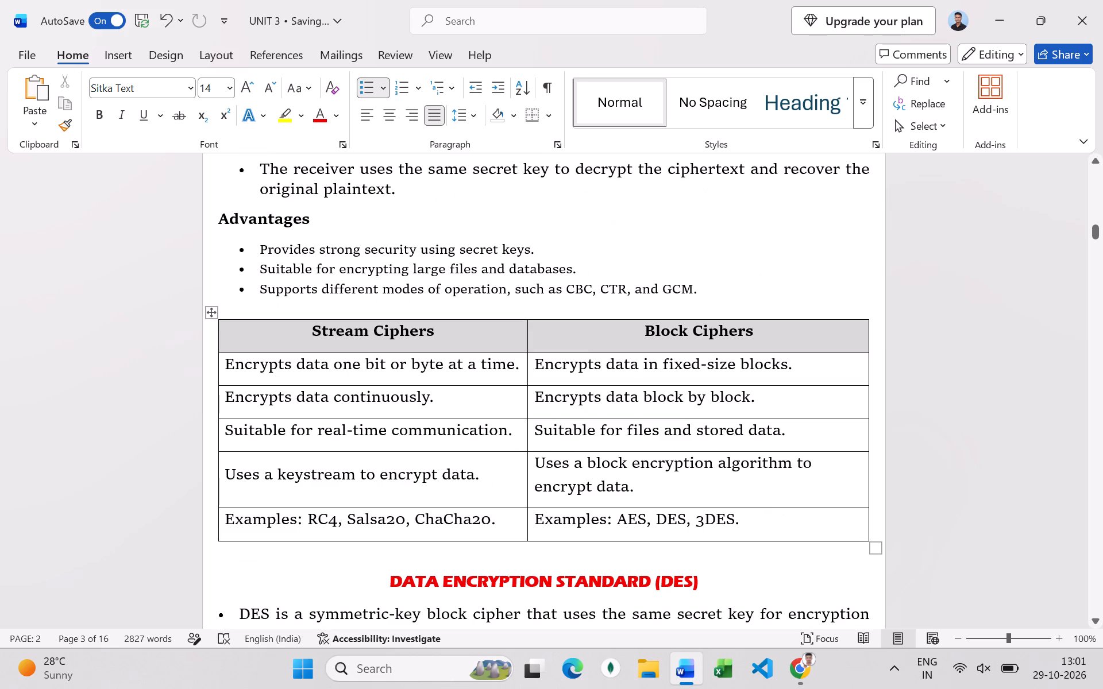
{"action": "left_click_drag", "start_coordinate": [704, 291], "coordinate": [267, 246]}
{"action": "right_click_drag", "start_coordinate": [288, 246], "coordinate": [267, 246]}
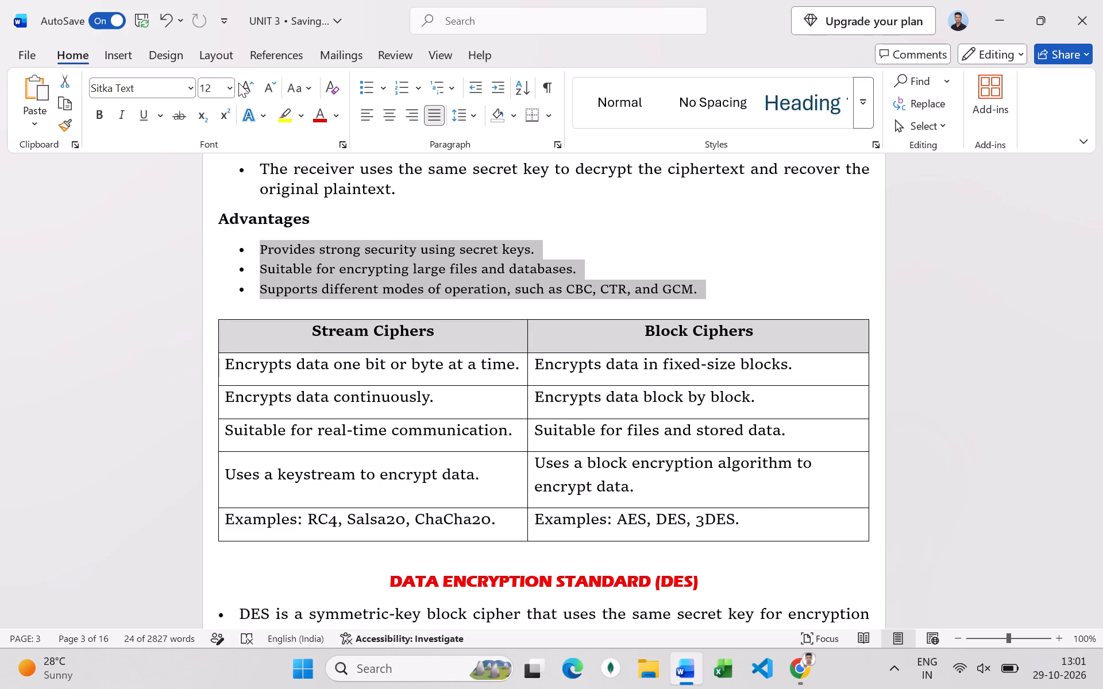
{"action": "left_click", "coordinate": [243, 84]}
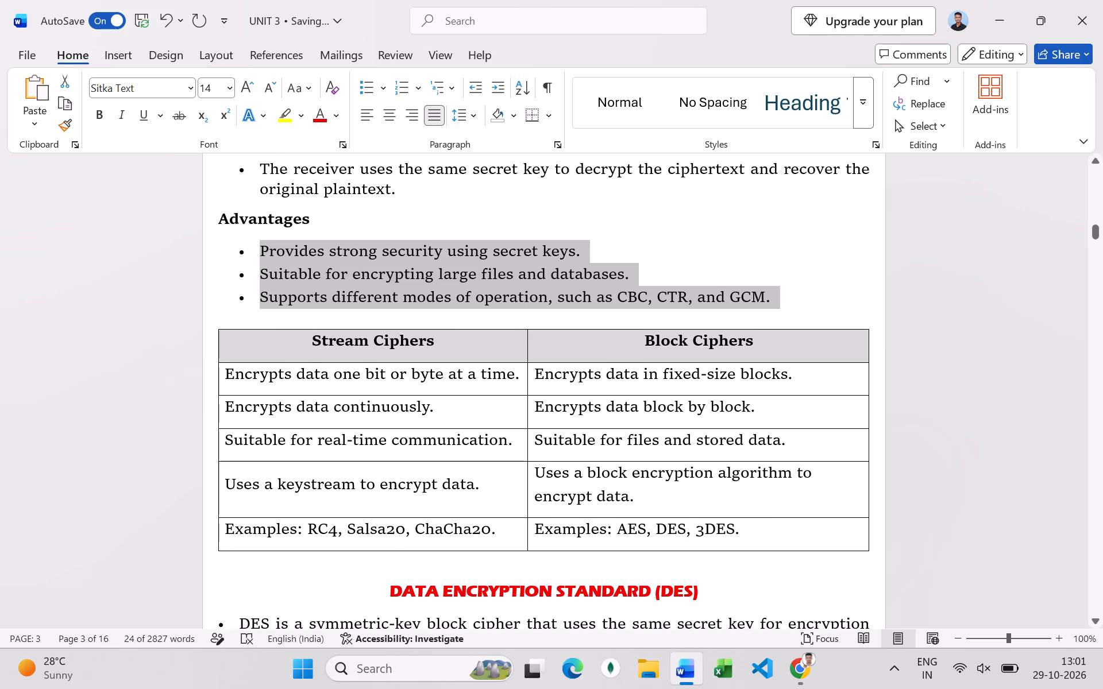
Set the line spacing of the three block cipher Advantages bullets to 1.5.
{"action": "left_click", "coordinate": [466, 114]}
{"action": "left_click", "coordinate": [480, 178]}
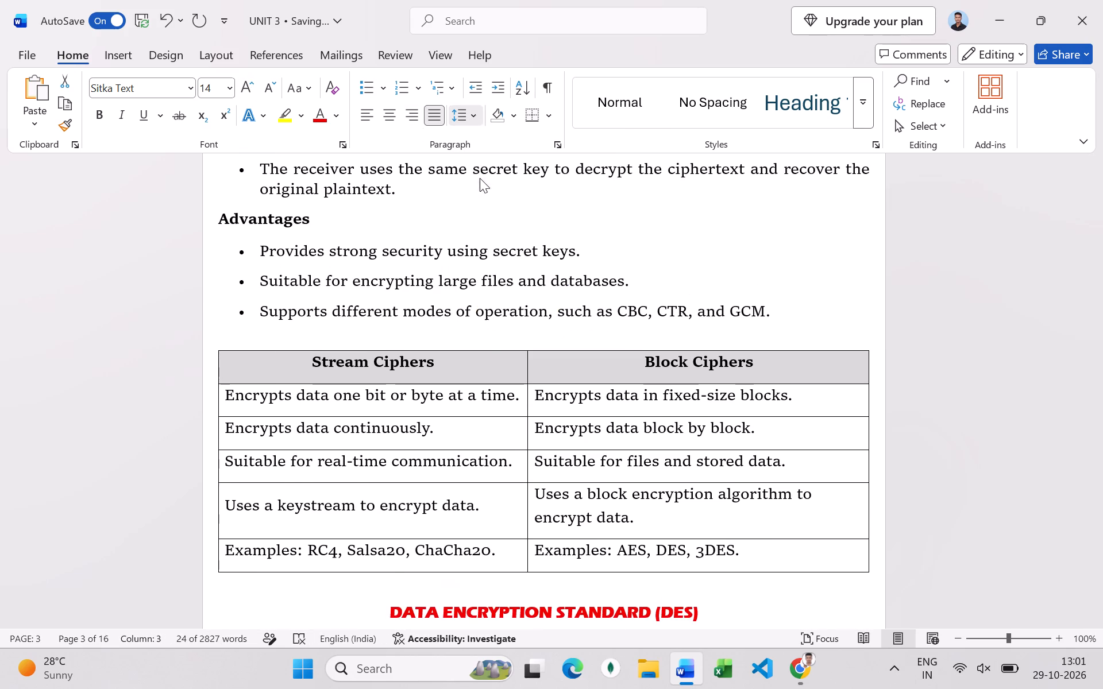
Set the line spacing of the five bullets under the DATA ENCRYPTION STANDARD (DES) heading to 1.5.
{"action": "scroll", "coordinate": [464, 222], "scroll_direction": "down", "scroll_amount": 13}
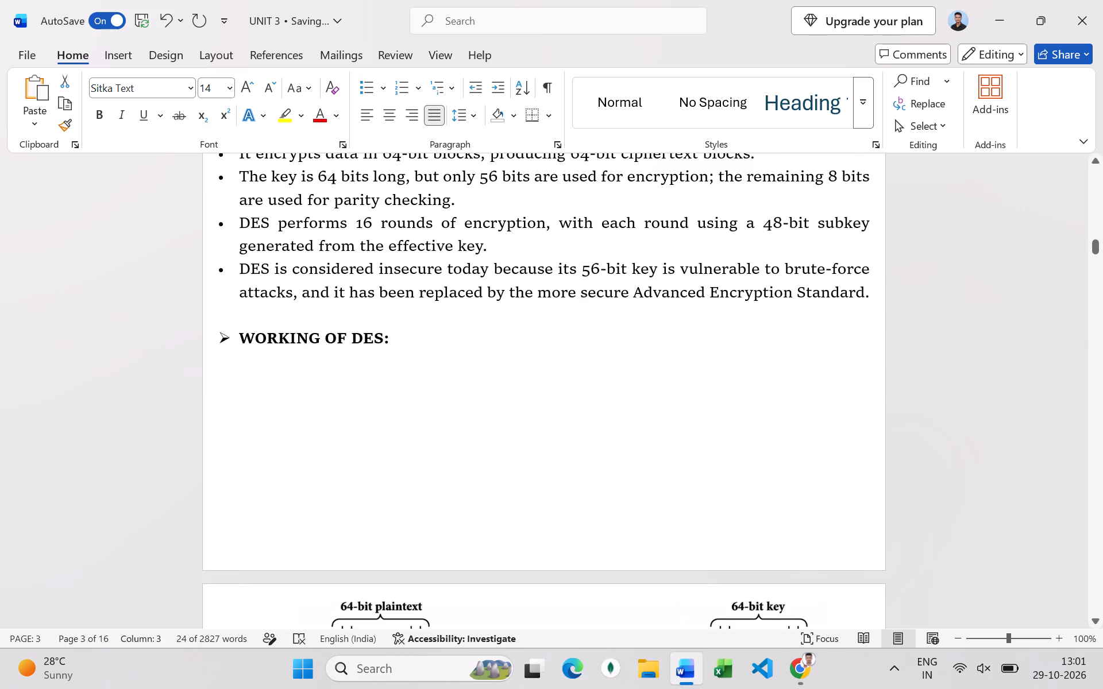
{"action": "left_click", "coordinate": [514, 312]}
{"action": "scroll", "coordinate": [611, 312], "scroll_direction": "up", "scroll_amount": 4}
{"action": "left_click_drag", "start_coordinate": [878, 469], "coordinate": [268, 290]}
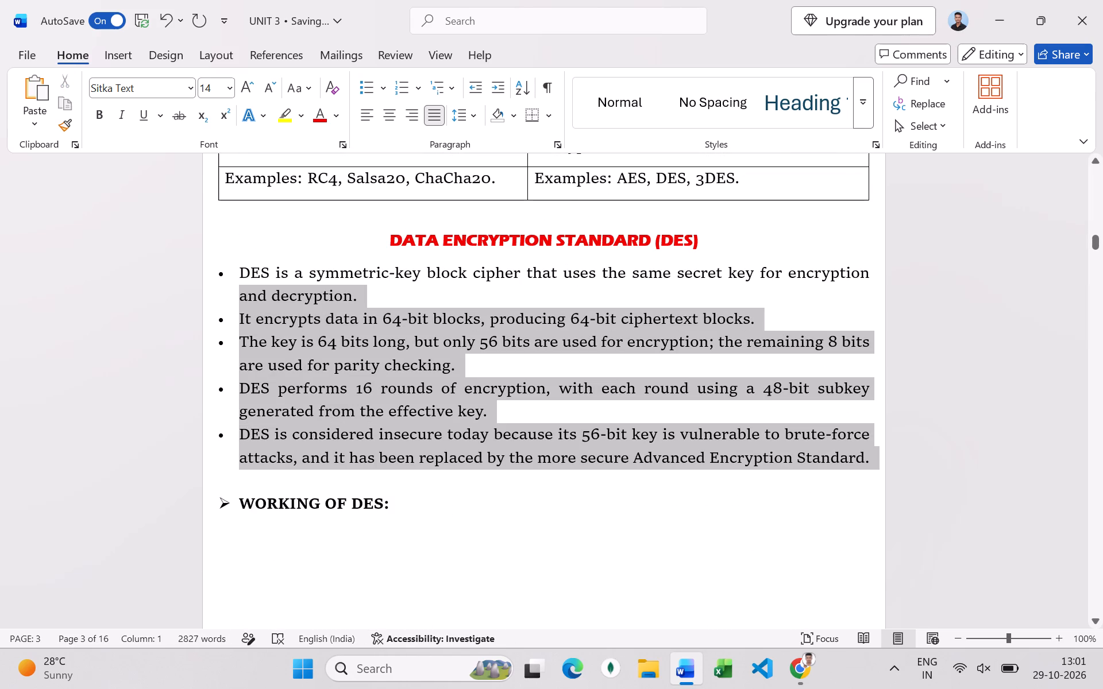
{"action": "left_click_drag", "start_coordinate": [268, 290], "coordinate": [244, 280]}
{"action": "left_click", "coordinate": [468, 119]}
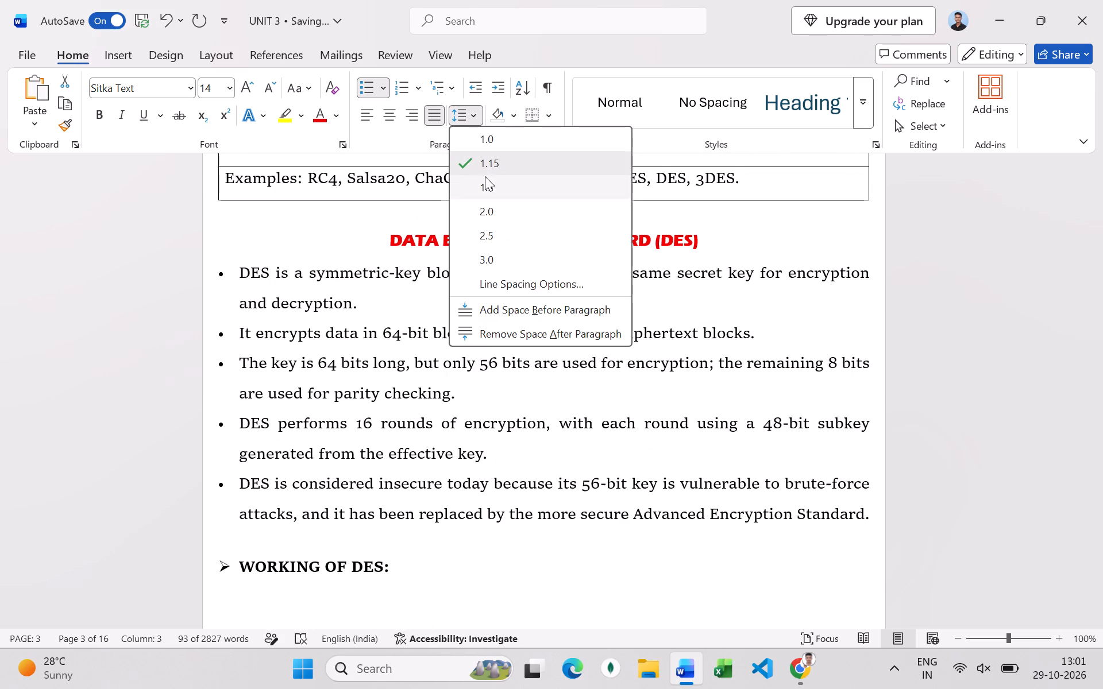
{"action": "left_click", "coordinate": [485, 184]}
Move the DES working diagram down so that it overlaps the Feistel cipher structure bullet.
{"action": "scroll", "coordinate": [452, 256], "scroll_direction": "down", "scroll_amount": 6}
{"action": "scroll", "coordinate": [431, 297], "scroll_direction": "down", "scroll_amount": 5}
{"action": "scroll", "coordinate": [419, 367], "scroll_direction": "down", "scroll_amount": 2}
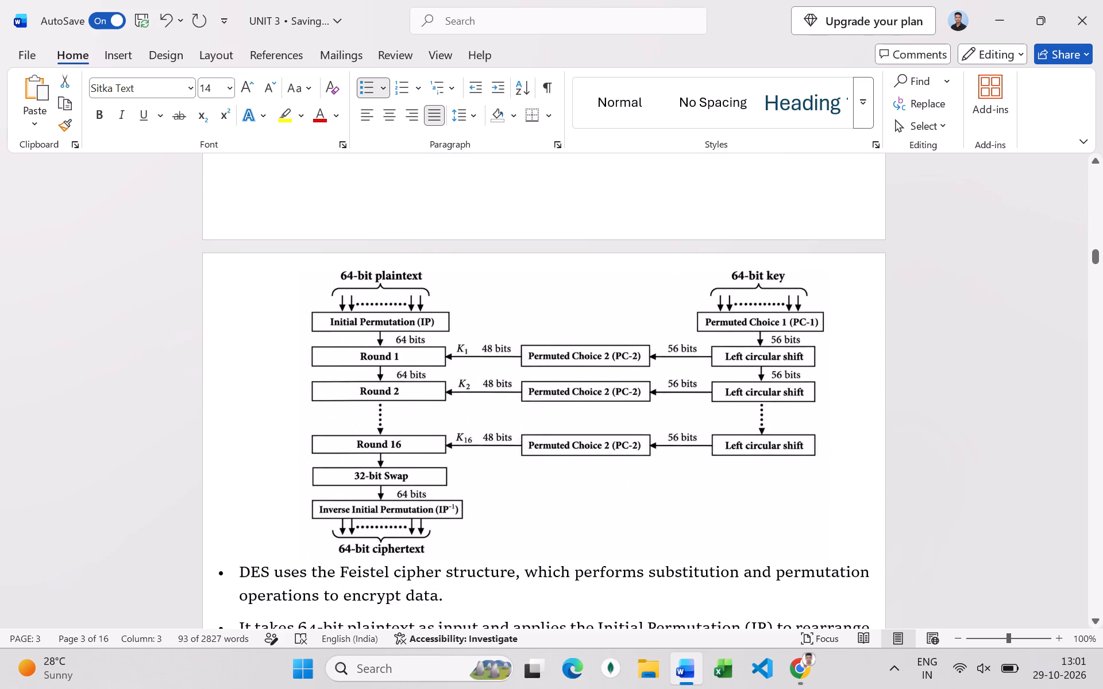
{"action": "scroll", "coordinate": [419, 367], "scroll_direction": "up", "scroll_amount": 5}
{"action": "scroll", "coordinate": [419, 367], "scroll_direction": "down", "scroll_amount": 15}
{"action": "scroll", "coordinate": [419, 367], "scroll_direction": "down", "scroll_amount": 8}
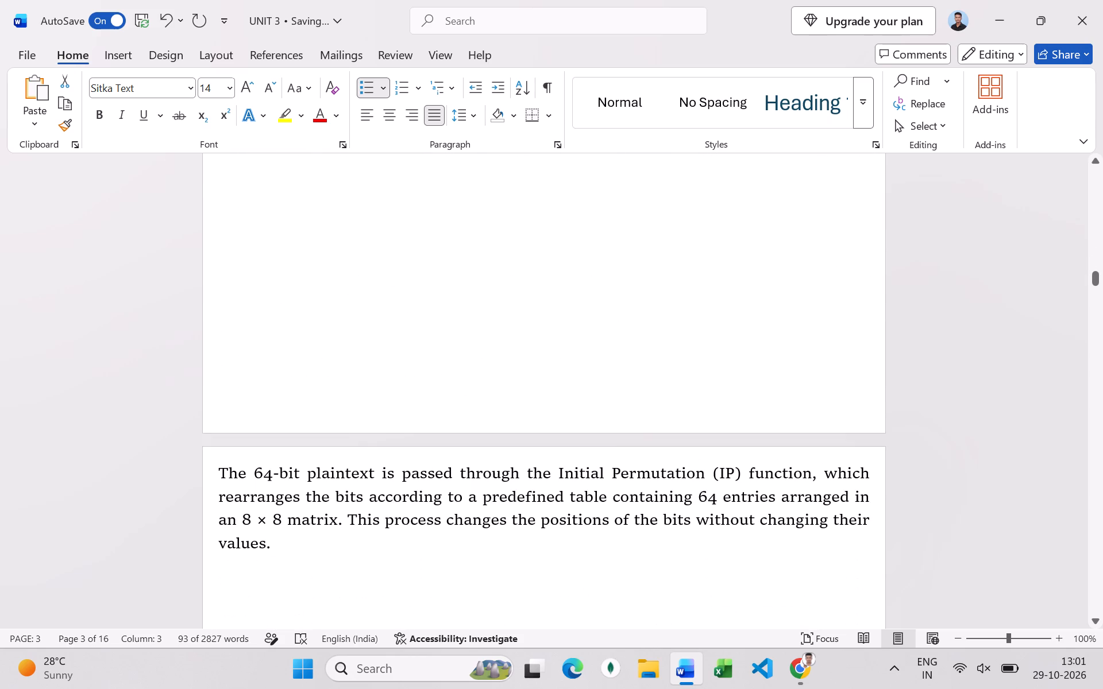
{"action": "scroll", "coordinate": [500, 524], "scroll_direction": "up", "scroll_amount": 8}
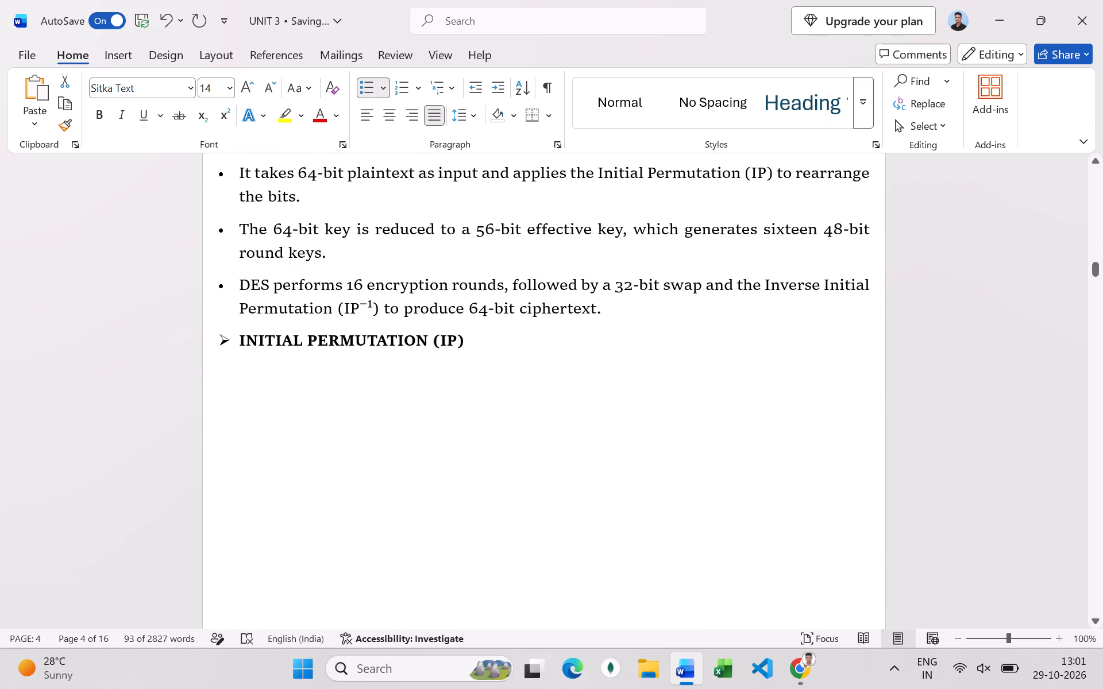
{"action": "scroll", "coordinate": [481, 512], "scroll_direction": "up", "scroll_amount": 14}
{"action": "scroll", "coordinate": [464, 509], "scroll_direction": "down", "scroll_amount": 4}
{"action": "scroll", "coordinate": [464, 509], "scroll_direction": "up", "scroll_amount": 1}
{"action": "scroll", "coordinate": [464, 509], "scroll_direction": "down", "scroll_amount": 3}
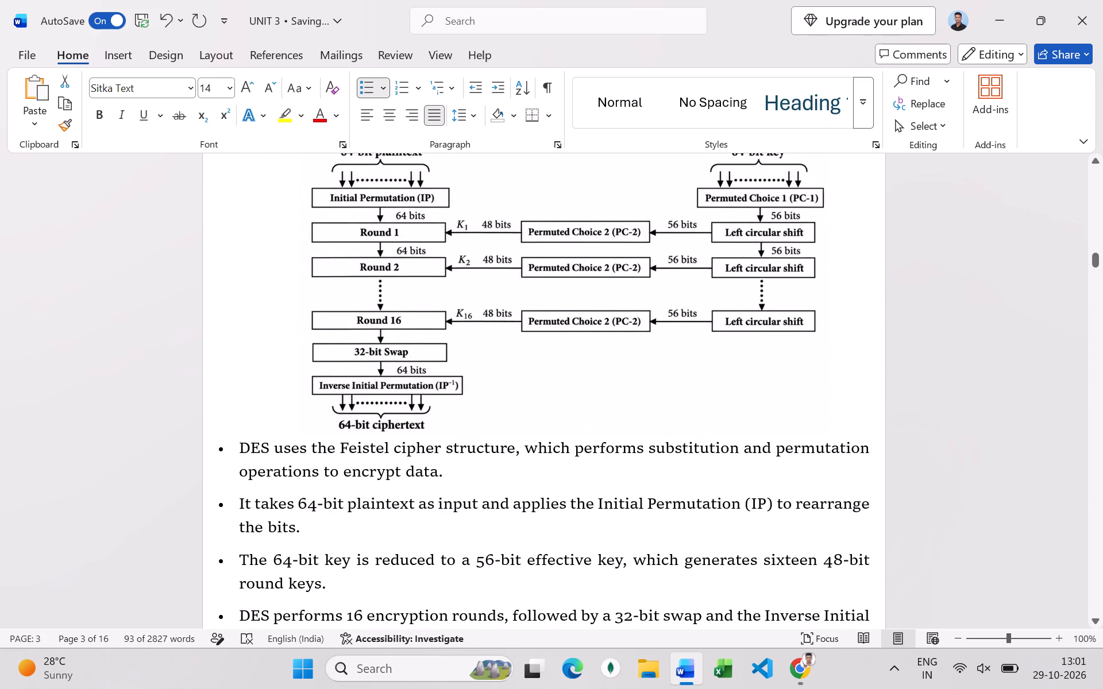
{"action": "left_click_drag", "start_coordinate": [439, 354], "coordinate": [440, 494]}
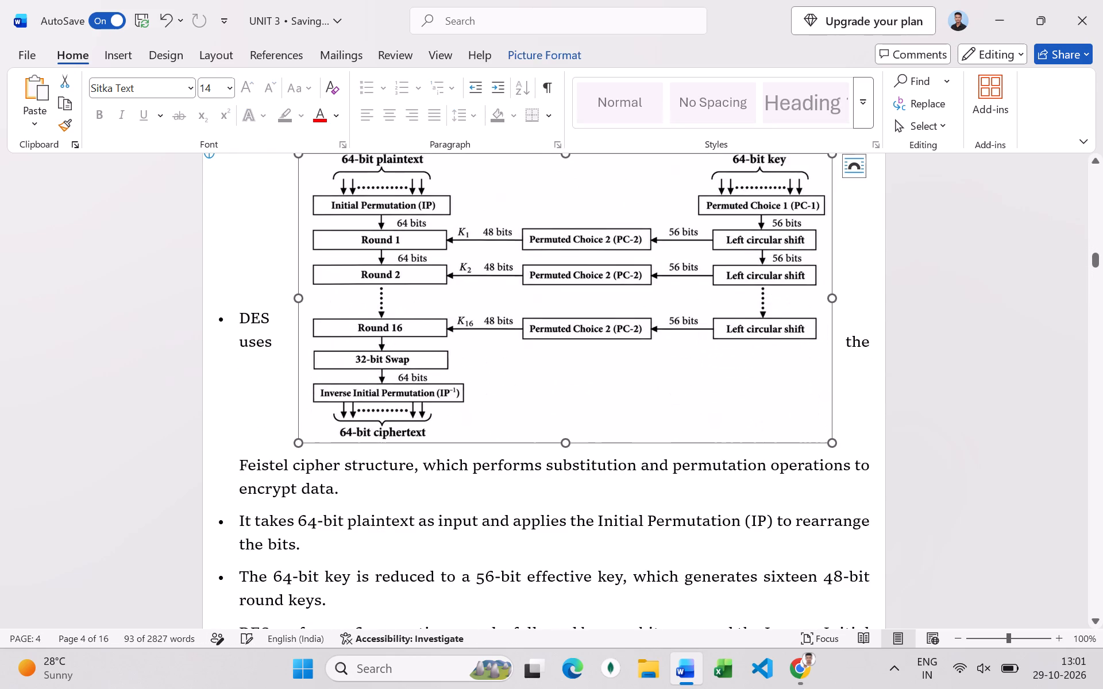
Delete the empty paragraphs above the DES uses the Feistel cipher structure bullet.
{"action": "left_click", "coordinate": [224, 280]}
{"action": "key", "text": "BackSpace"}
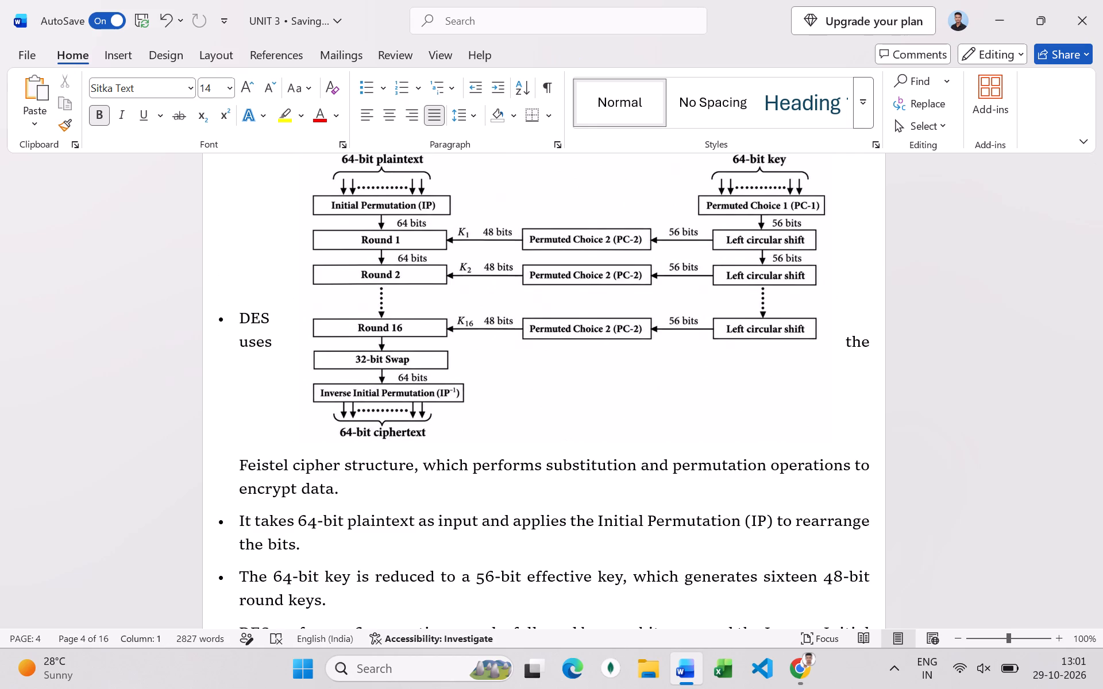
{"action": "key", "text": "BackSpace"}
{"action": "key", "text": "BackSpace"}
{"action": "scroll", "coordinate": [271, 299], "scroll_direction": "up", "scroll_amount": 1}
{"action": "scroll", "coordinate": [271, 299], "scroll_direction": "down", "scroll_amount": 1}
{"action": "scroll", "coordinate": [271, 299], "scroll_direction": "up", "scroll_amount": 8}
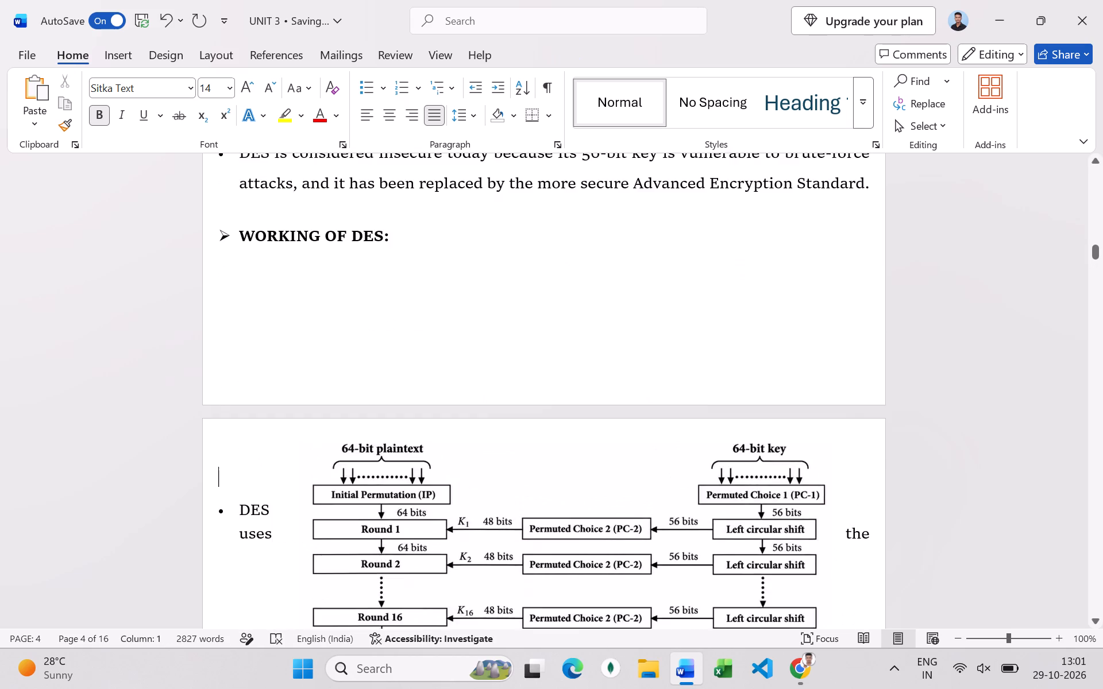
{"action": "key", "text": "BackSpace"}
{"action": "key", "text": "BackSpace"}
{"action": "key", "text": "BackSpace"}
{"action": "key", "text": "BackSpace"}
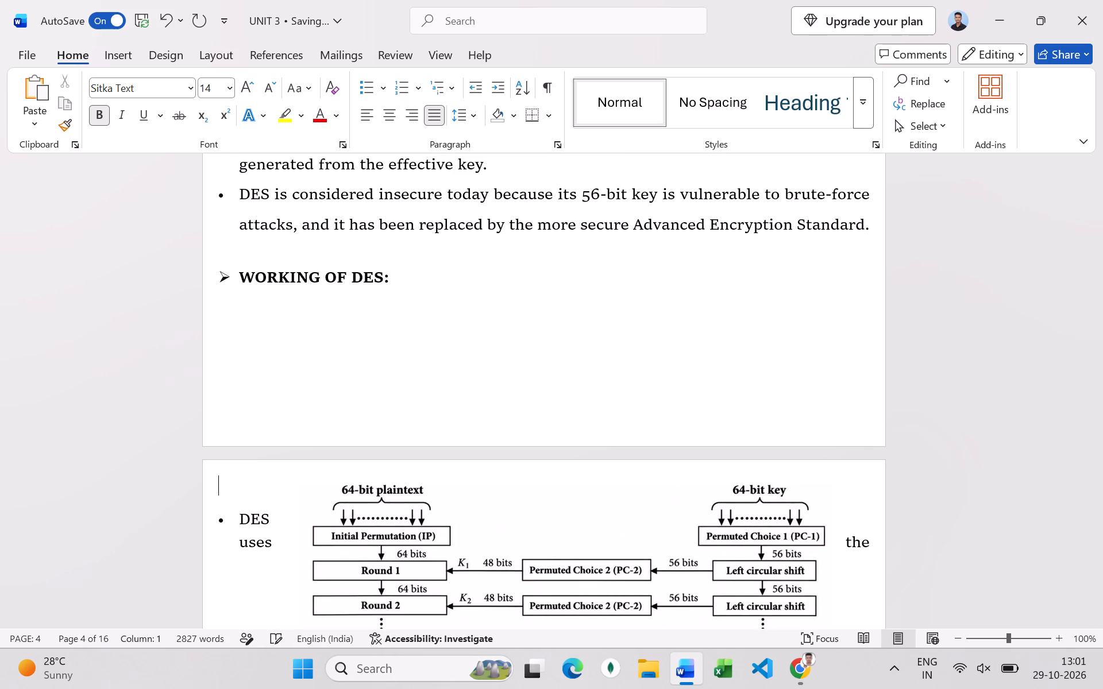
{"action": "key", "text": "BackSpace"}
Move the DES working diagram further down, beside the bullet about the 64-bit key.
{"action": "scroll", "coordinate": [578, 401], "scroll_direction": "down", "scroll_amount": 7}
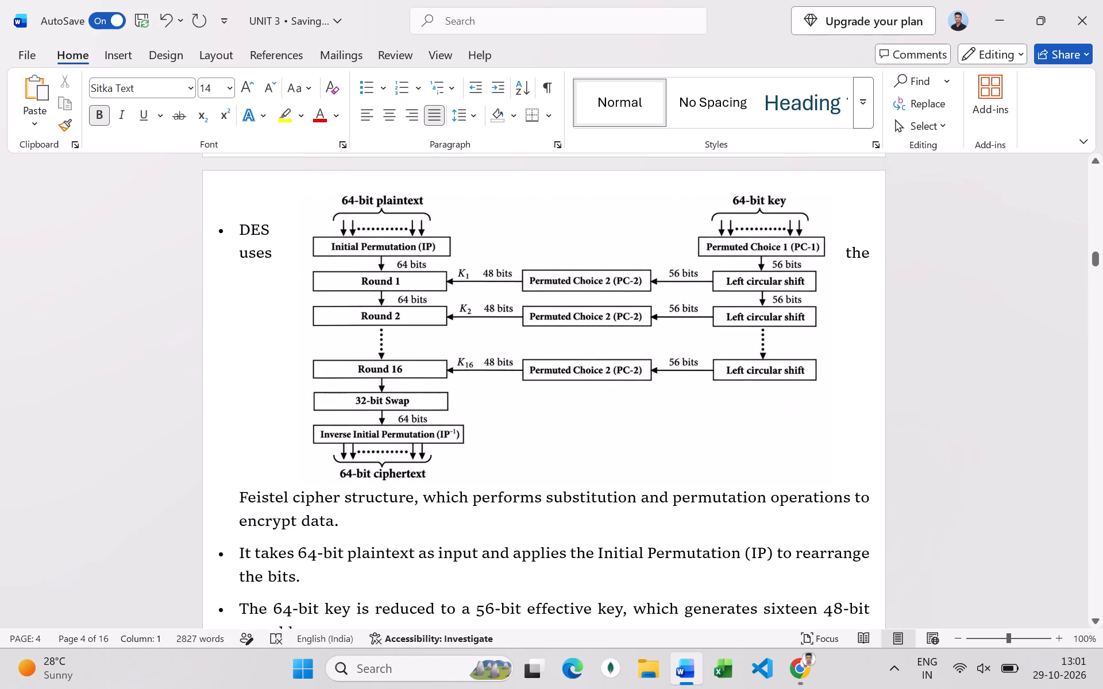
{"action": "left_click", "coordinate": [480, 351]}
{"action": "left_click_drag", "start_coordinate": [464, 342], "coordinate": [464, 492]}
{"action": "scroll", "coordinate": [375, 305], "scroll_direction": "up", "scroll_amount": 5}
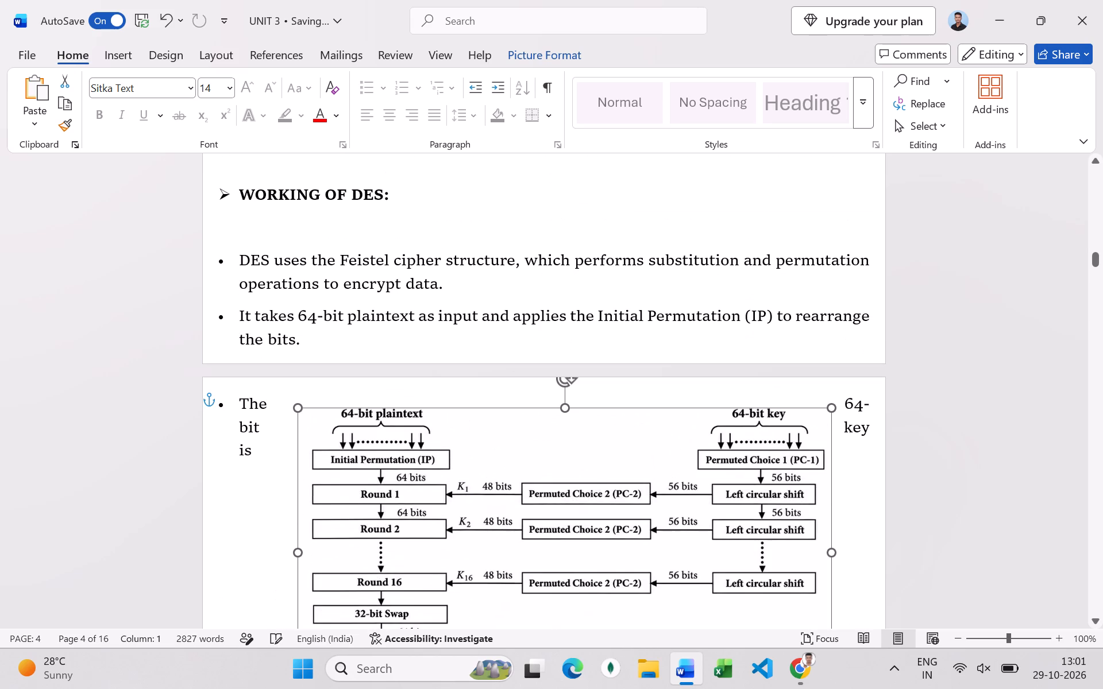
Remove the empty line between the WORKING OF DES heading and its first bullet.
{"action": "left_click", "coordinate": [295, 241]}
{"action": "key", "text": "BackSpace"}
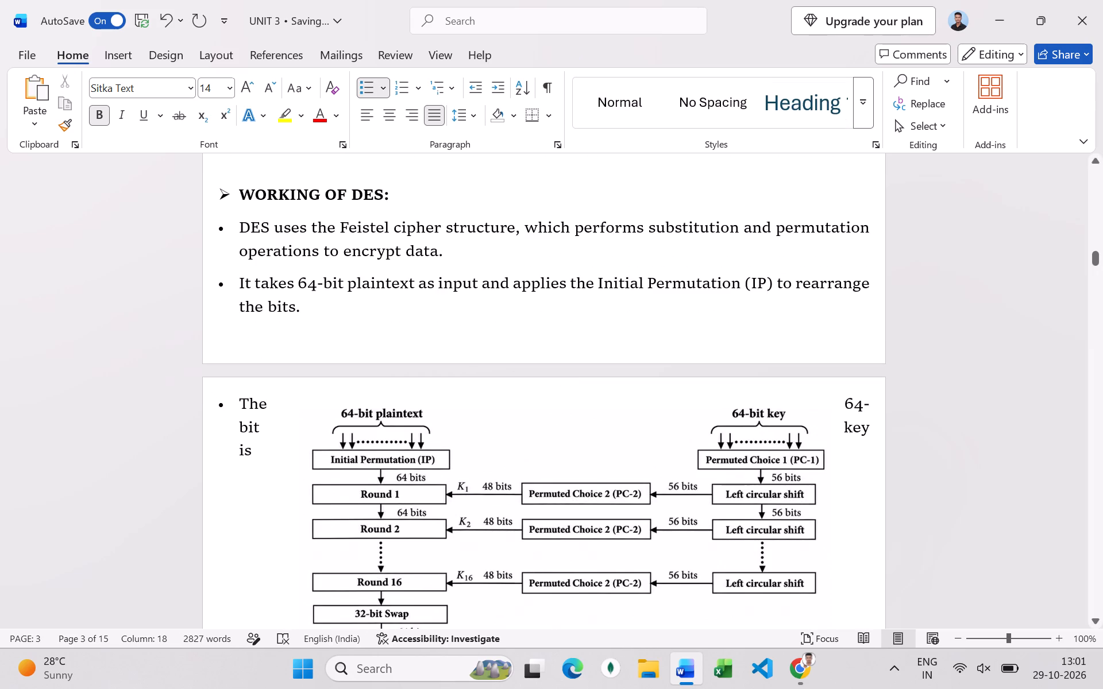
Insert a block of empty lines after the Initial Permutation bullet ending in "rearrange the bits" to make room for the diagram.
{"action": "left_click", "coordinate": [337, 322]}
{"action": "key", "text": "Return"}
{"action": "key", "text": "Return"}
{"action": "key", "text": "Return"}
{"action": "key", "text": "Return"}
{"action": "key", "text": "Return"}
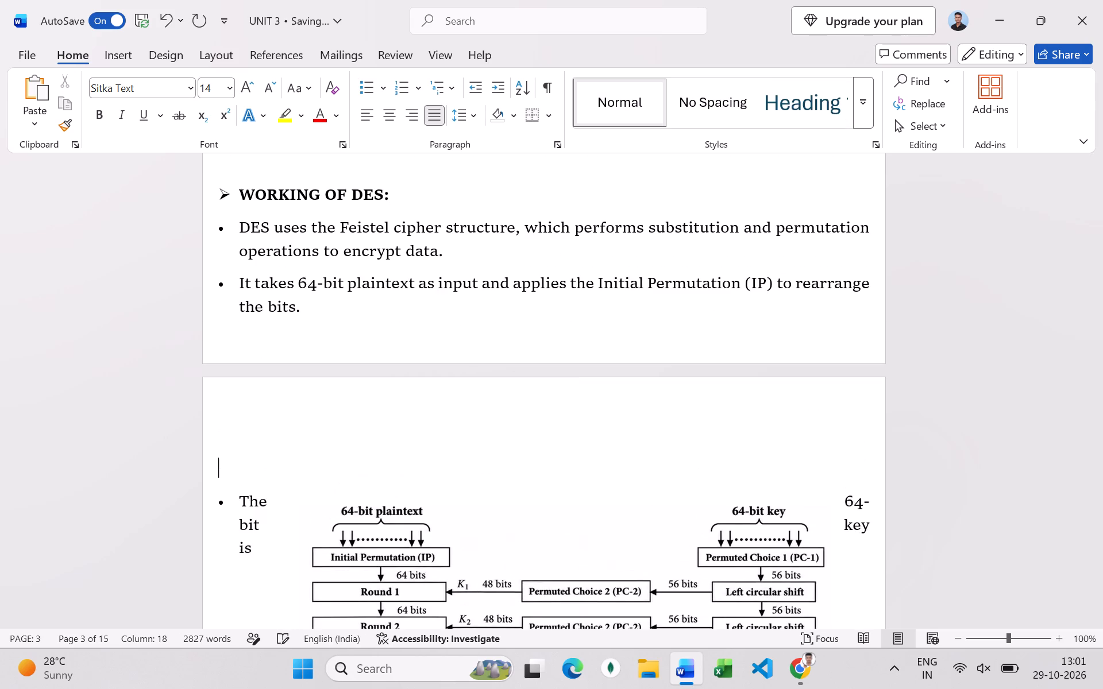
{"action": "key", "text": "Return"}
{"action": "key", "text": "Return"}
{"action": "key", "text": "Return"}
{"action": "key", "text": "Return"}
{"action": "key", "text": "Return"}
Move the DES working diagram up into the empty space and start the 64-bit key bullet on a new line below it.
{"action": "scroll", "coordinate": [640, 211], "scroll_direction": "down", "scroll_amount": 4}
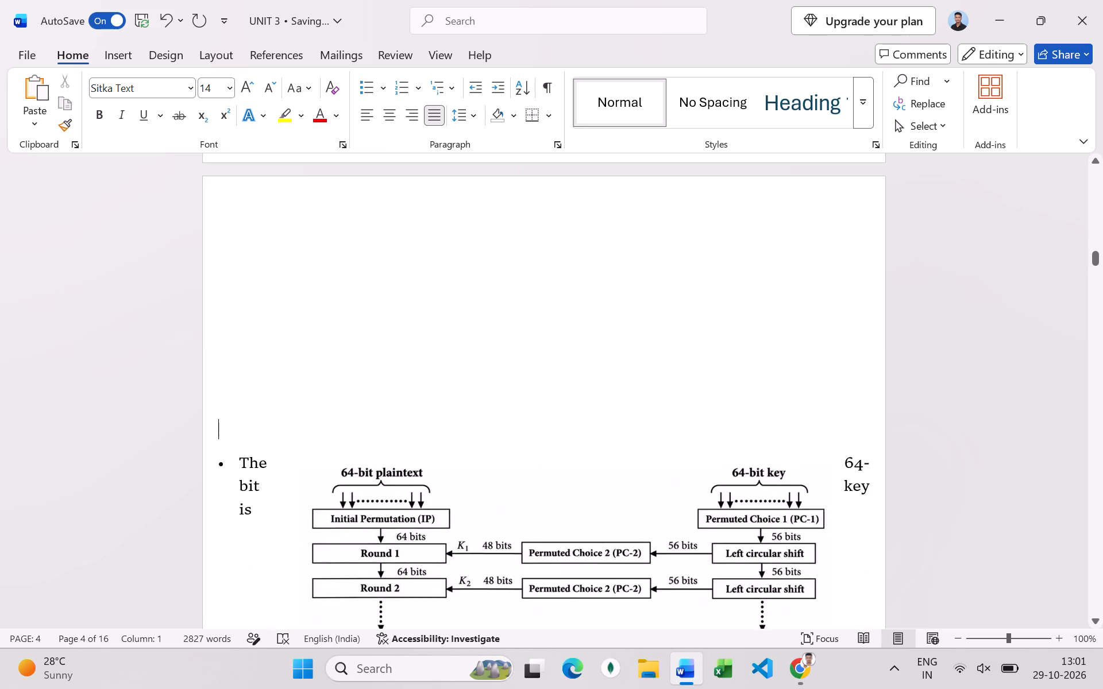
{"action": "scroll", "coordinate": [537, 411], "scroll_direction": "down", "scroll_amount": 4}
{"action": "left_click", "coordinate": [502, 390]}
{"action": "scroll", "coordinate": [502, 390], "scroll_direction": "up", "scroll_amount": 1}
{"action": "left_click_drag", "start_coordinate": [501, 426], "coordinate": [501, 419]}
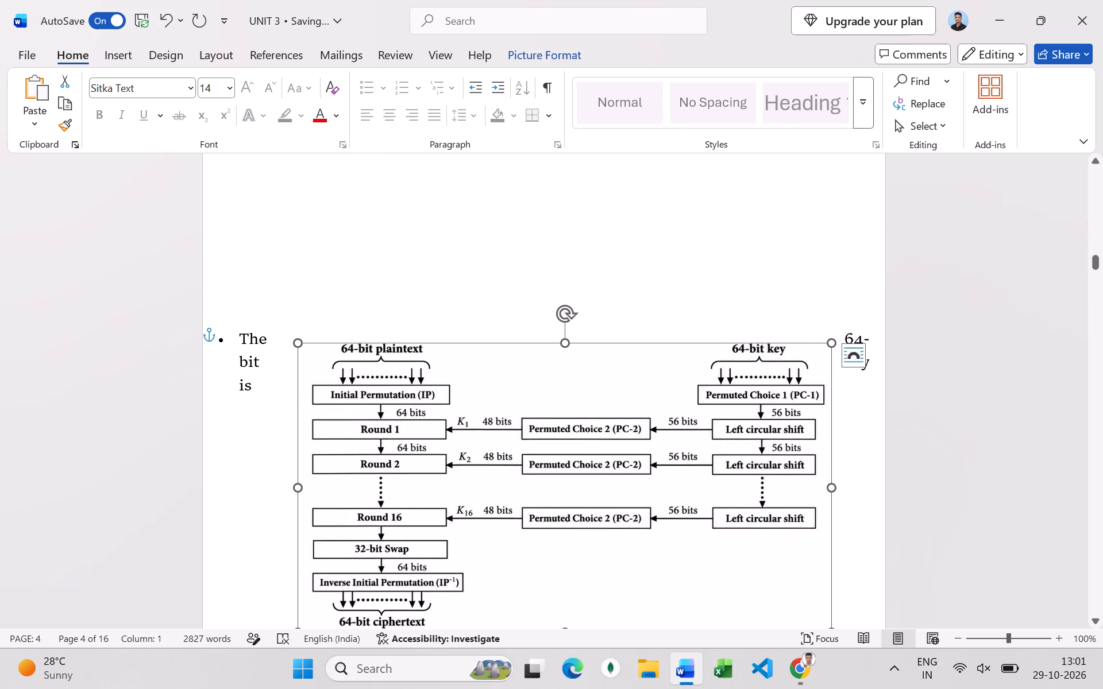
{"action": "left_click_drag", "start_coordinate": [501, 419], "coordinate": [476, 153]}
{"action": "scroll", "coordinate": [477, 184], "scroll_direction": "up", "scroll_amount": 3}
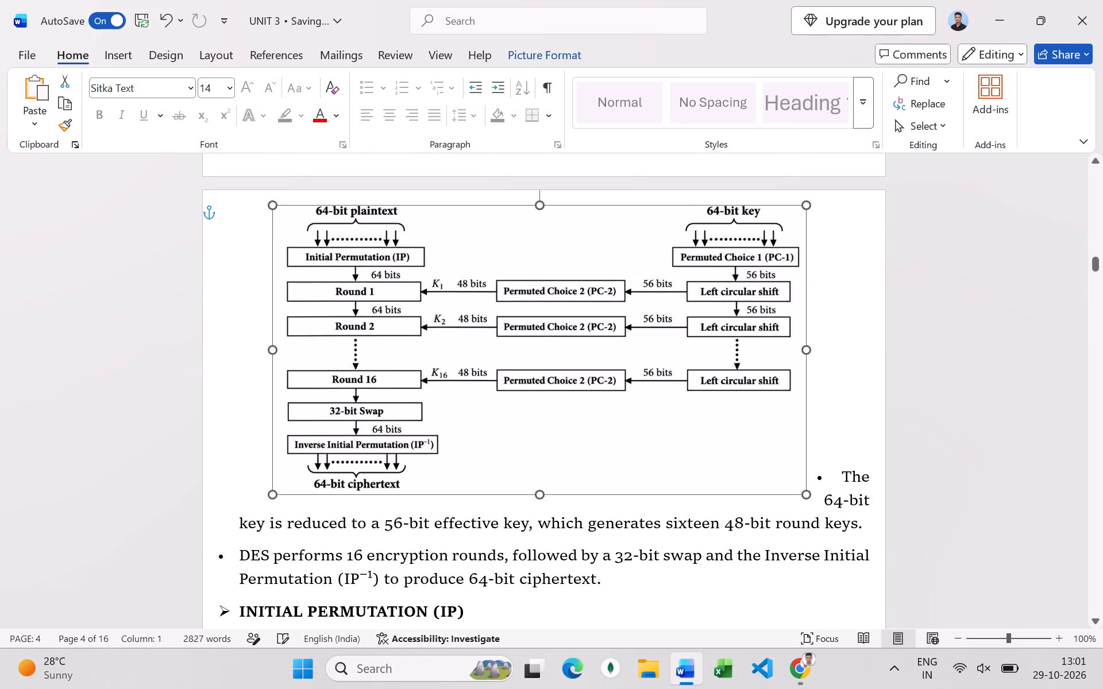
{"action": "left_click", "coordinate": [847, 438]}
{"action": "key", "text": "Return"}
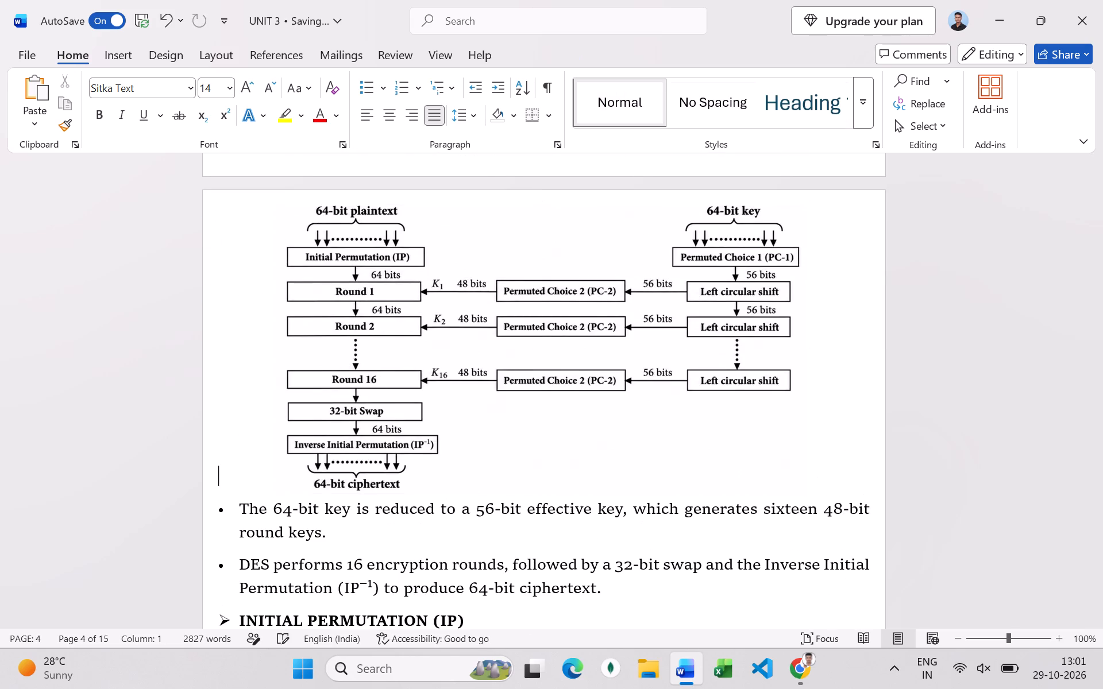
Move the Initial Permutation Table picture lower and closer to the page centre, below its description paragraph.
{"action": "scroll", "coordinate": [749, 548], "scroll_direction": "down", "scroll_amount": 5}
{"action": "scroll", "coordinate": [429, 506], "scroll_direction": "down", "scroll_amount": 2}
{"action": "left_click", "coordinate": [497, 494]}
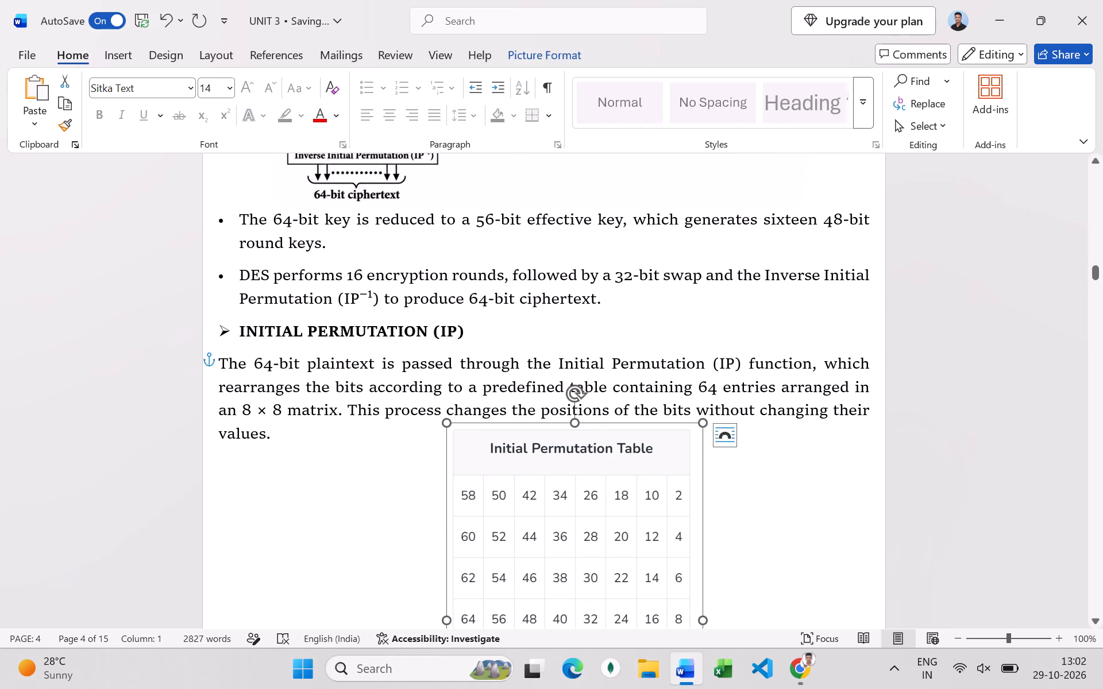
{"action": "scroll", "coordinate": [502, 483], "scroll_direction": "down", "scroll_amount": 4}
{"action": "left_click_drag", "start_coordinate": [547, 379], "coordinate": [496, 419]}
Set the line spacing of the INITIAL PERMUTATION (IP) description paragraph to 1.5.
{"action": "left_click_drag", "start_coordinate": [300, 278], "coordinate": [294, 277]}
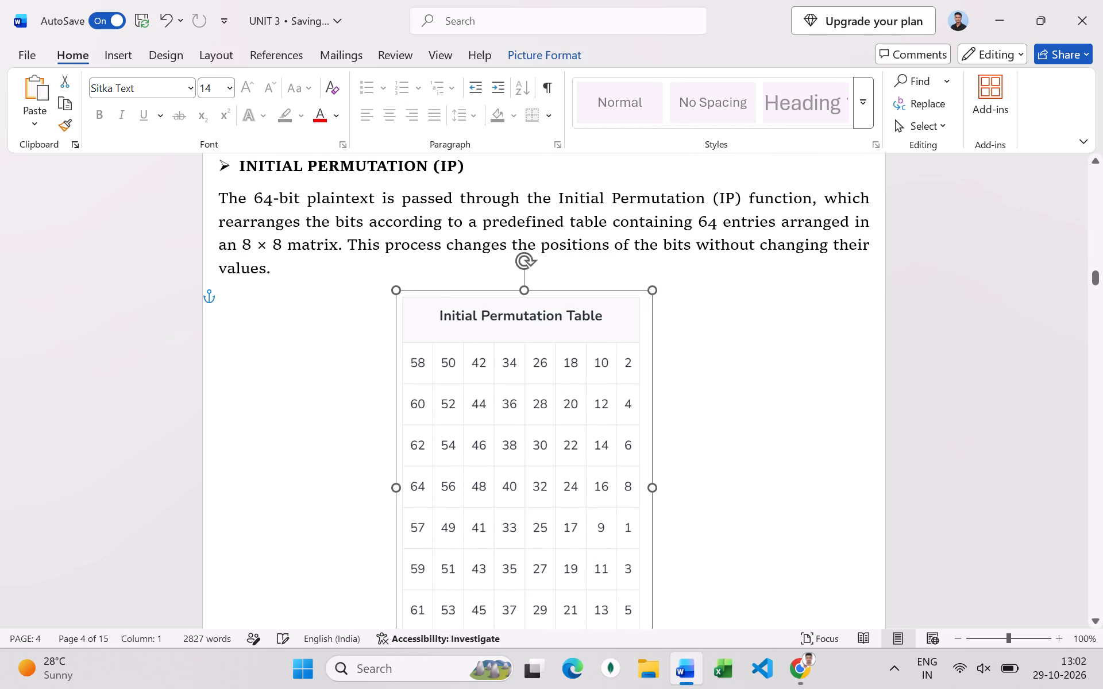
{"action": "left_click_drag", "start_coordinate": [294, 277], "coordinate": [189, 205]}
{"action": "left_click", "coordinate": [468, 111]}
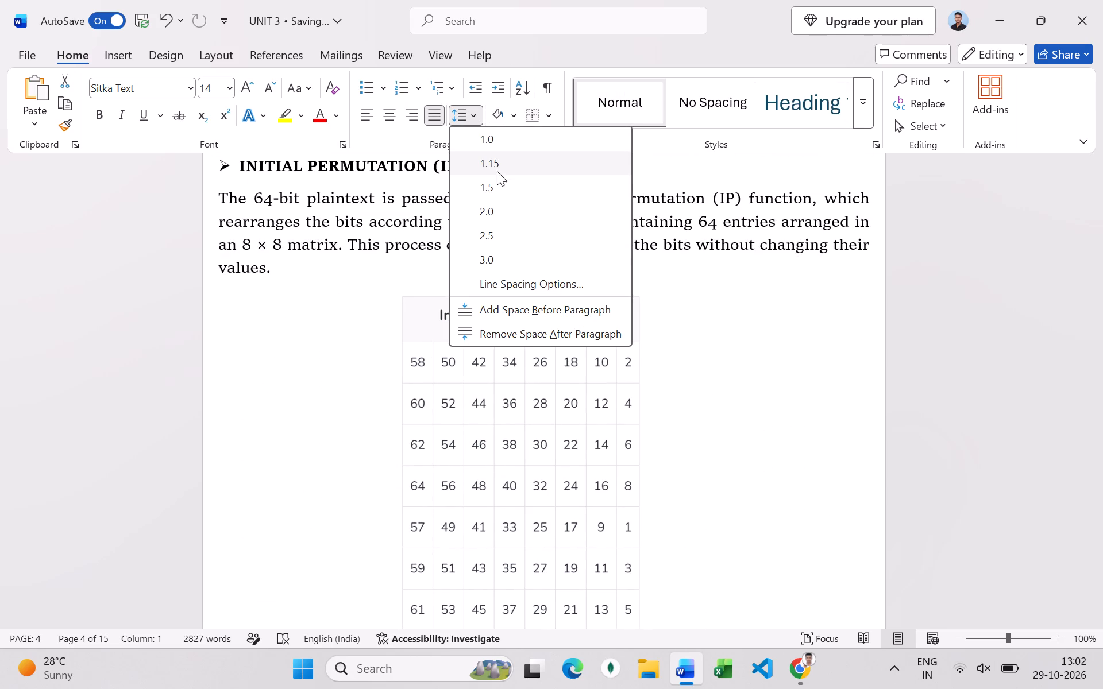
{"action": "left_click", "coordinate": [497, 190]}
Move the Initial Permutation Table picture back up to the previous page, directly beneath the description paragraph and near the centre.
{"action": "scroll", "coordinate": [489, 203], "scroll_direction": "down", "scroll_amount": 5}
{"action": "scroll", "coordinate": [489, 316], "scroll_direction": "down", "scroll_amount": 4}
{"action": "left_click", "coordinate": [520, 464]}
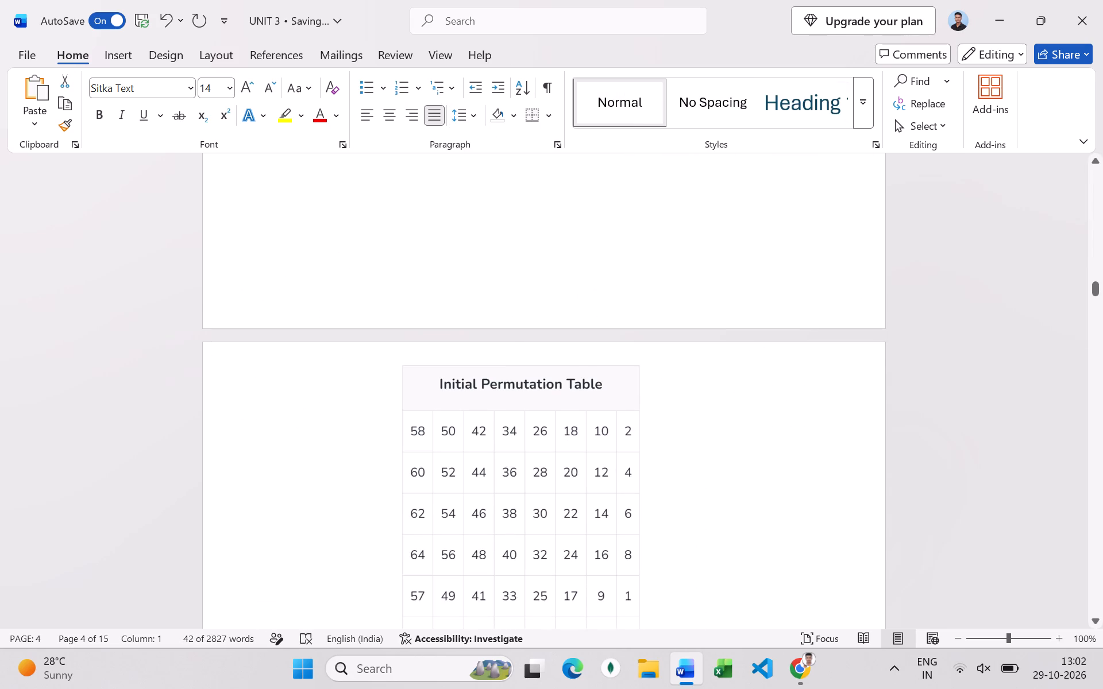
{"action": "left_click_drag", "start_coordinate": [524, 486], "coordinate": [491, 234]}
{"action": "scroll", "coordinate": [492, 274], "scroll_direction": "up", "scroll_amount": 6}
{"action": "left_click_drag", "start_coordinate": [479, 484], "coordinate": [522, 471]}
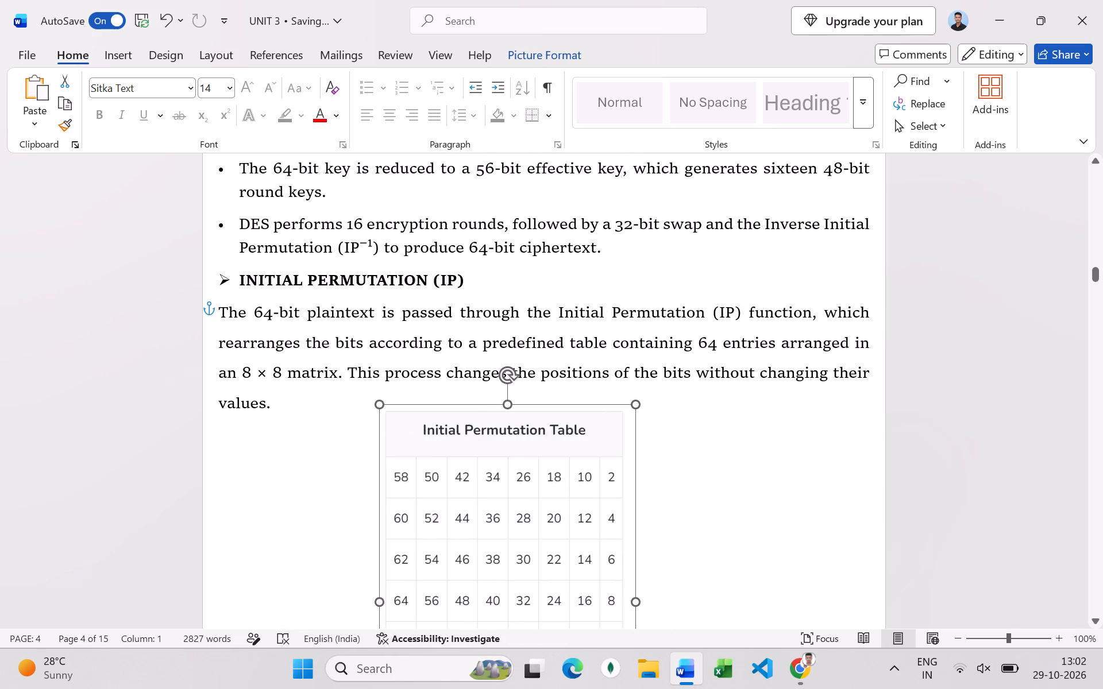
{"action": "left_click_drag", "start_coordinate": [522, 471], "coordinate": [517, 471]}
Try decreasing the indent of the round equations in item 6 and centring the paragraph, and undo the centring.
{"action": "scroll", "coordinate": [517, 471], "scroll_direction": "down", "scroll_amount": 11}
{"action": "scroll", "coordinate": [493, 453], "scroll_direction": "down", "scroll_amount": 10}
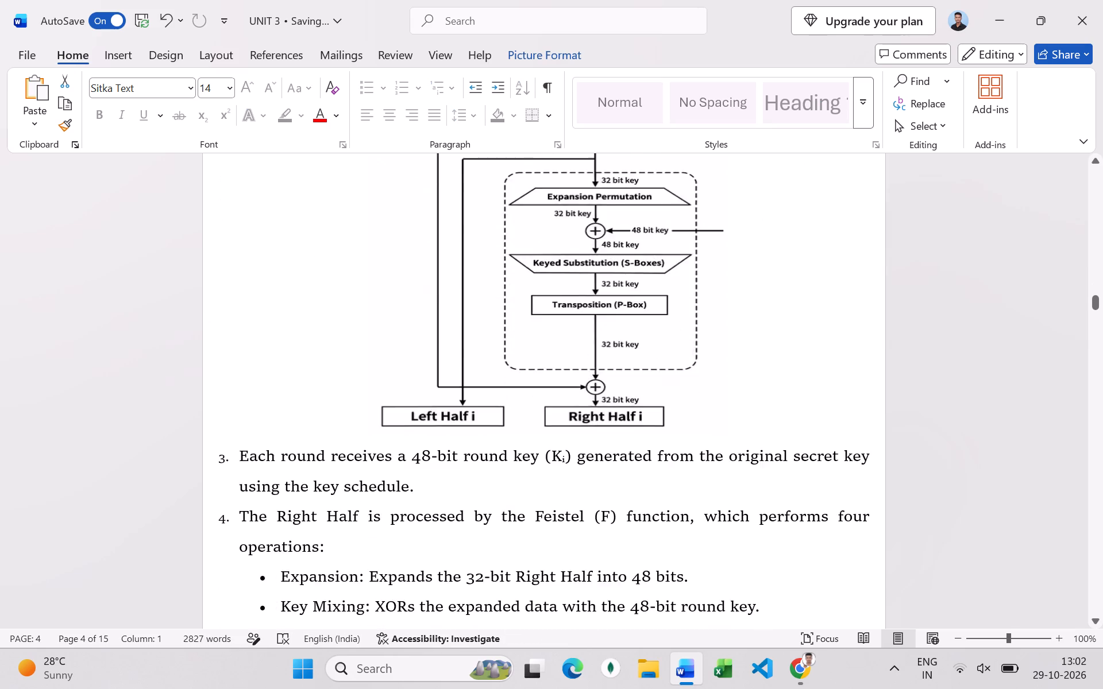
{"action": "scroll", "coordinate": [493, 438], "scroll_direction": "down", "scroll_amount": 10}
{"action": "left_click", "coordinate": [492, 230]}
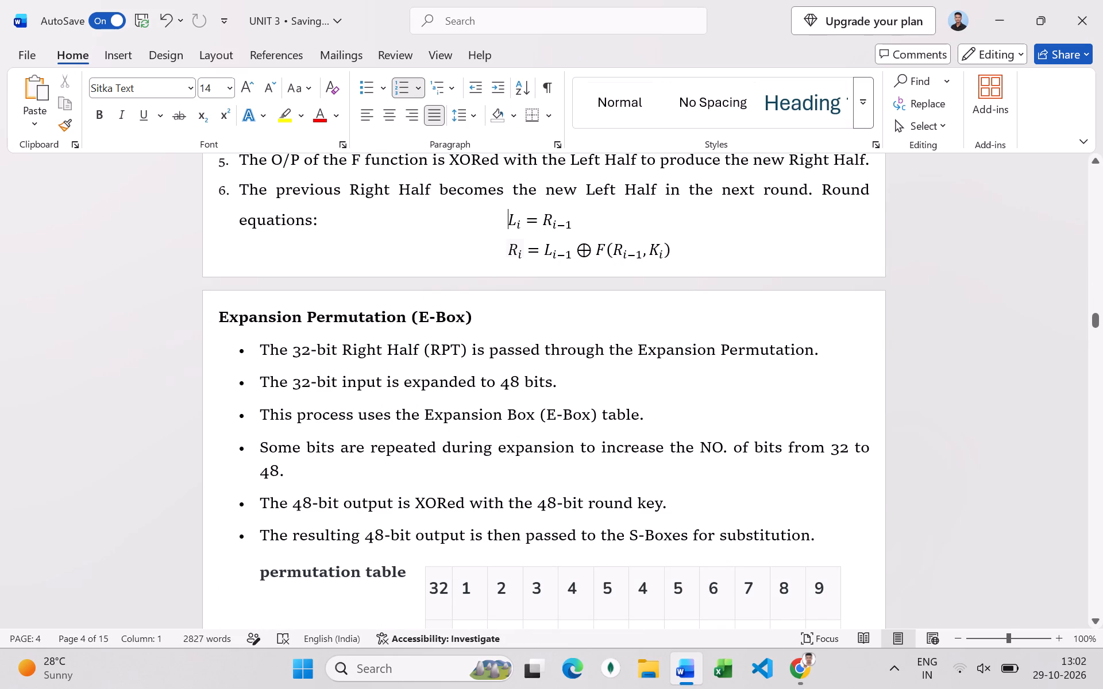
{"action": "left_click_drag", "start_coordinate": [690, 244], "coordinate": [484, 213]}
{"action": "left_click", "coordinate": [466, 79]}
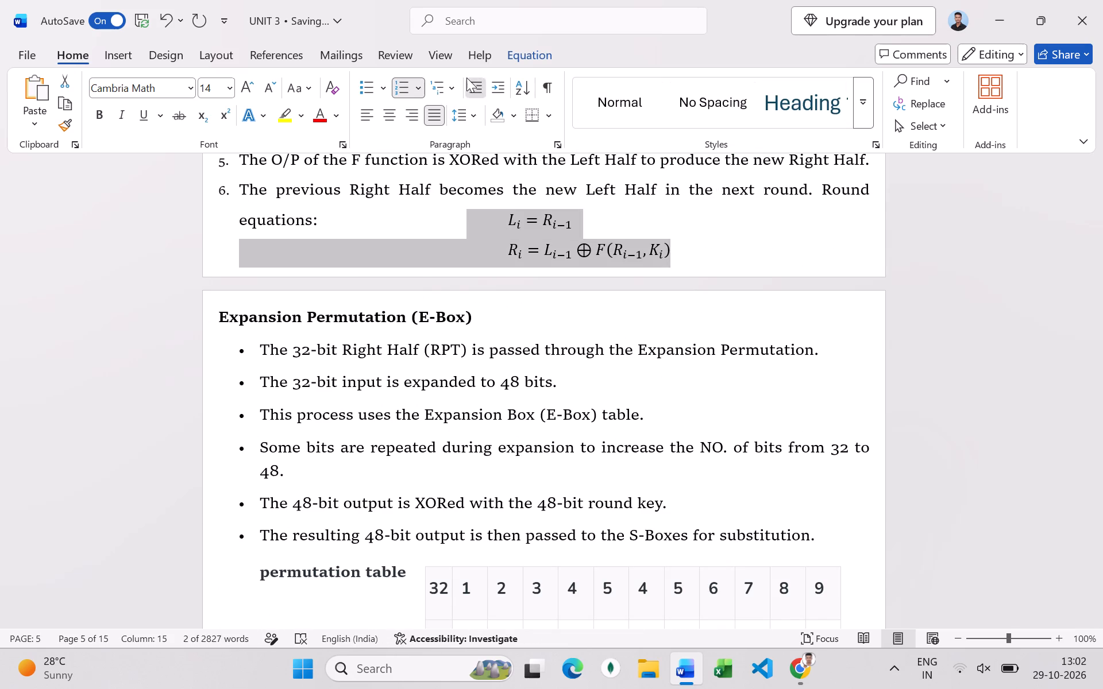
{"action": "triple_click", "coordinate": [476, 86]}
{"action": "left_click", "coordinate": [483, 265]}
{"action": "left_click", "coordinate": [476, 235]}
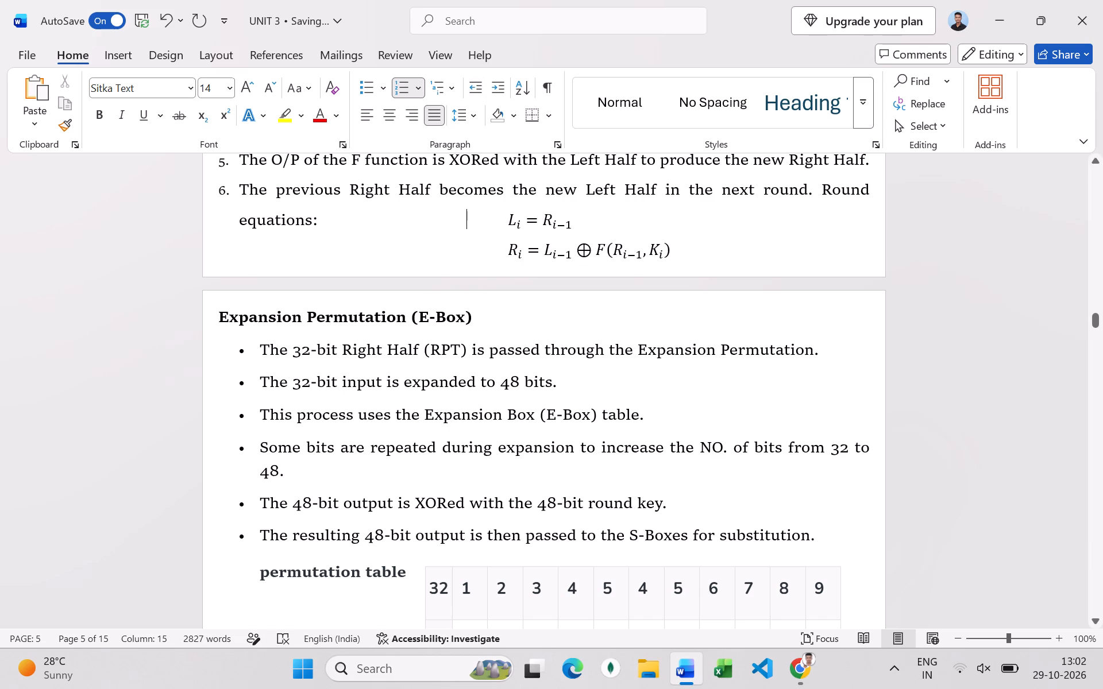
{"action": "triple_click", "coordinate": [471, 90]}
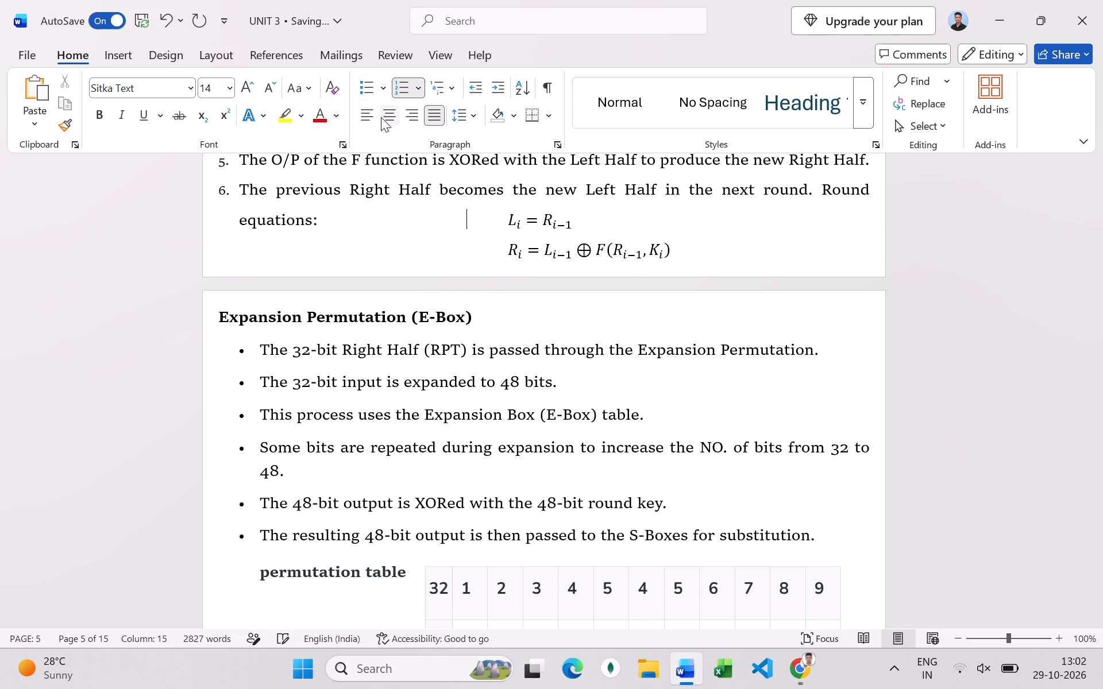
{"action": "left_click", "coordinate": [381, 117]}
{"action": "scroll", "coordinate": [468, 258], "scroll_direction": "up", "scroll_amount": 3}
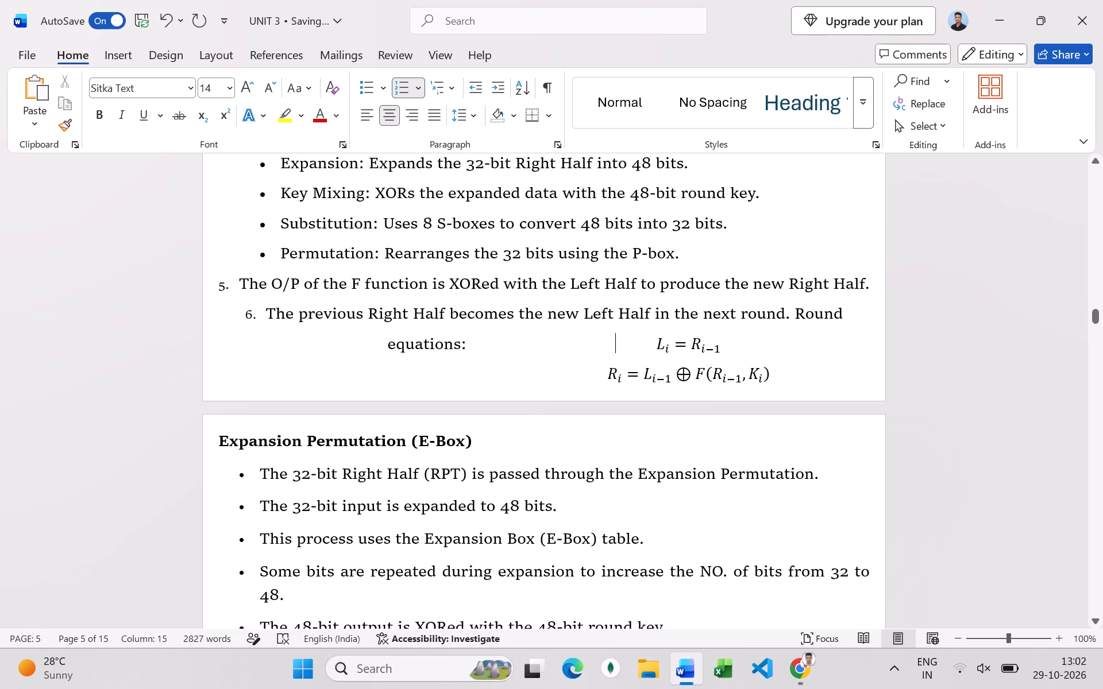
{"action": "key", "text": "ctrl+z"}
Move the S-Box diagram (48 bits to 32 bits) to the top of its page below the last S-Box bullet, centred horizontally.
{"action": "scroll", "coordinate": [415, 347], "scroll_direction": "down", "scroll_amount": 13}
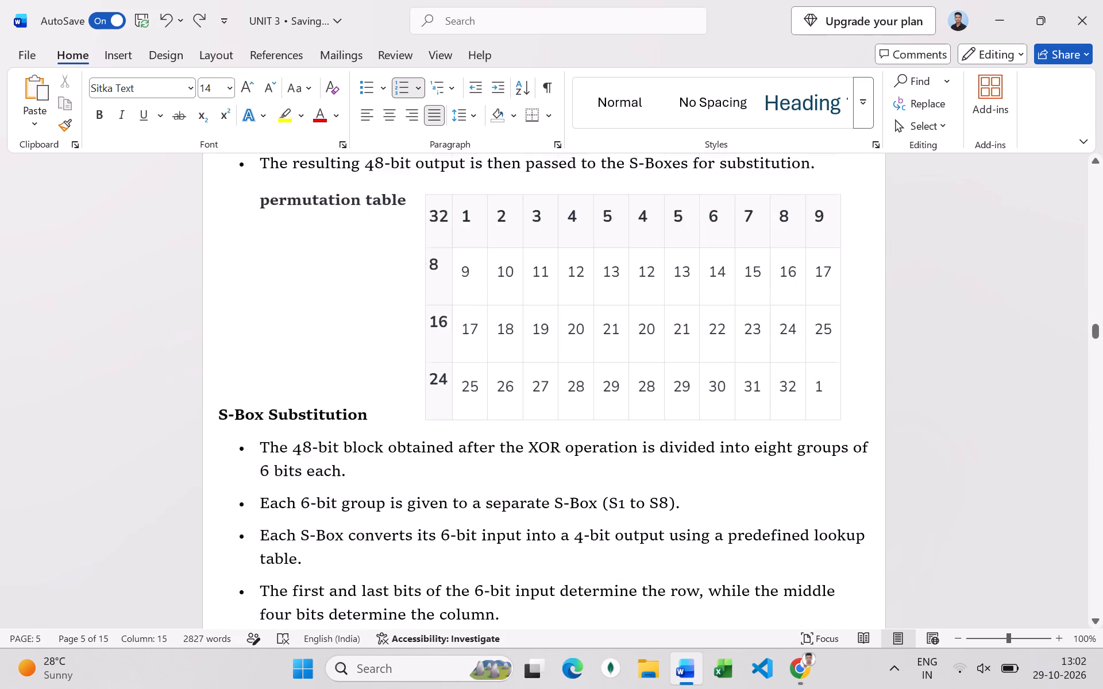
{"action": "scroll", "coordinate": [448, 352], "scroll_direction": "down", "scroll_amount": 15}
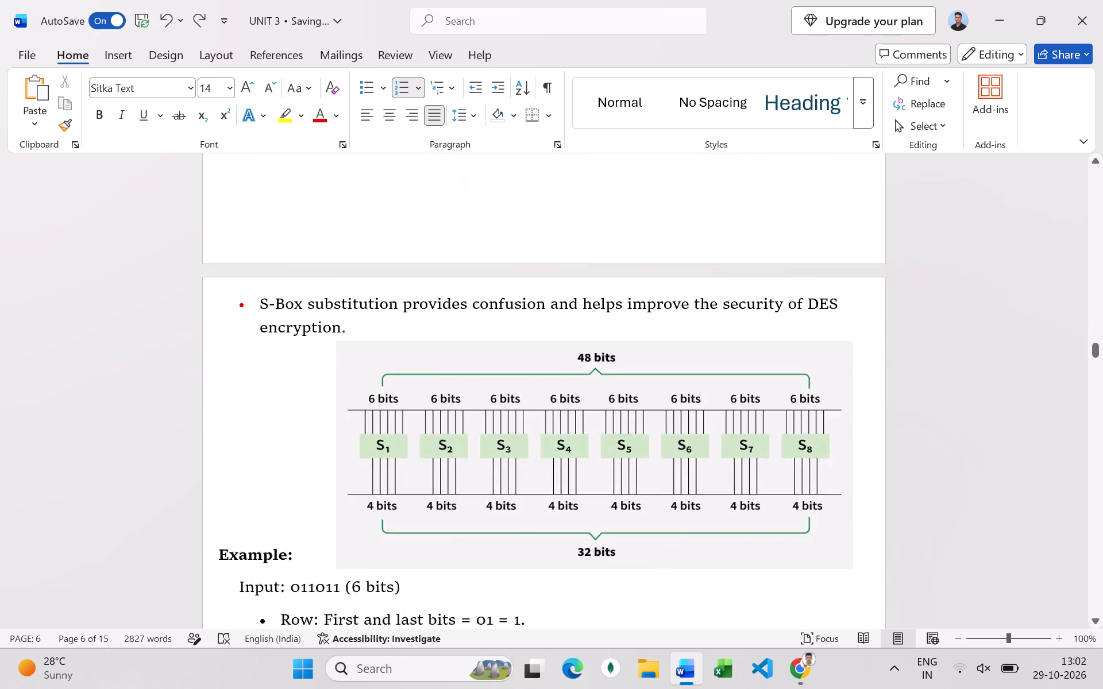
{"action": "scroll", "coordinate": [448, 352], "scroll_direction": "down", "scroll_amount": 2}
{"action": "scroll", "coordinate": [448, 352], "scroll_direction": "up", "scroll_amount": 6}
{"action": "left_click_drag", "start_coordinate": [487, 501], "coordinate": [486, 531]}
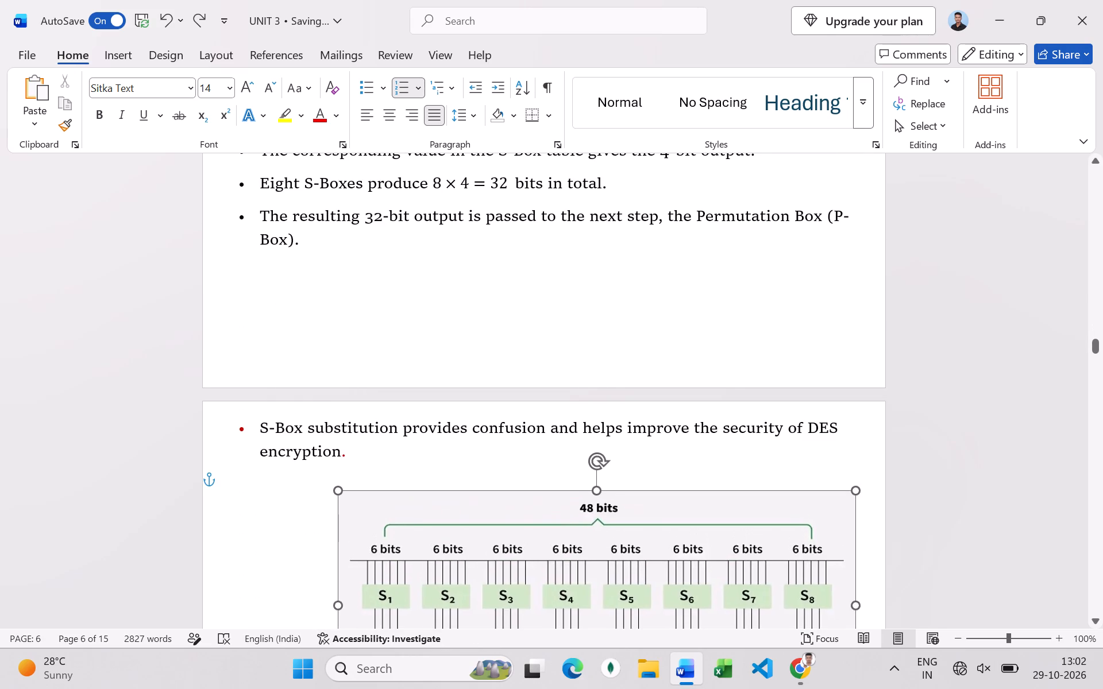
{"action": "left_click_drag", "start_coordinate": [486, 531], "coordinate": [479, 540]}
{"action": "left_click_drag", "start_coordinate": [484, 483], "coordinate": [427, 456]}
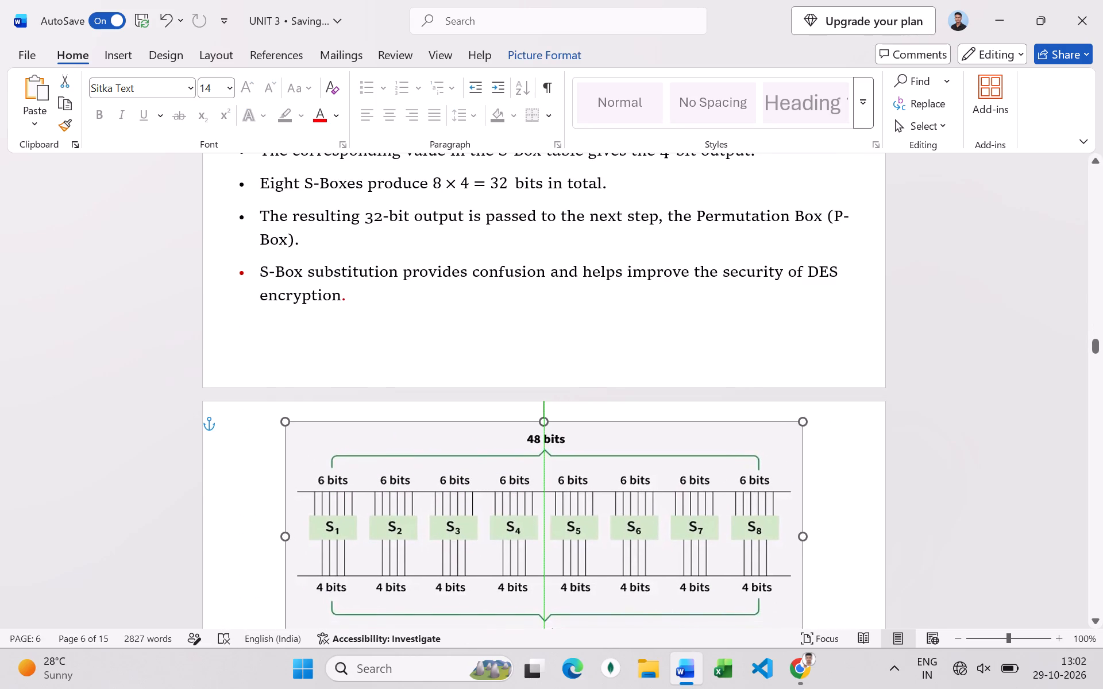
Nudge the S-Box diagram (48 bits to 32 bits) slightly closer to the top edge of its page.
{"action": "left_click_drag", "start_coordinate": [427, 456], "coordinate": [436, 450]}
{"action": "scroll", "coordinate": [436, 450], "scroll_direction": "up", "scroll_amount": 4}
{"action": "scroll", "coordinate": [436, 450], "scroll_direction": "down", "scroll_amount": 1}
{"action": "scroll", "coordinate": [436, 450], "scroll_direction": "up", "scroll_amount": 4}
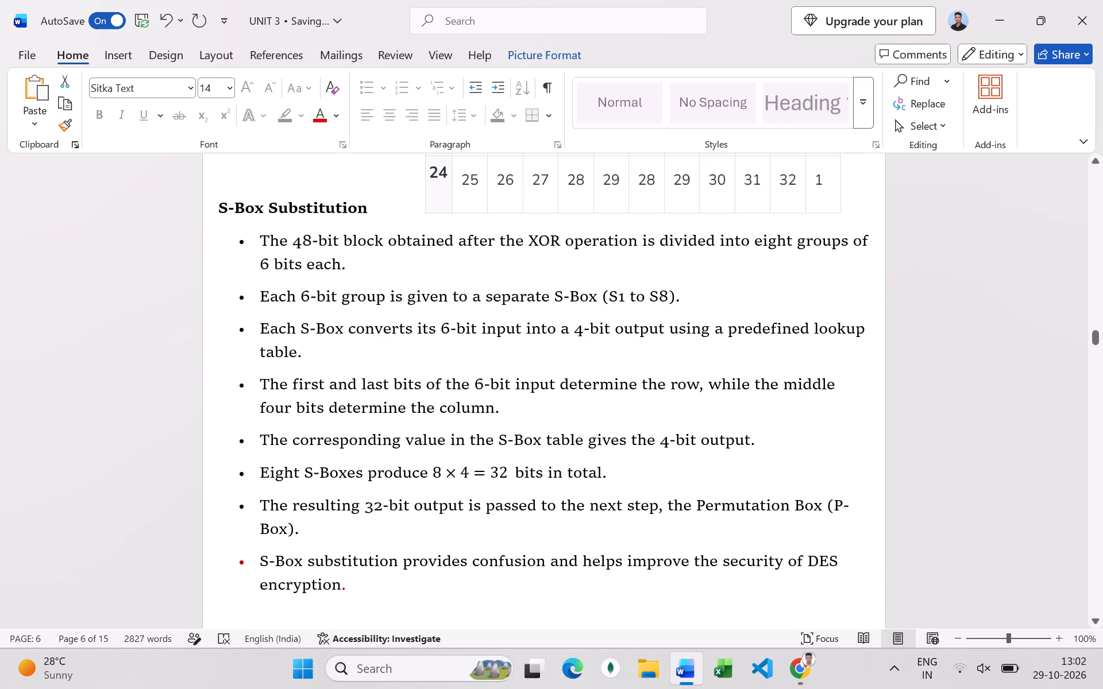
{"action": "scroll", "coordinate": [436, 450], "scroll_direction": "down", "scroll_amount": 16}
{"action": "scroll", "coordinate": [436, 450], "scroll_direction": "up", "scroll_amount": 18}
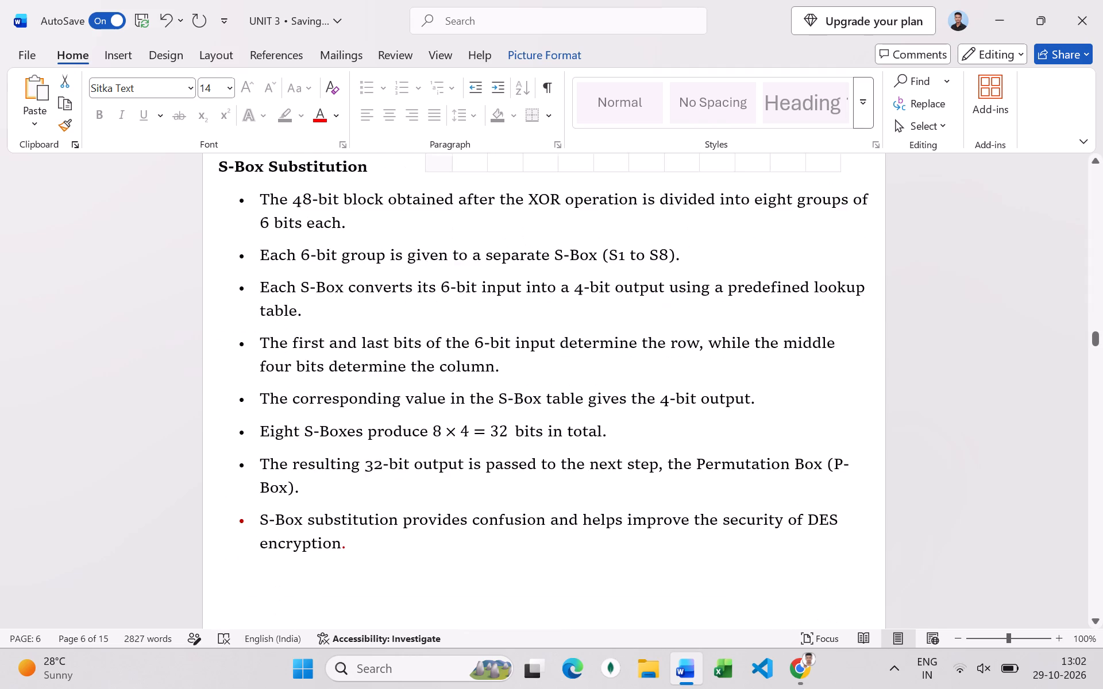
Insert two blank lines above the S-Box Substitution heading, below the permutation table picture.
{"action": "scroll", "coordinate": [436, 450], "scroll_direction": "up", "scroll_amount": 4}
{"action": "left_click", "coordinate": [365, 443]}
{"action": "key", "text": "Return"}
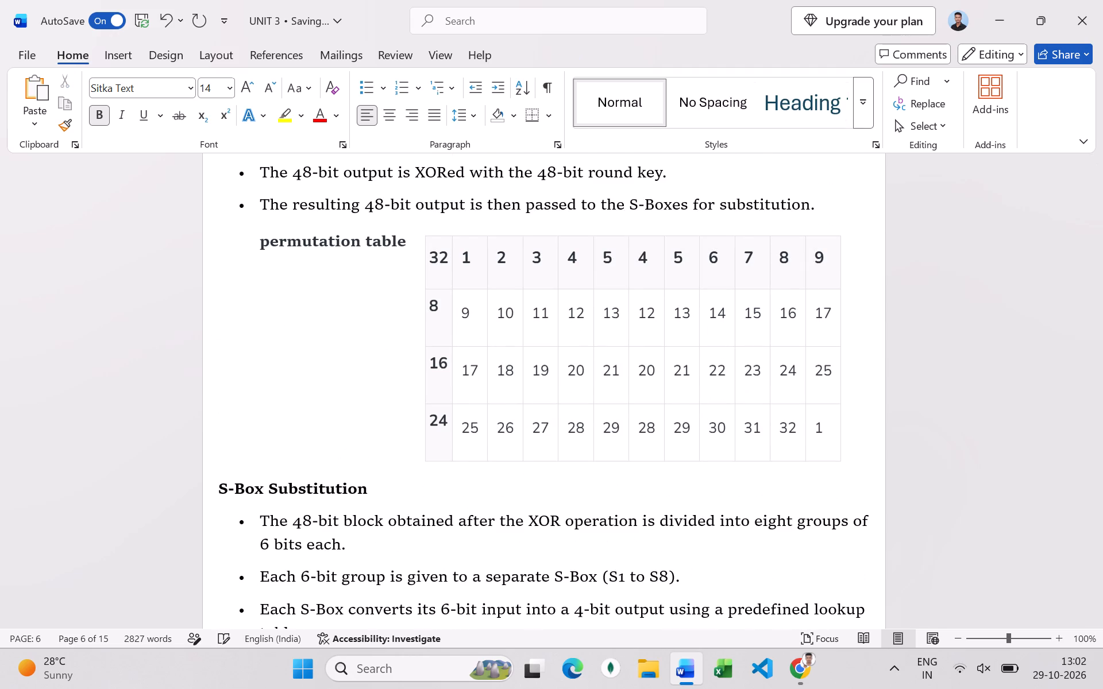
{"action": "scroll", "coordinate": [364, 442], "scroll_direction": "down", "scroll_amount": 10}
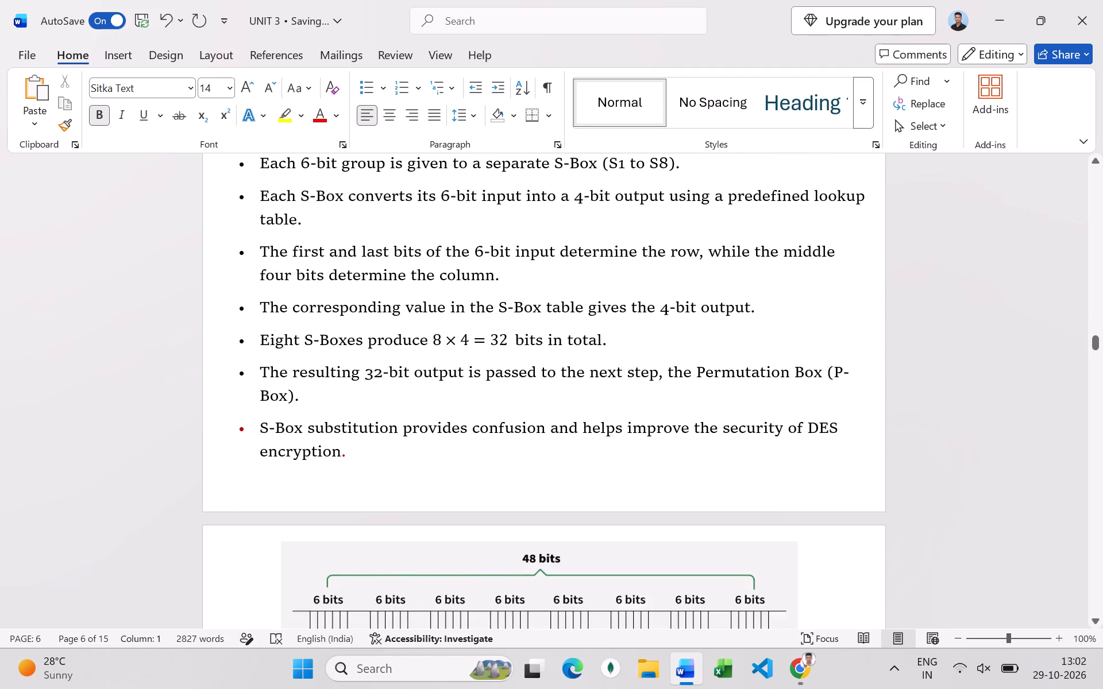
{"action": "key", "text": "Return"}
{"action": "scroll", "coordinate": [358, 447], "scroll_direction": "up", "scroll_amount": 6}
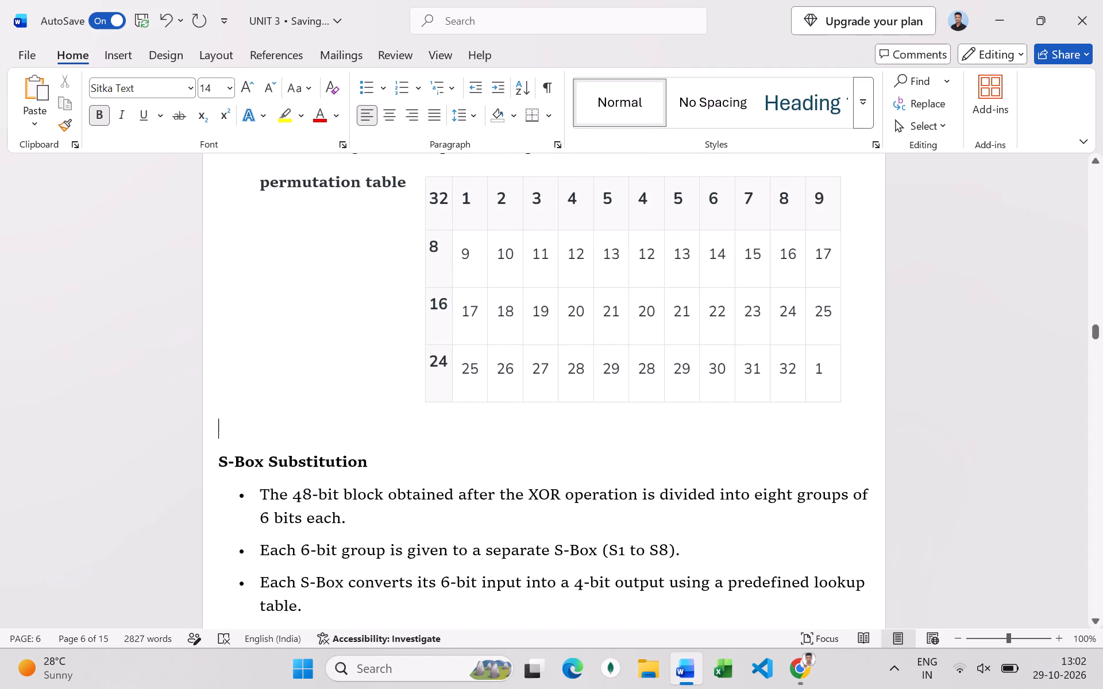
Move the expansion permutation table picture below its "permutation table" label and closer to the page centre, above the S-Box Substitution heading.
{"action": "left_click", "coordinate": [553, 406]}
{"action": "left_click_drag", "start_coordinate": [558, 334], "coordinate": [500, 373]}
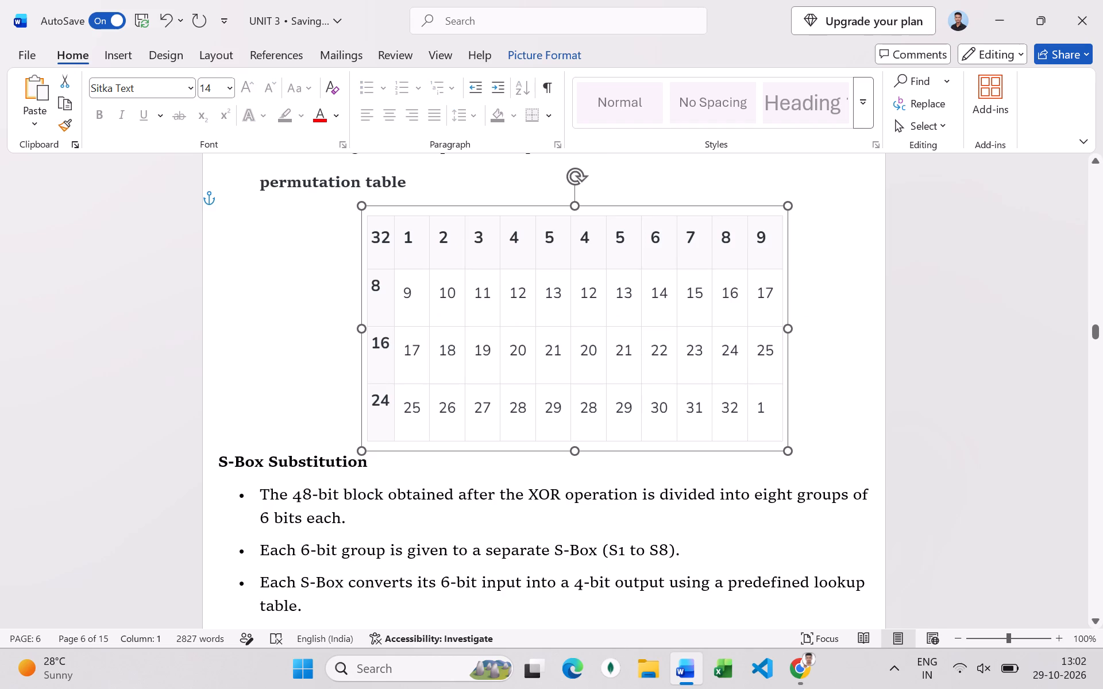
{"action": "scroll", "coordinate": [469, 463], "scroll_direction": "down", "scroll_amount": 16}
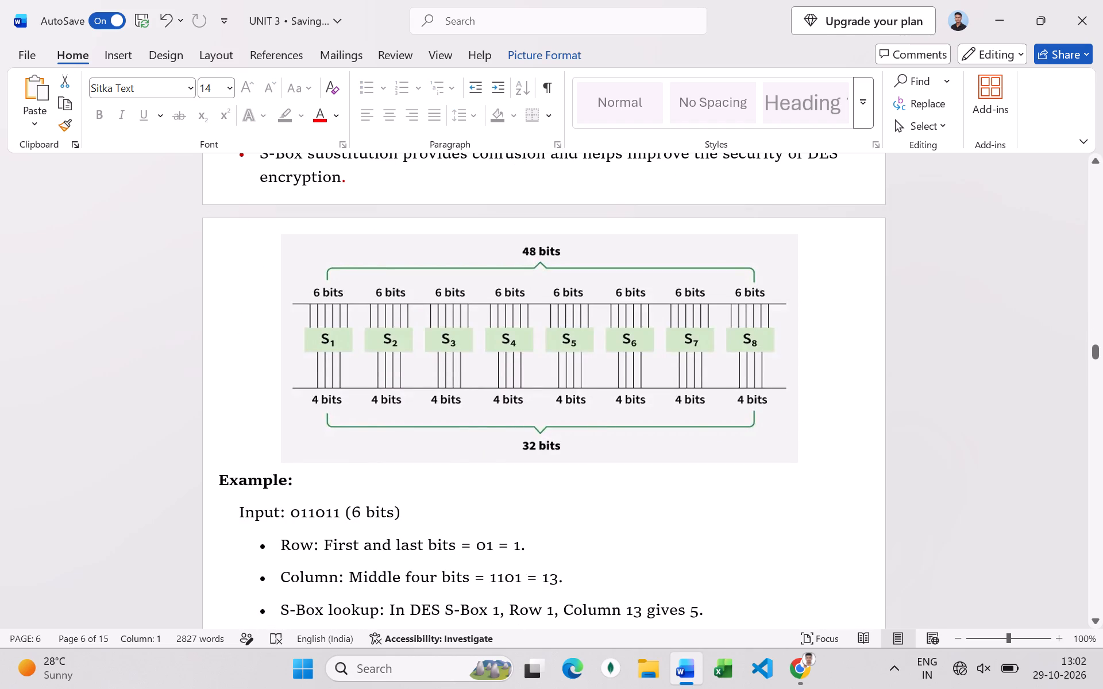
Review the pages from the S-Box example through the P-Box, Triple DES and AES sections to the AES architecture diagram.
{"action": "left_click", "coordinate": [394, 524]}
{"action": "scroll", "coordinate": [398, 522], "scroll_direction": "down", "scroll_amount": 11}
{"action": "scroll", "coordinate": [410, 475], "scroll_direction": "down", "scroll_amount": 4}
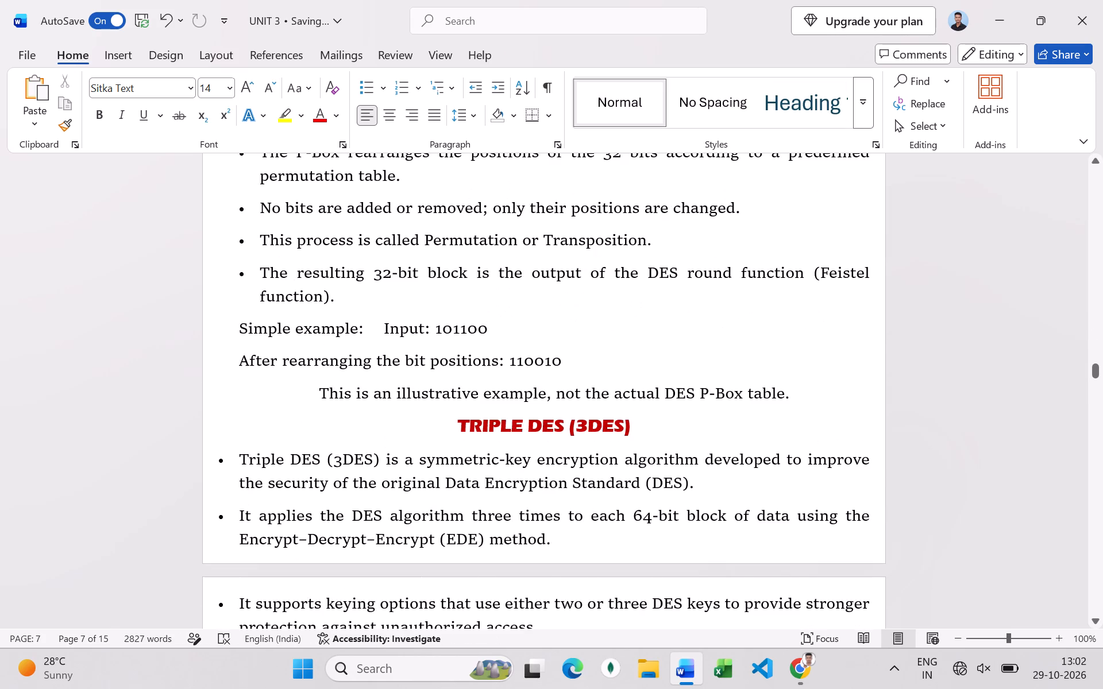
{"action": "scroll", "coordinate": [410, 475], "scroll_direction": "down", "scroll_amount": 18}
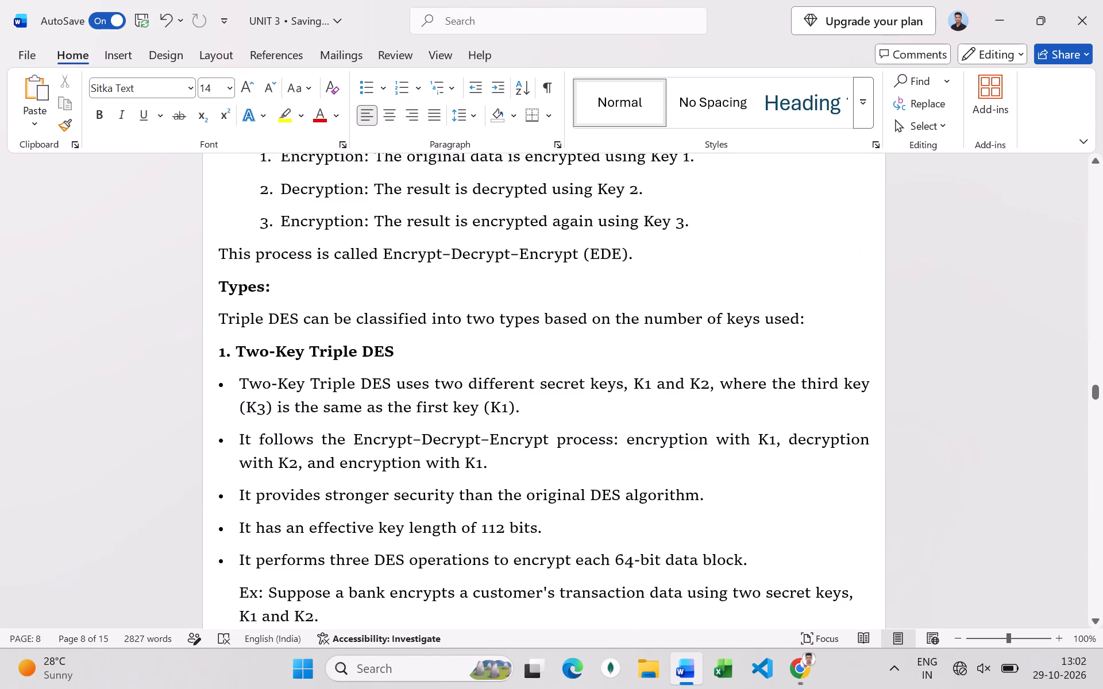
{"action": "scroll", "coordinate": [416, 469], "scroll_direction": "down", "scroll_amount": 18}
{"action": "scroll", "coordinate": [416, 473], "scroll_direction": "up", "scroll_amount": 1}
{"action": "scroll", "coordinate": [416, 473], "scroll_direction": "down", "scroll_amount": 18}
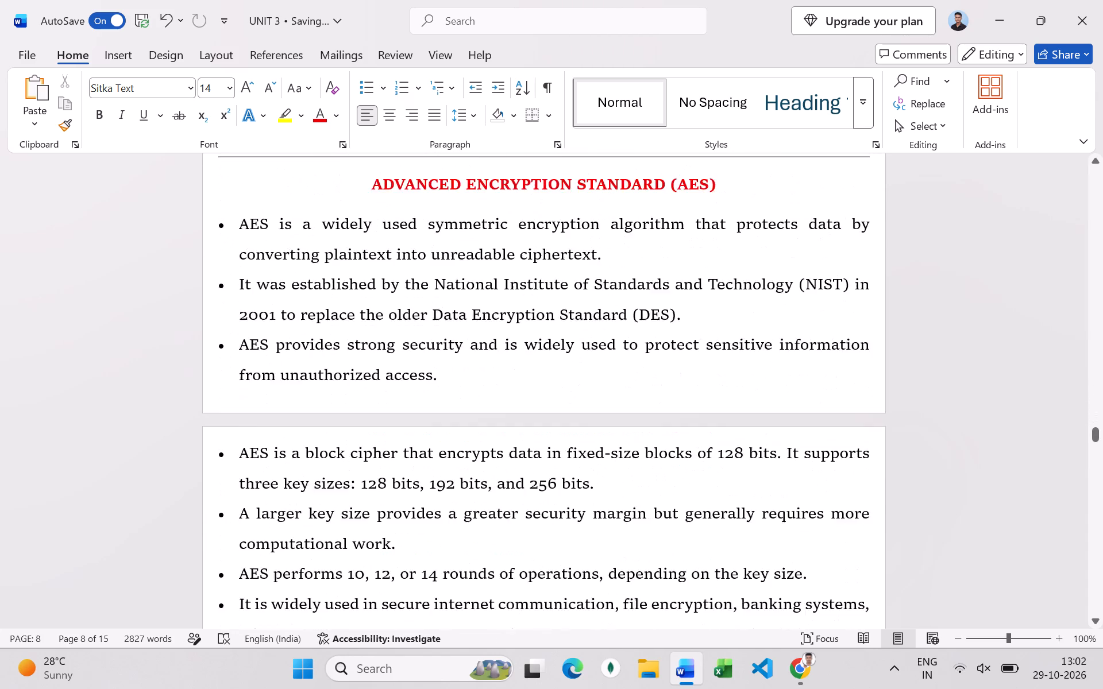
{"action": "scroll", "coordinate": [416, 473], "scroll_direction": "down", "scroll_amount": 4}
{"action": "scroll", "coordinate": [416, 473], "scroll_direction": "up", "scroll_amount": 17}
{"action": "scroll", "coordinate": [416, 473], "scroll_direction": "up", "scroll_amount": 7}
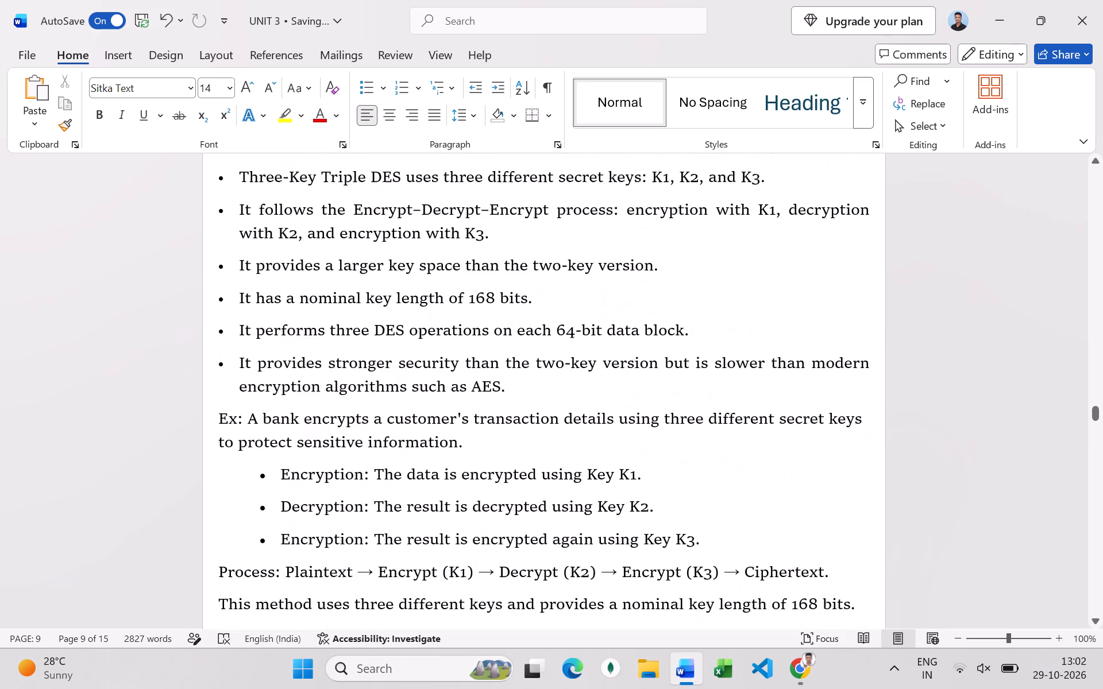
{"action": "scroll", "coordinate": [416, 473], "scroll_direction": "up", "scroll_amount": 3}
{"action": "scroll", "coordinate": [416, 473], "scroll_direction": "down", "scroll_amount": 17}
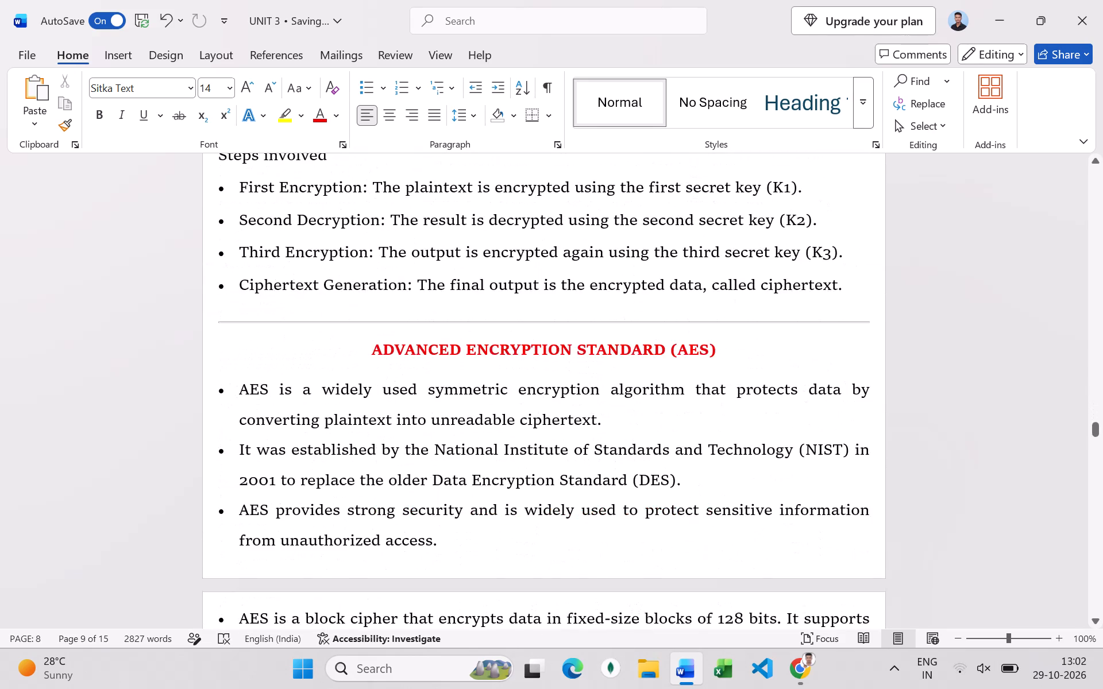
{"action": "scroll", "coordinate": [405, 460], "scroll_direction": "down", "scroll_amount": 9}
{"action": "scroll", "coordinate": [405, 460], "scroll_direction": "down", "scroll_amount": 14}
{"action": "scroll", "coordinate": [405, 460], "scroll_direction": "down", "scroll_amount": 8}
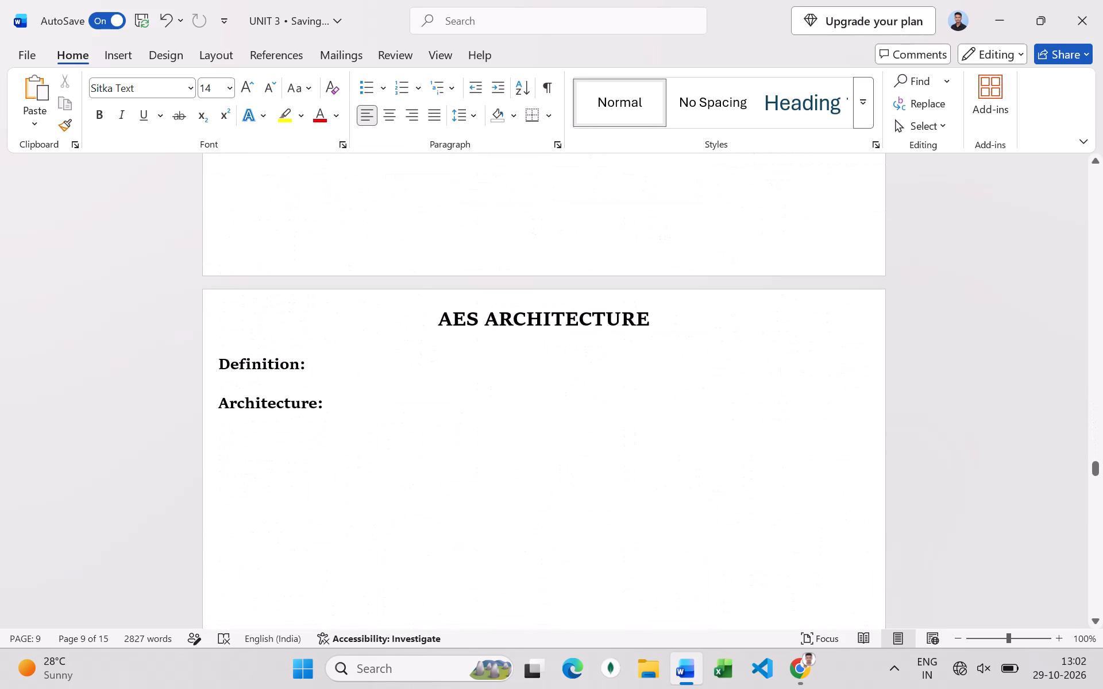
{"action": "scroll", "coordinate": [405, 460], "scroll_direction": "down", "scroll_amount": 8}
Reposition the AES architecture flowchart directly beneath the AES ARCHITECTURE heading, beside the Definition and Architecture labels and near the page centre.
{"action": "left_click_drag", "start_coordinate": [531, 258], "coordinate": [522, 446]}
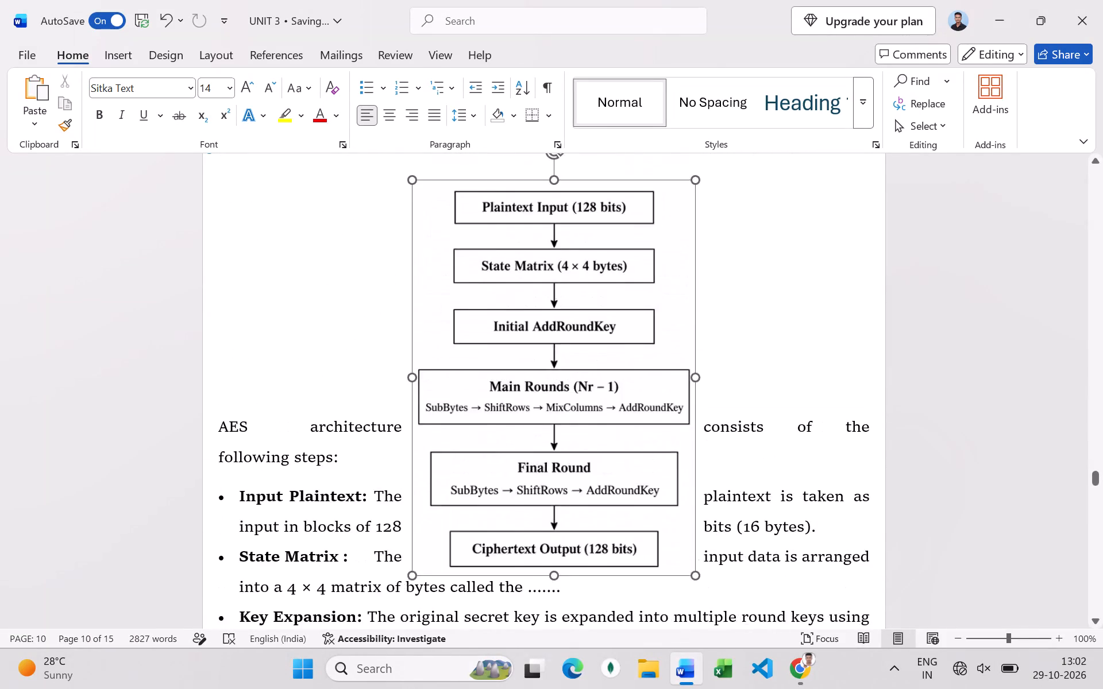
{"action": "left_click_drag", "start_coordinate": [522, 446], "coordinate": [567, 607]}
{"action": "scroll", "coordinate": [512, 543], "scroll_direction": "up", "scroll_amount": 8}
{"action": "scroll", "coordinate": [505, 484], "scroll_direction": "down", "scroll_amount": 2}
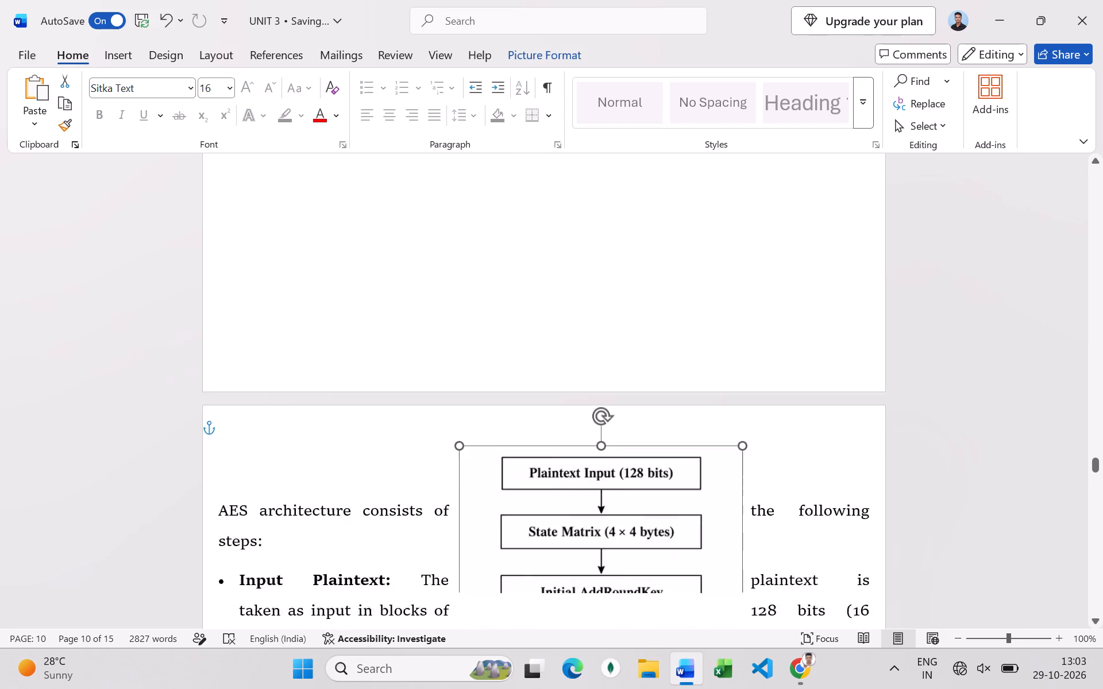
{"action": "scroll", "coordinate": [505, 484], "scroll_direction": "down", "scroll_amount": 2}
{"action": "scroll", "coordinate": [505, 484], "scroll_direction": "up", "scroll_amount": 1}
{"action": "scroll", "coordinate": [505, 484], "scroll_direction": "down", "scroll_amount": 9}
{"action": "scroll", "coordinate": [519, 420], "scroll_direction": "down", "scroll_amount": 7, "text": "ctrl"}
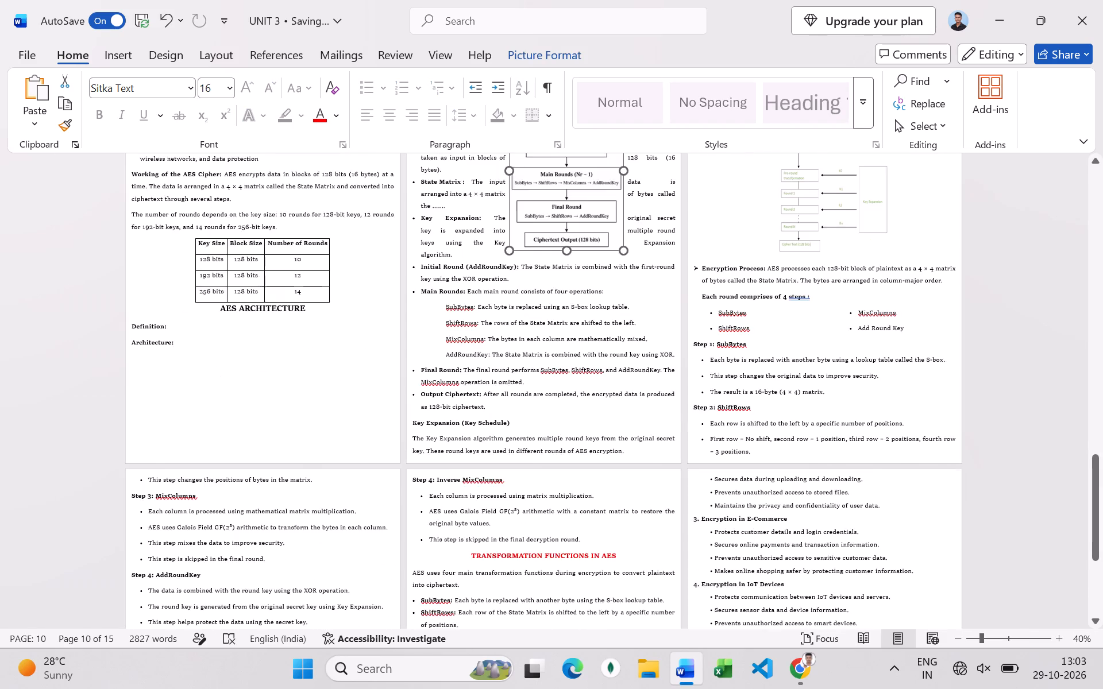
{"action": "left_click_drag", "start_coordinate": [163, 465], "coordinate": [157, 570]}
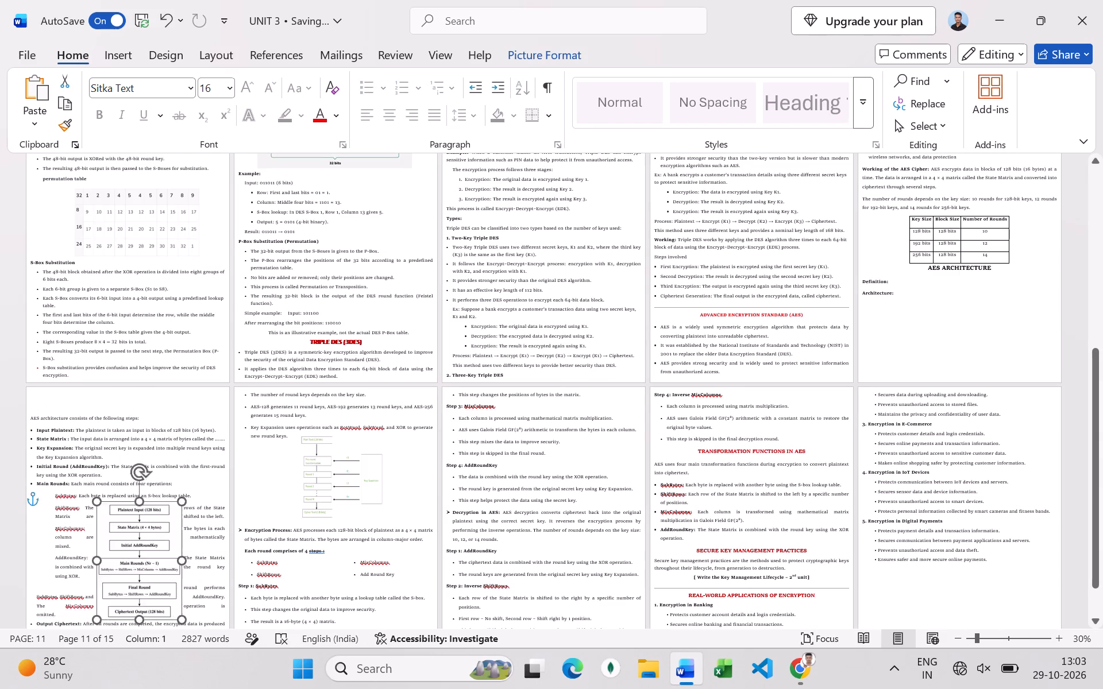
{"action": "left_click_drag", "start_coordinate": [157, 570], "coordinate": [156, 610]}
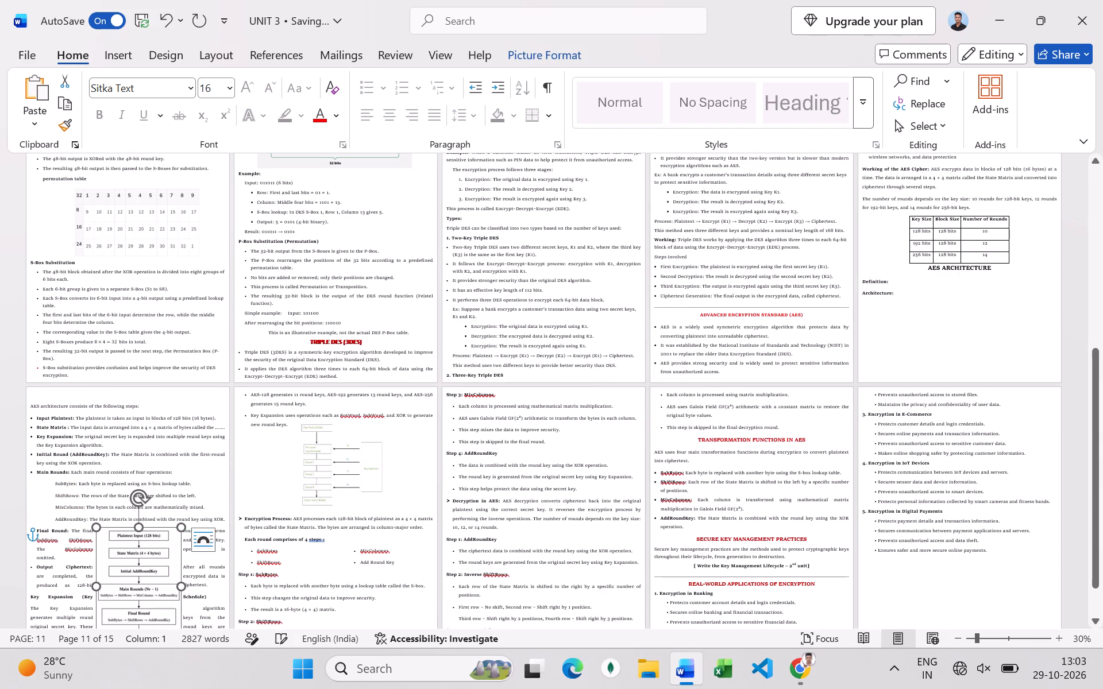
{"action": "scroll", "coordinate": [156, 597], "scroll_direction": "down", "scroll_amount": 3}
{"action": "scroll", "coordinate": [202, 494], "scroll_direction": "up", "scroll_amount": 3, "text": "ctrl"}
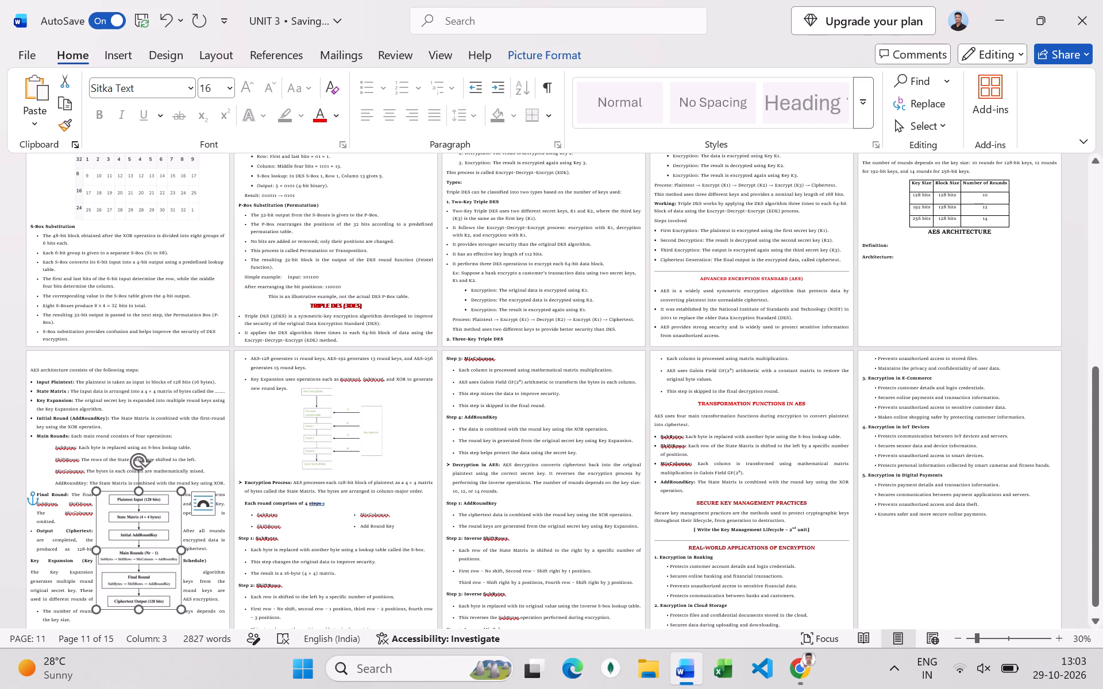
{"action": "left_click_drag", "start_coordinate": [151, 528], "coordinate": [952, 280]}
{"action": "left_click_drag", "start_coordinate": [979, 227], "coordinate": [967, 263]}
{"action": "left_click_drag", "start_coordinate": [938, 300], "coordinate": [942, 301]}
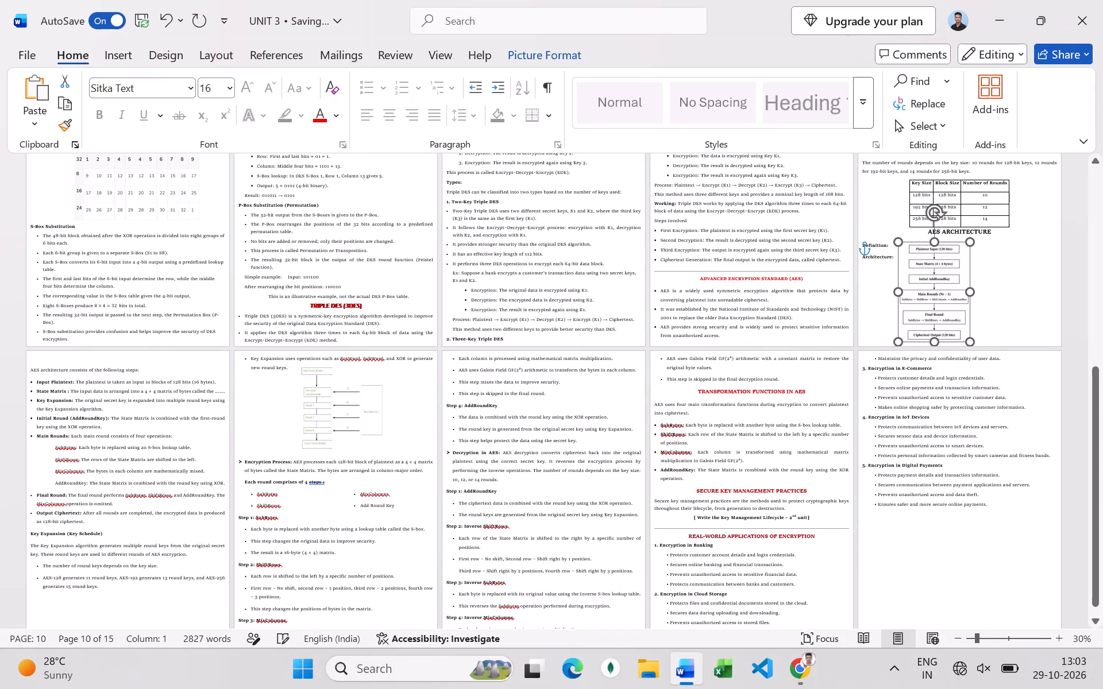
{"action": "left_click_drag", "start_coordinate": [942, 301], "coordinate": [956, 301]}
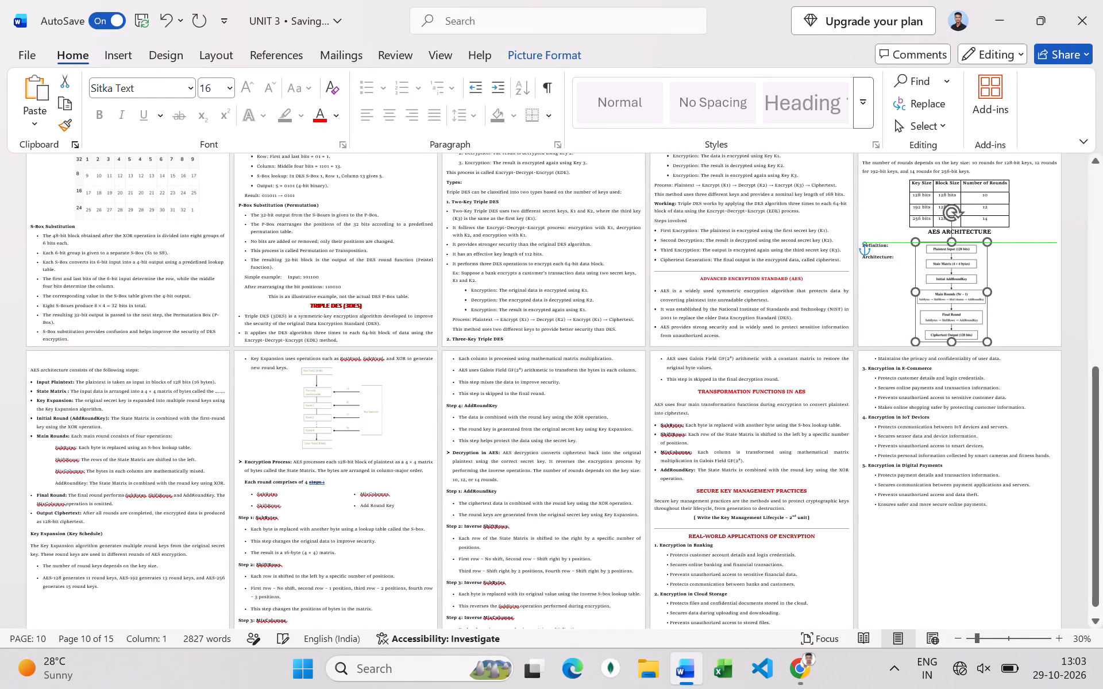
Delete the blank line above "AES architecture consists of the following steps:".
{"action": "left_click", "coordinate": [29, 374]}
{"action": "key", "text": "BackSpace"}
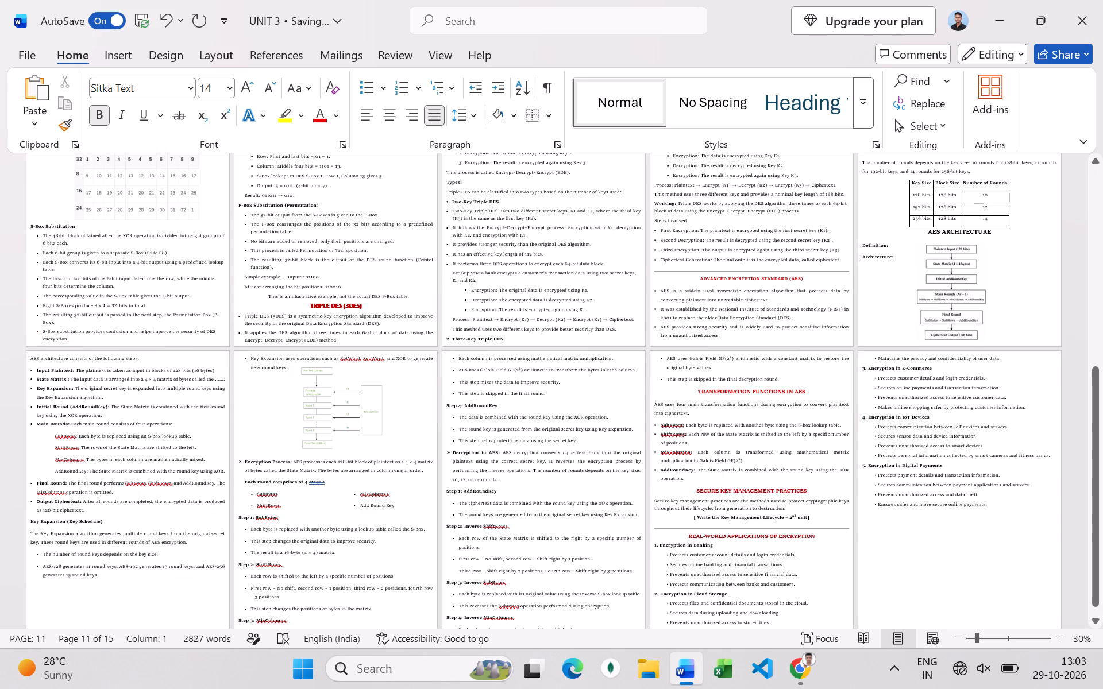
Move the AES rounds and key expansion diagram to the top of its page, beside the Encryption Process paragraph.
{"action": "scroll", "coordinate": [149, 413], "scroll_direction": "down", "scroll_amount": 4}
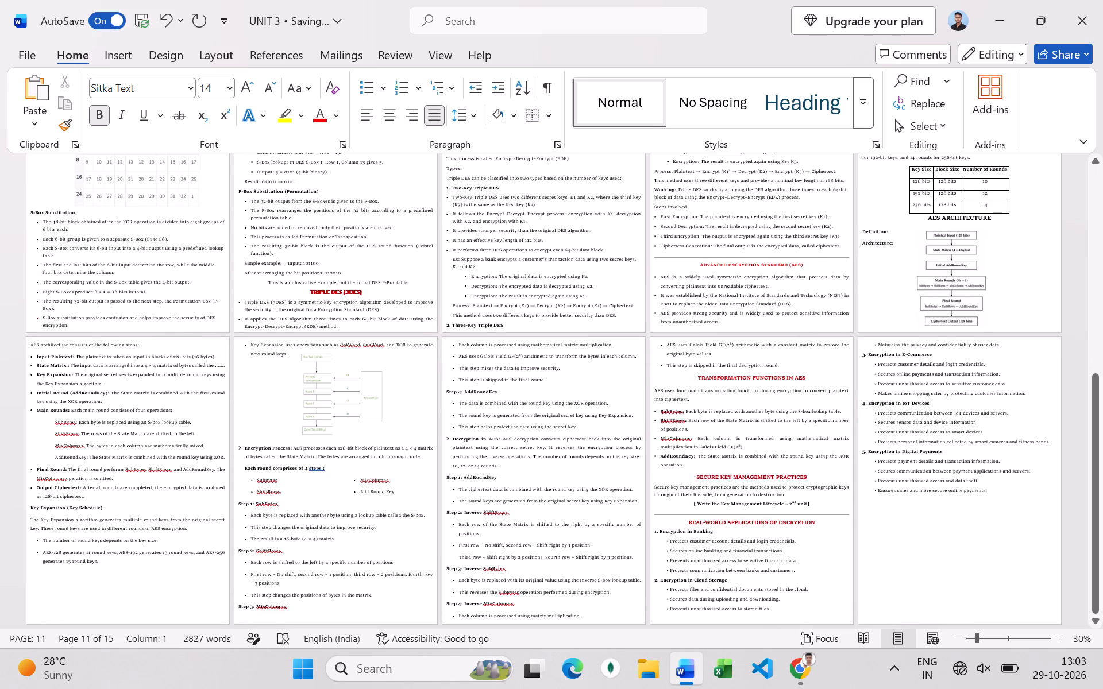
{"action": "left_click_drag", "start_coordinate": [342, 395], "coordinate": [340, 473]}
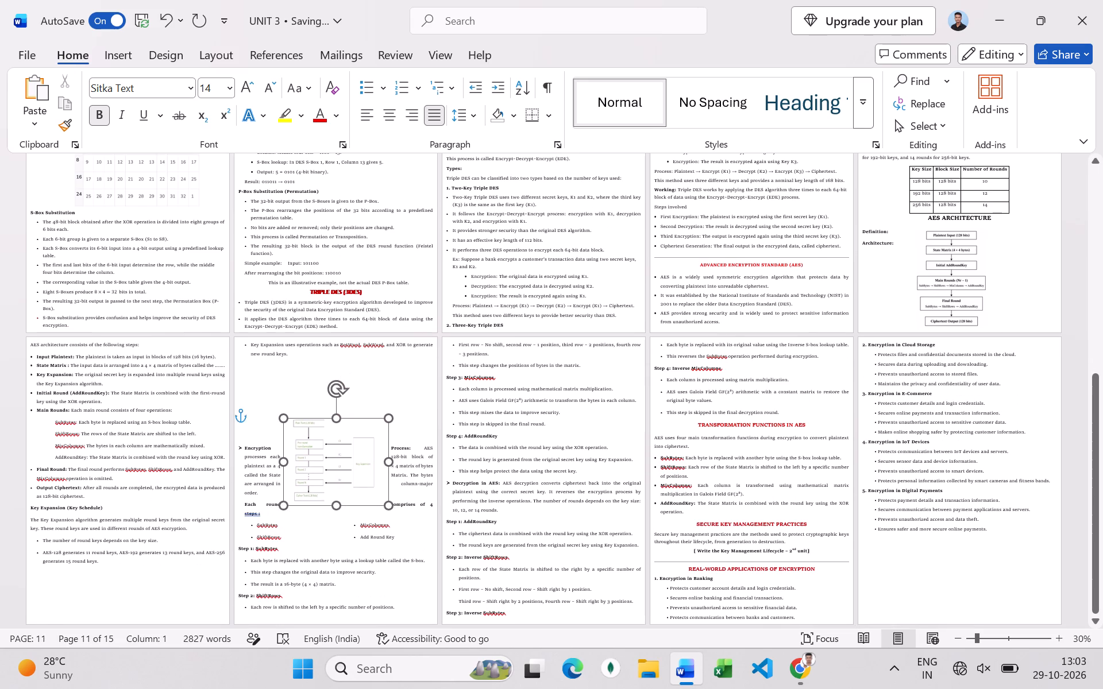
{"action": "left_click_drag", "start_coordinate": [340, 473], "coordinate": [342, 484]}
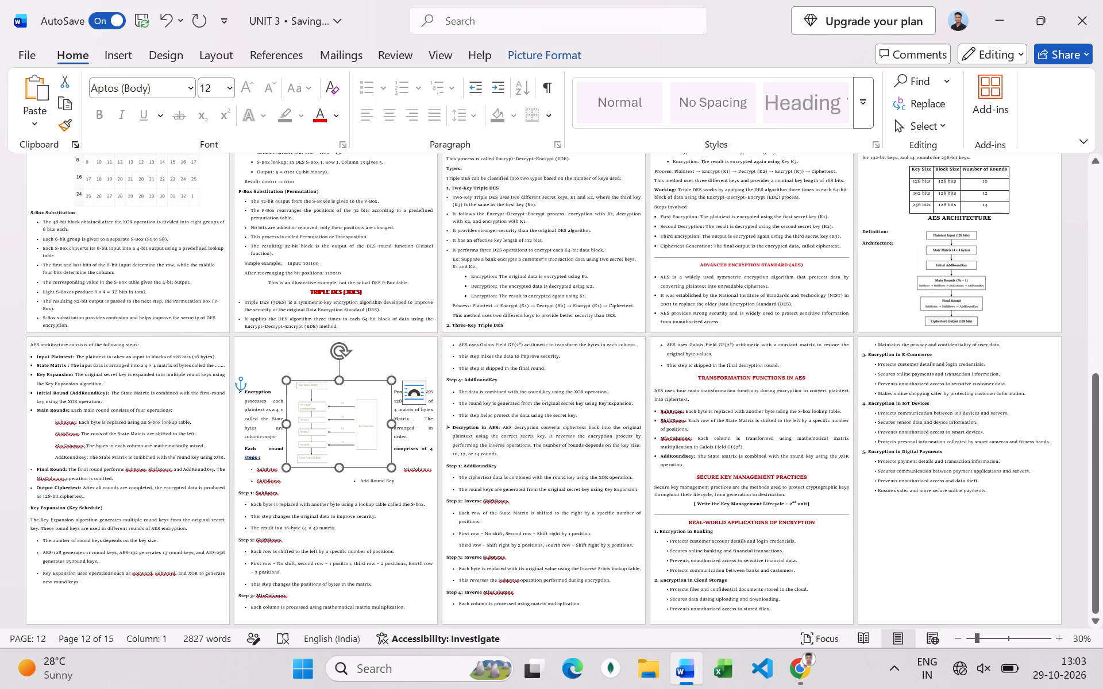
{"action": "left_click_drag", "start_coordinate": [325, 434], "coordinate": [295, 412]}
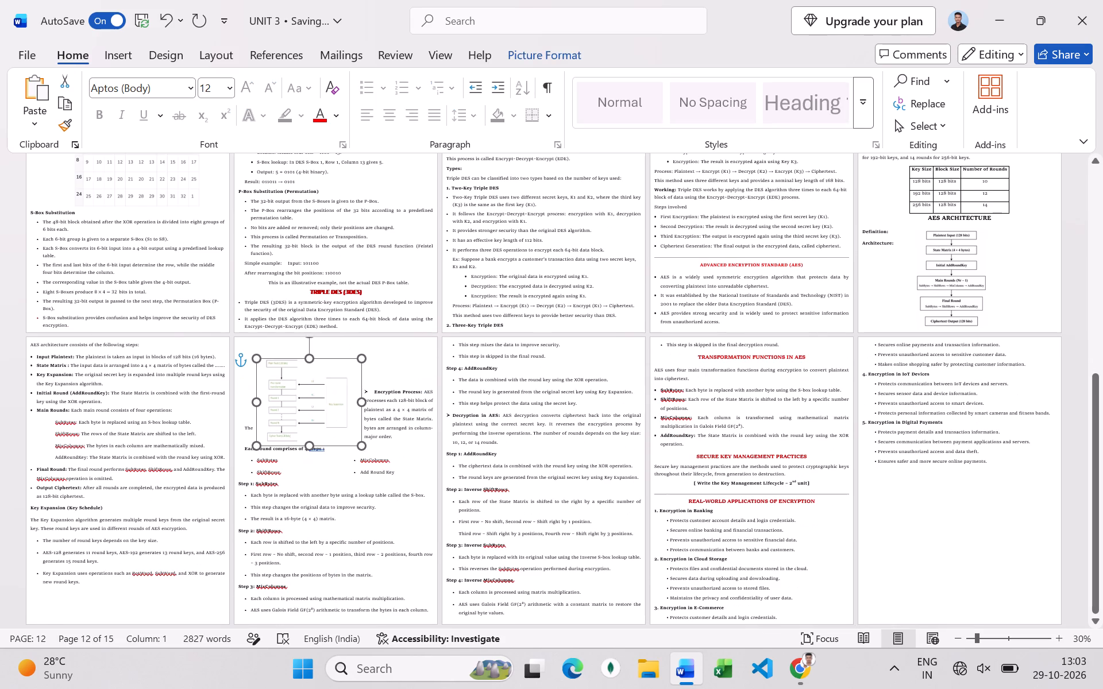
{"action": "left_click_drag", "start_coordinate": [295, 412], "coordinate": [298, 405]}
{"action": "scroll", "coordinate": [329, 401], "scroll_direction": "up", "scroll_amount": 2, "text": "ctrl"}
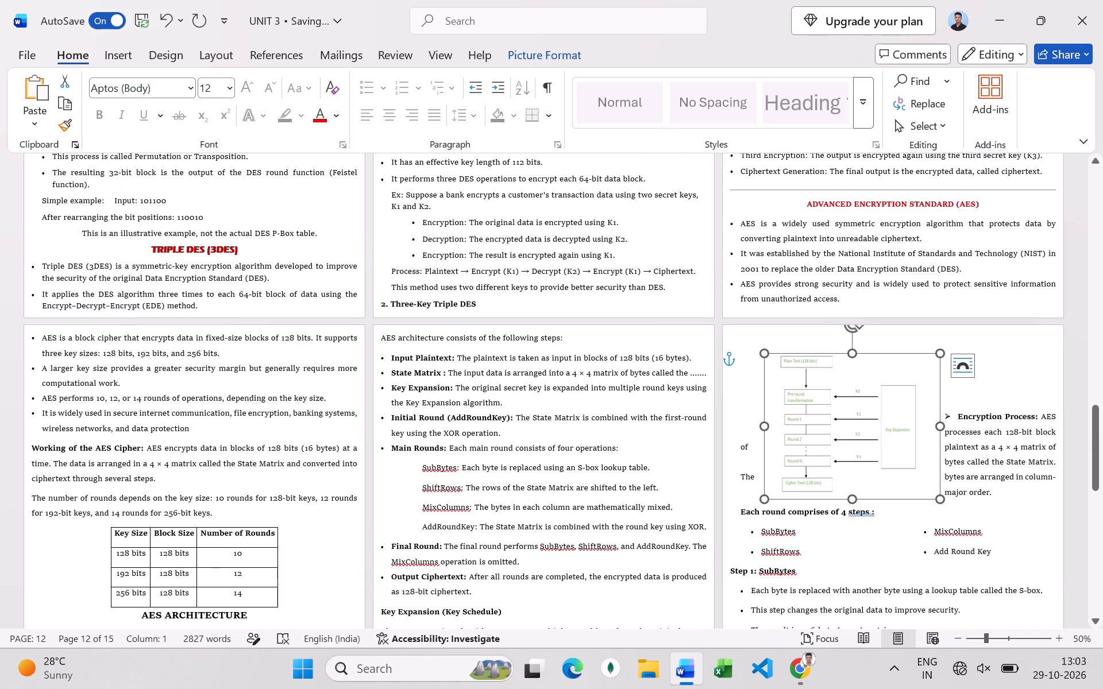
Stretch the AES rounds and key expansion diagram wider so the Encryption Process paragraph sits entirely below it.
{"action": "left_click_drag", "start_coordinate": [946, 428], "coordinate": [1000, 430]}
{"action": "scroll", "coordinate": [924, 461], "scroll_direction": "down", "scroll_amount": 4}
{"action": "left_click", "coordinate": [847, 497]}
Review the layout of the remaining pages from the AES encryption steps to the real-world applications of encryption.
{"action": "scroll", "coordinate": [834, 497], "scroll_direction": "down", "scroll_amount": 5}
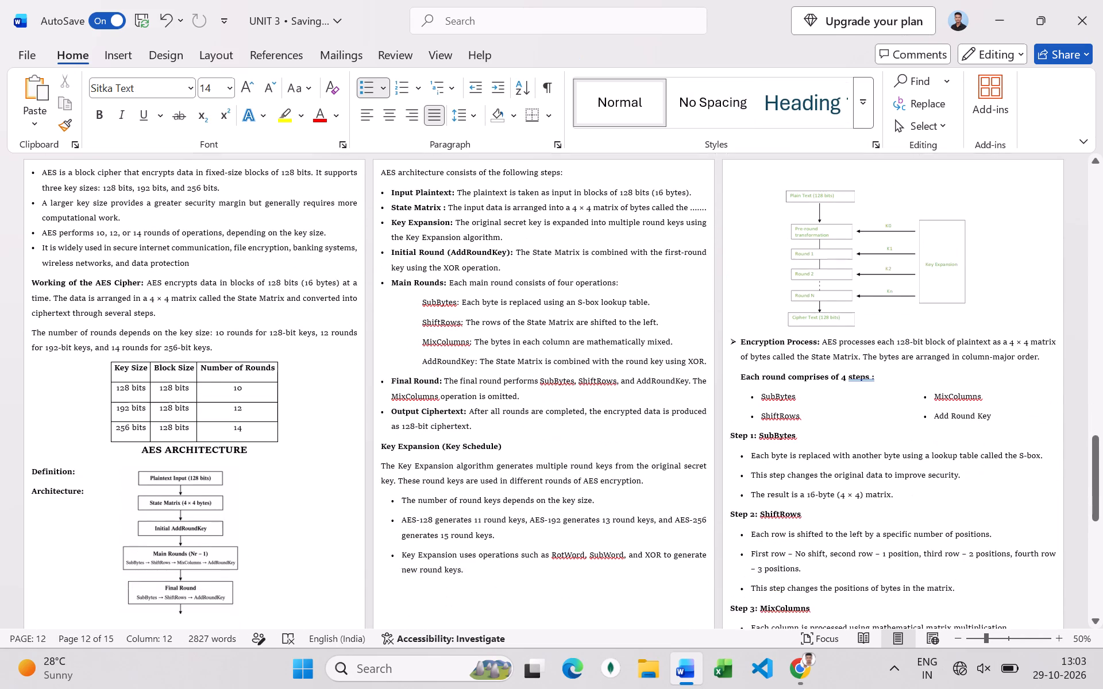
{"action": "scroll", "coordinate": [834, 497], "scroll_direction": "down", "scroll_amount": 6}
{"action": "scroll", "coordinate": [577, 481], "scroll_direction": "up", "scroll_amount": 6}
{"action": "scroll", "coordinate": [577, 480], "scroll_direction": "down", "scroll_amount": 17}
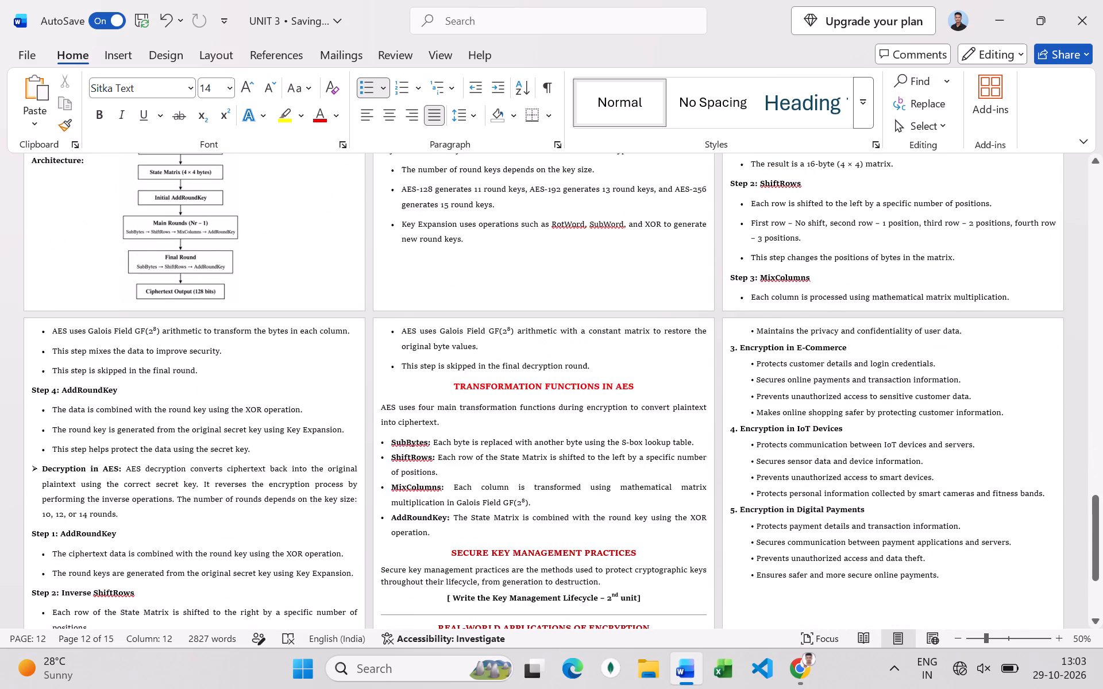
{"action": "scroll", "coordinate": [577, 480], "scroll_direction": "down", "scroll_amount": 4}
{"action": "scroll", "coordinate": [577, 480], "scroll_direction": "up", "scroll_amount": 1}
{"action": "scroll", "coordinate": [577, 480], "scroll_direction": "down", "scroll_amount": 7}
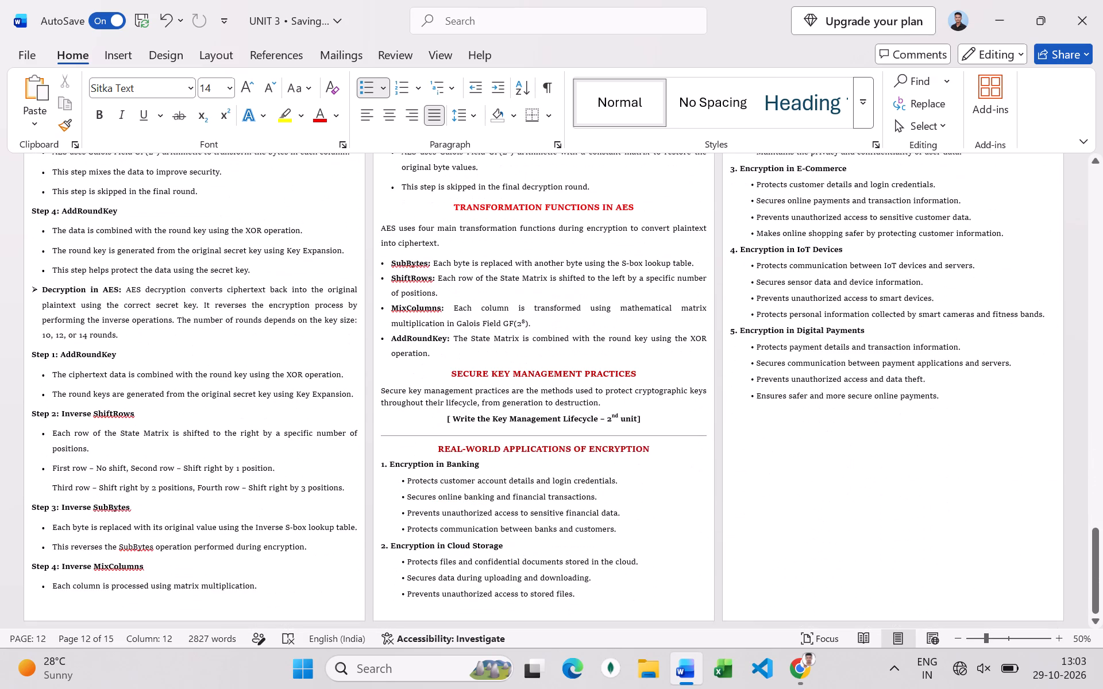
{"action": "scroll", "coordinate": [737, 462], "scroll_direction": "down", "scroll_amount": 6}
Save the UNIT 3 document.
{"action": "key", "text": "ctrl+s"}
{"action": "key", "text": "ctrl+s"}
{"action": "key", "text": "ctrl+s"}
Open the print preview of the UNIT 3 document.
{"action": "key", "text": "ctrl+p"}
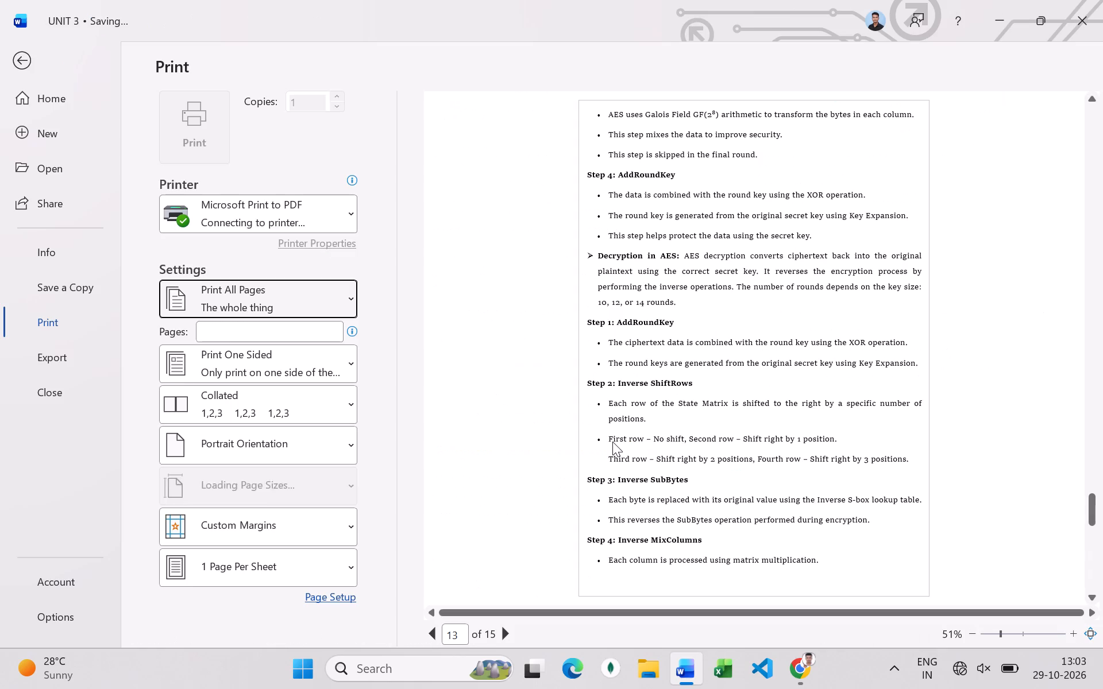
Close the UNIT 3 document and the Chrome browser to return to the desktop.
{"action": "left_click", "coordinate": [1101, 0]}
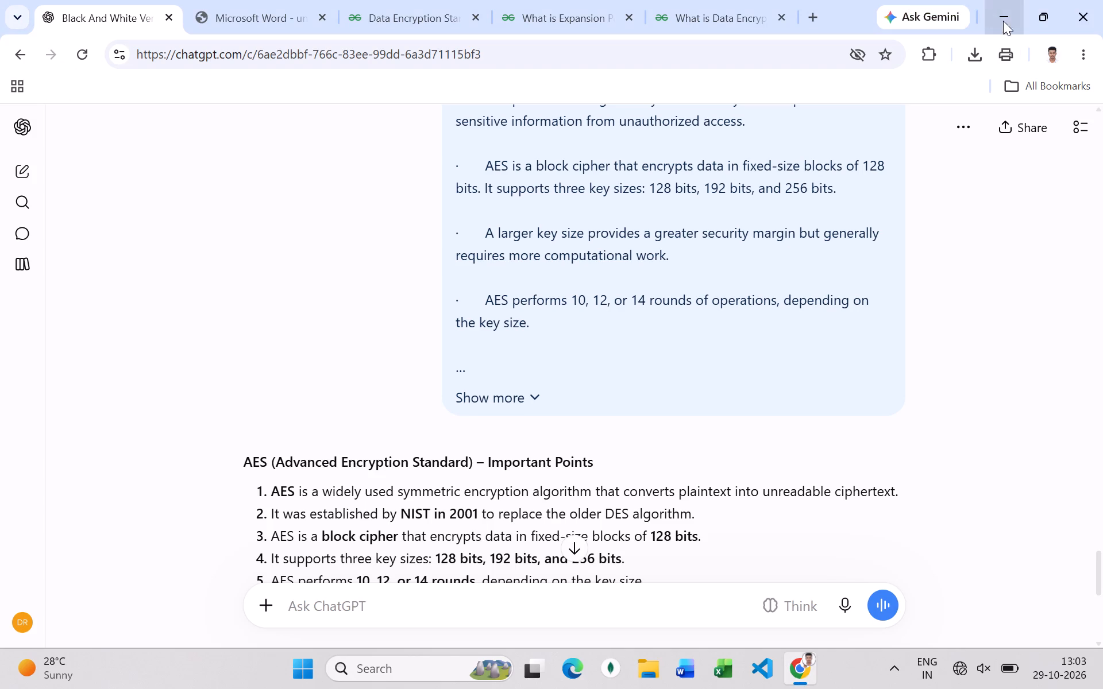
{"action": "triple_click", "coordinate": [1102, 0]}
{"action": "left_click", "coordinate": [1102, 0]}
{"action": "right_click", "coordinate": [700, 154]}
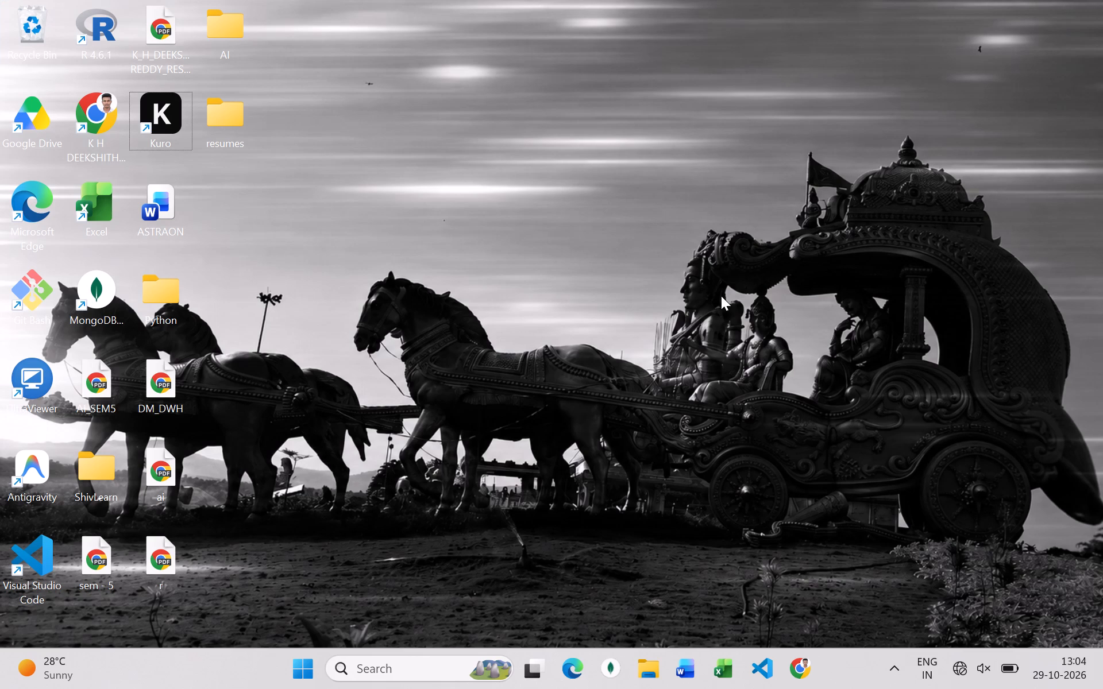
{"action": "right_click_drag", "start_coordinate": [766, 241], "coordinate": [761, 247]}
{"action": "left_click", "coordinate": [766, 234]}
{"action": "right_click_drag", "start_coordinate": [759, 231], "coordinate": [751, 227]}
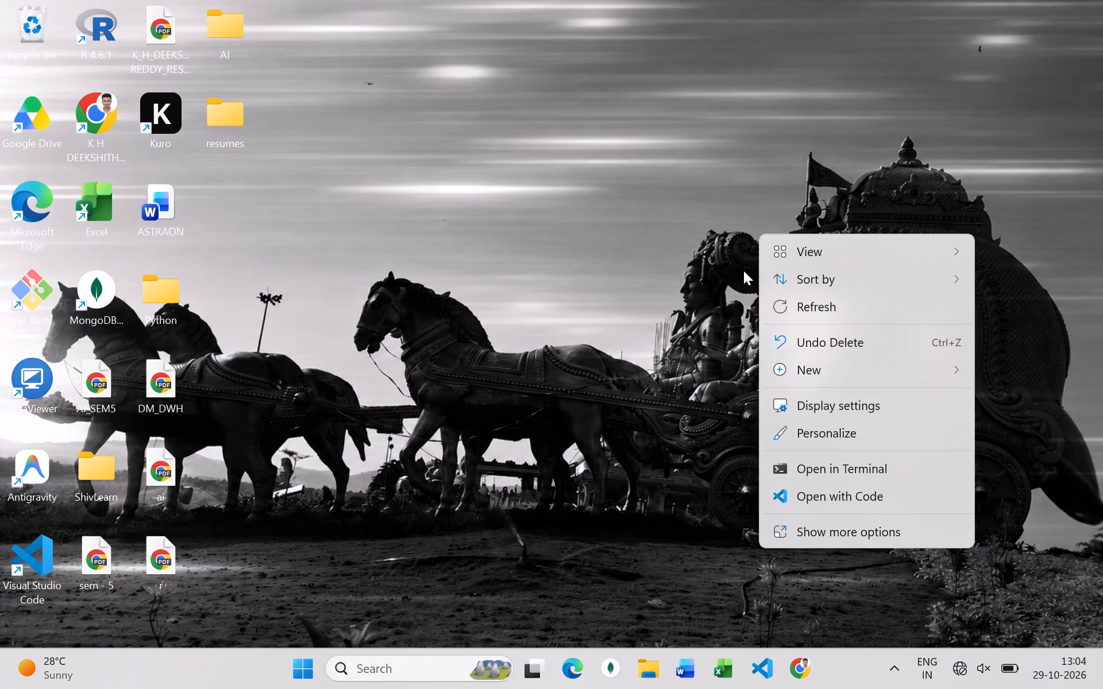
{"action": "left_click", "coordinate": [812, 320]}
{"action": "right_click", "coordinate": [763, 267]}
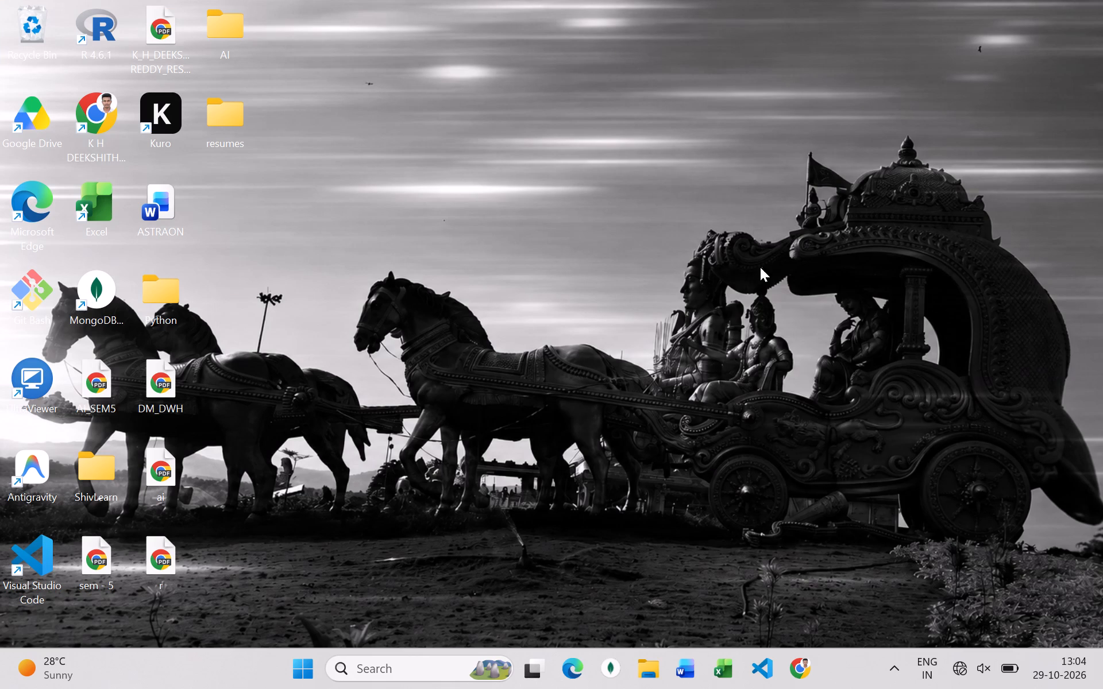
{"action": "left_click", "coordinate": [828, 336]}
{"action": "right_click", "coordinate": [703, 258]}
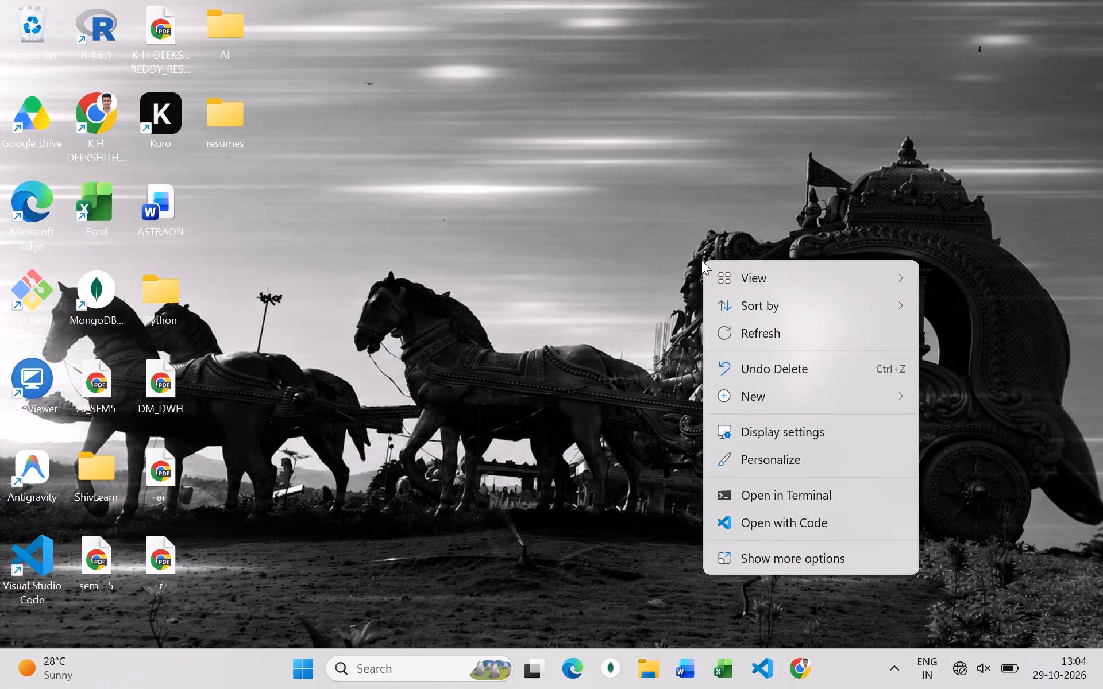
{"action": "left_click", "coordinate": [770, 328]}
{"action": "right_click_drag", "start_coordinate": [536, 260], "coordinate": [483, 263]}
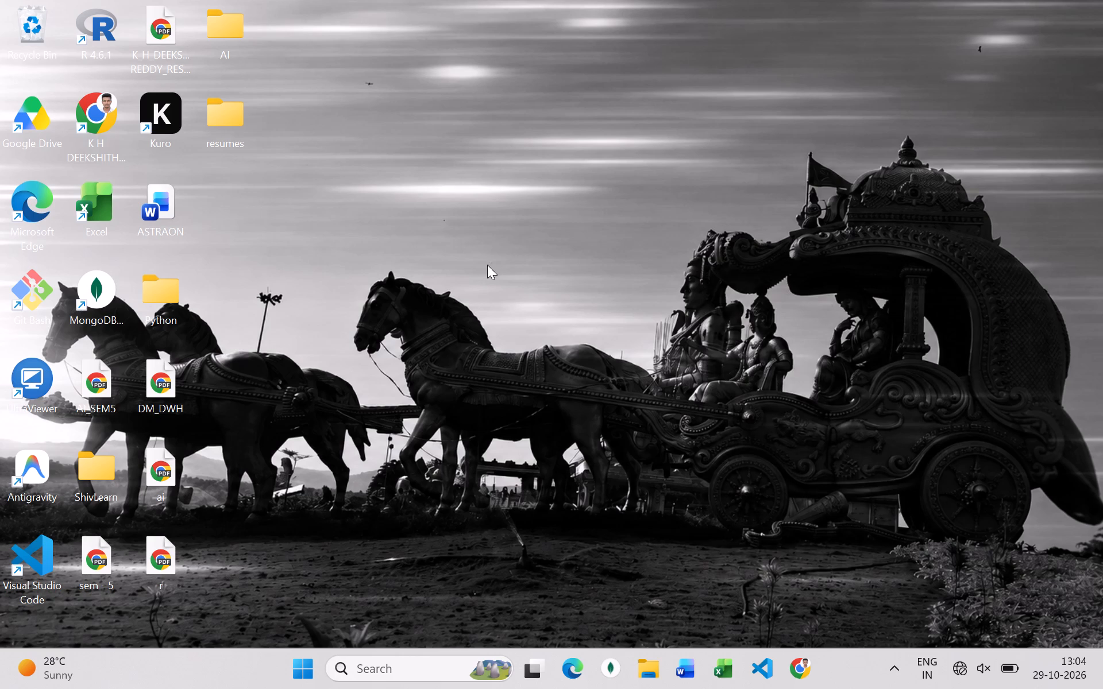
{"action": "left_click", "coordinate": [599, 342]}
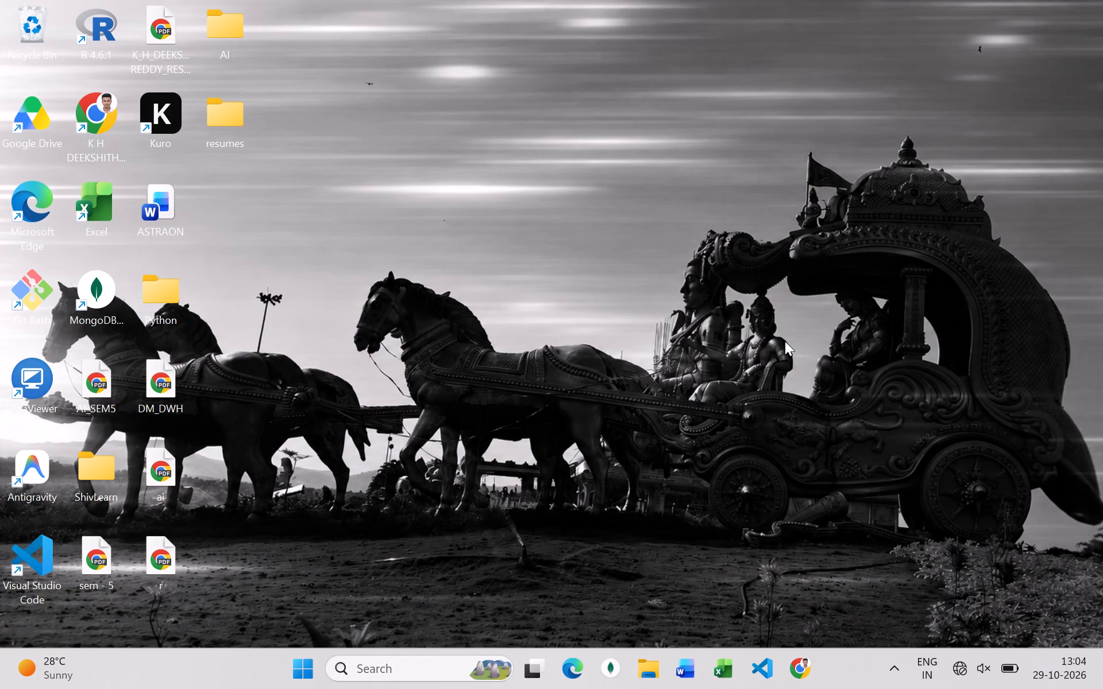